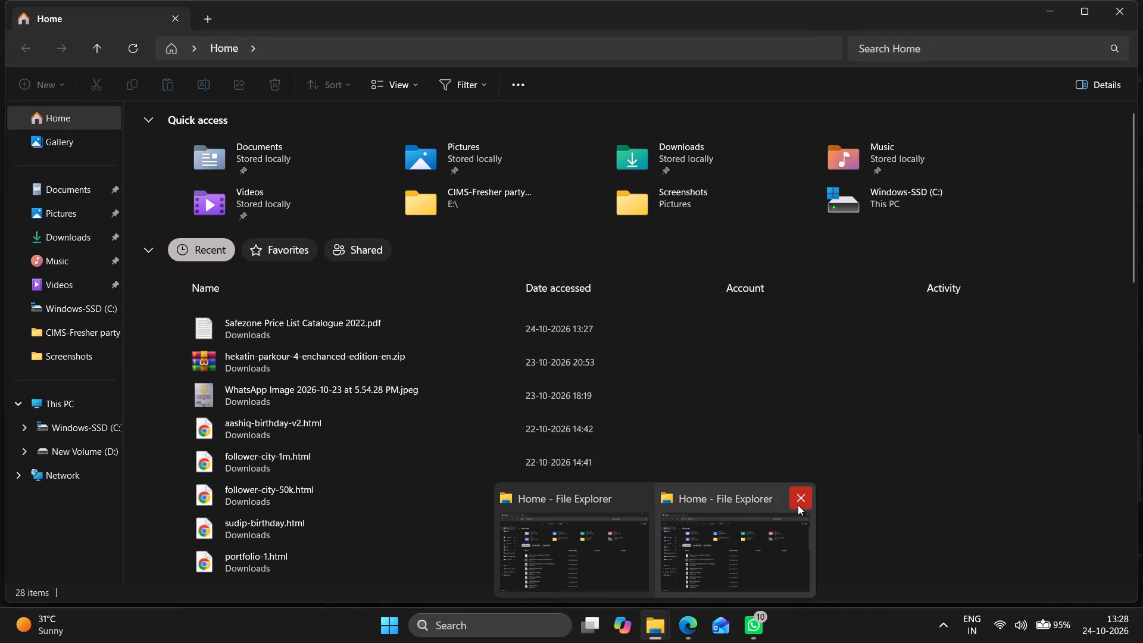
Close the duplicate File Explorer window.
click(798, 505)
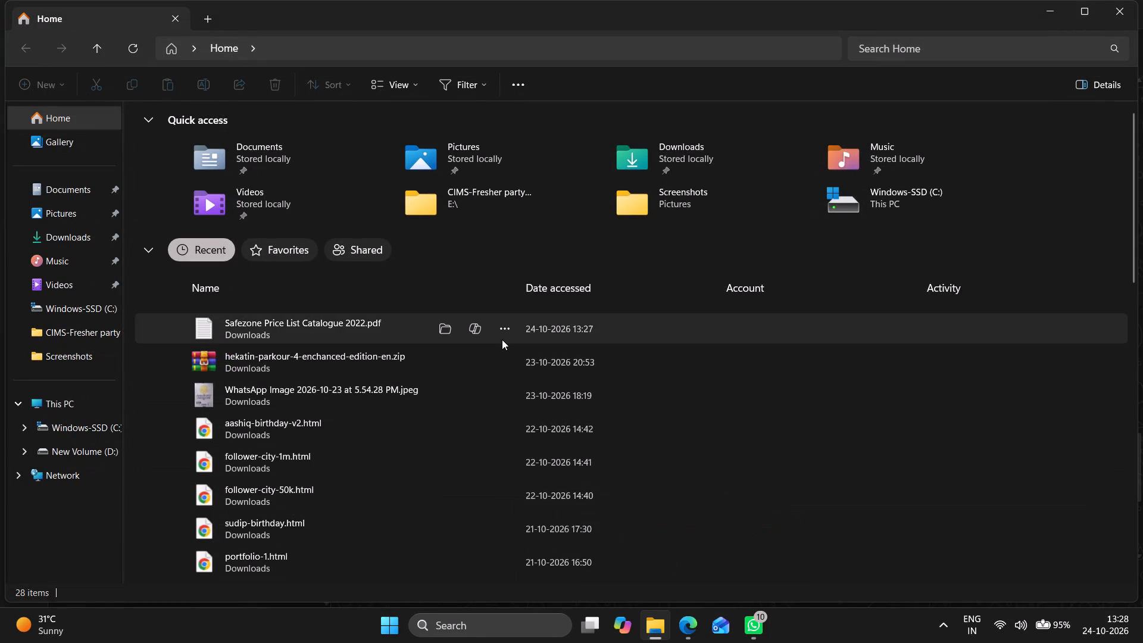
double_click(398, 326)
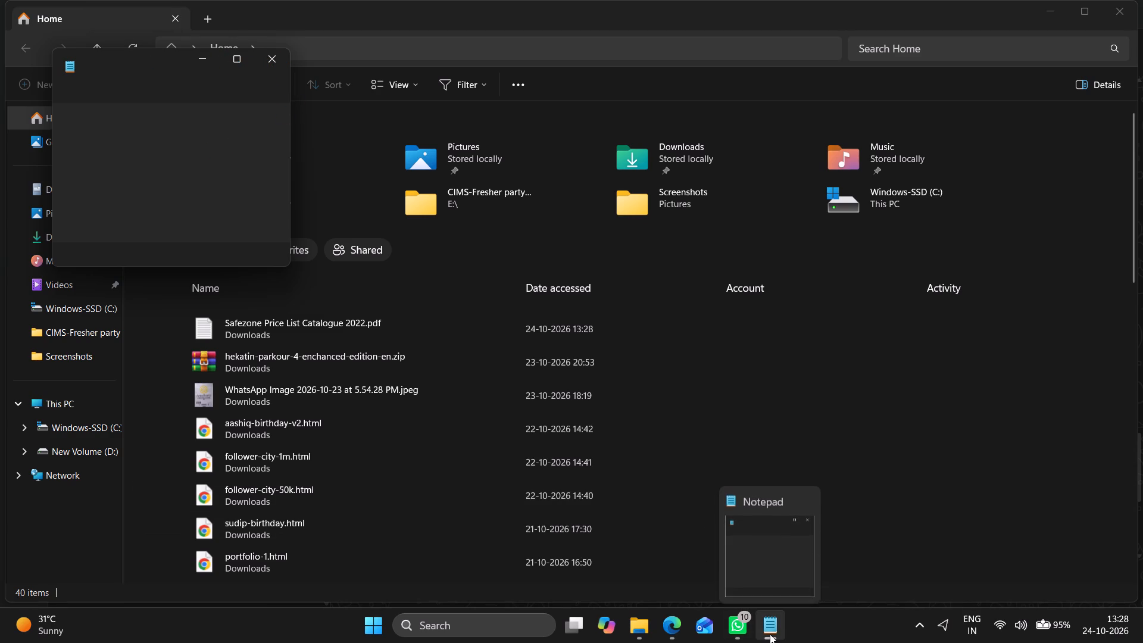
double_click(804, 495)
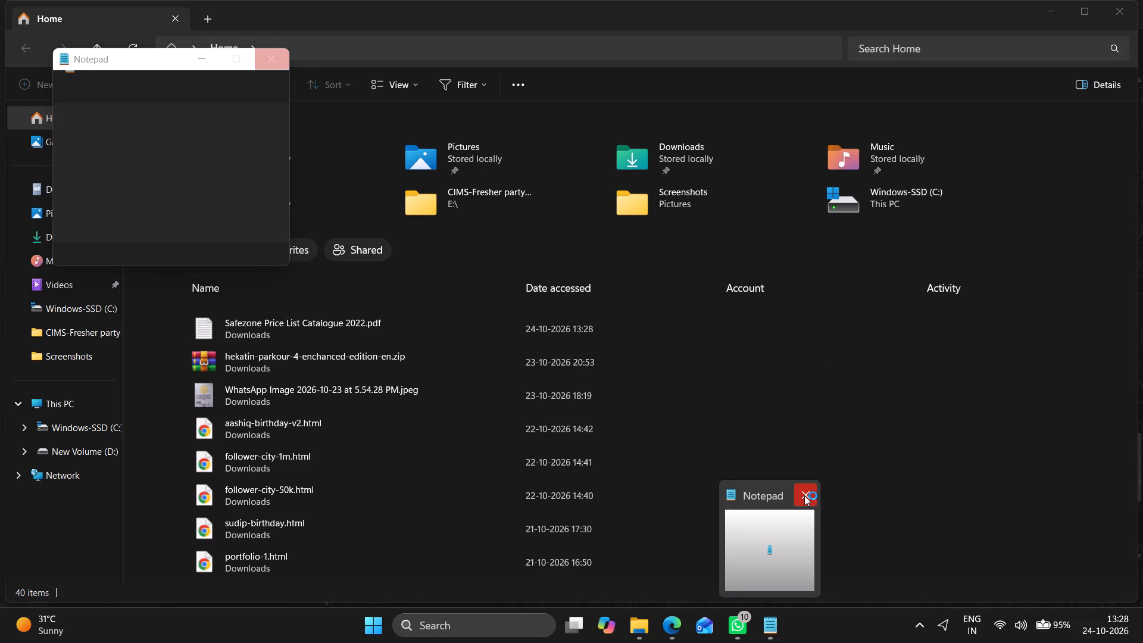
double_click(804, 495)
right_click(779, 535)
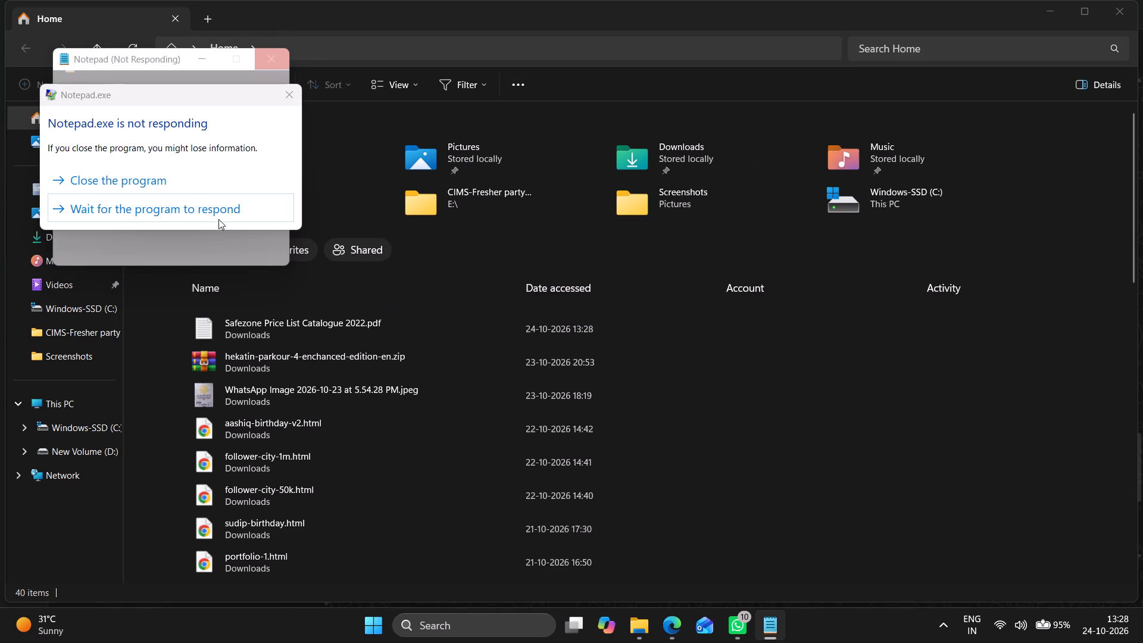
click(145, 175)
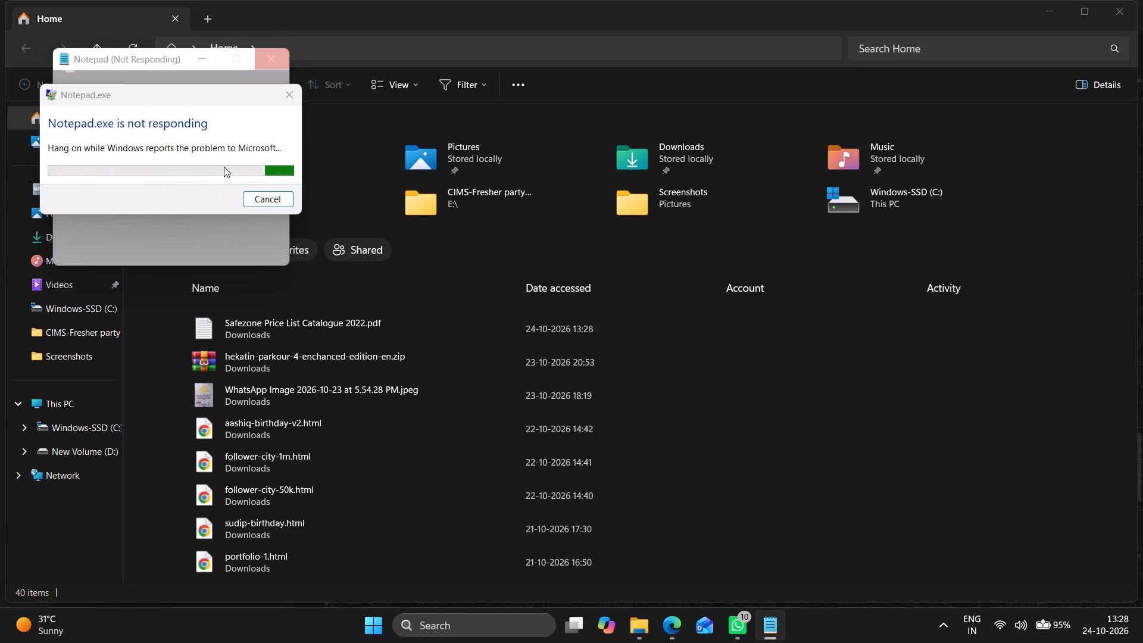
Open the recent file Safezone Price List Catalogue 2022.pdf with Google Chrome.
right_click(305, 332)
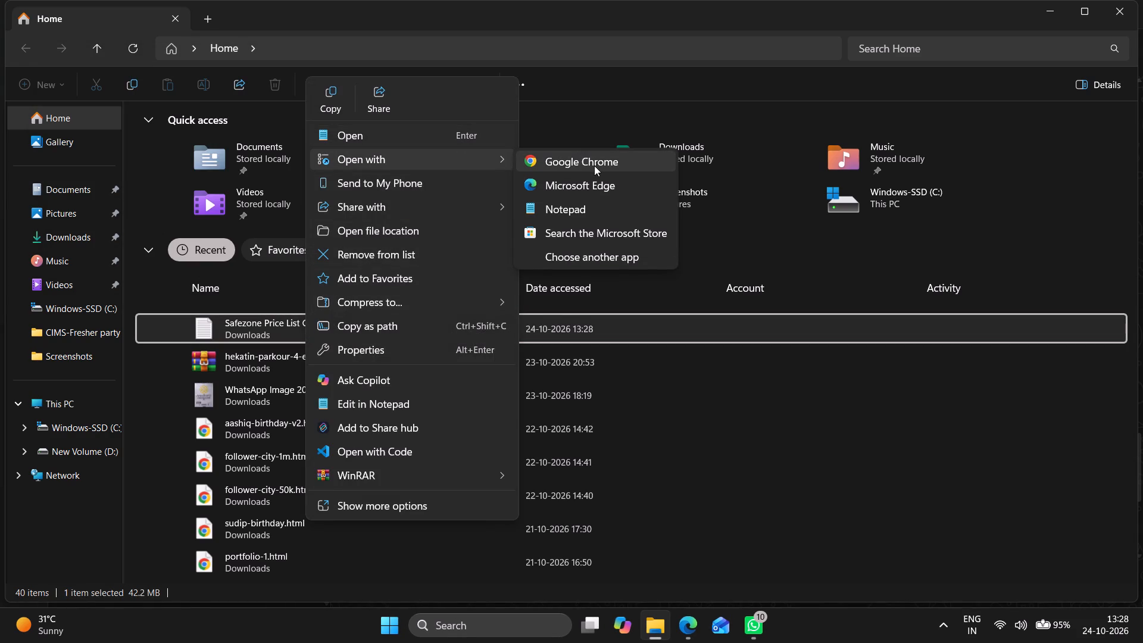
click(594, 166)
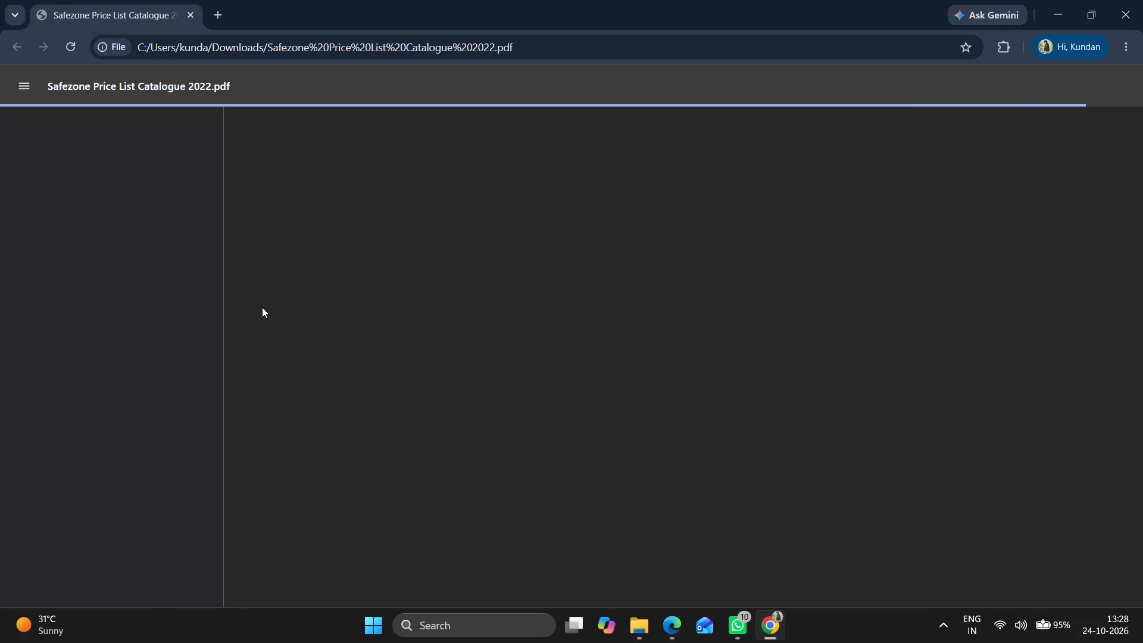
Look through the catalogue's page thumbnails and open the index on page 17.
scroll(280, 285, down, 3)
scroll(427, 274, down, 5)
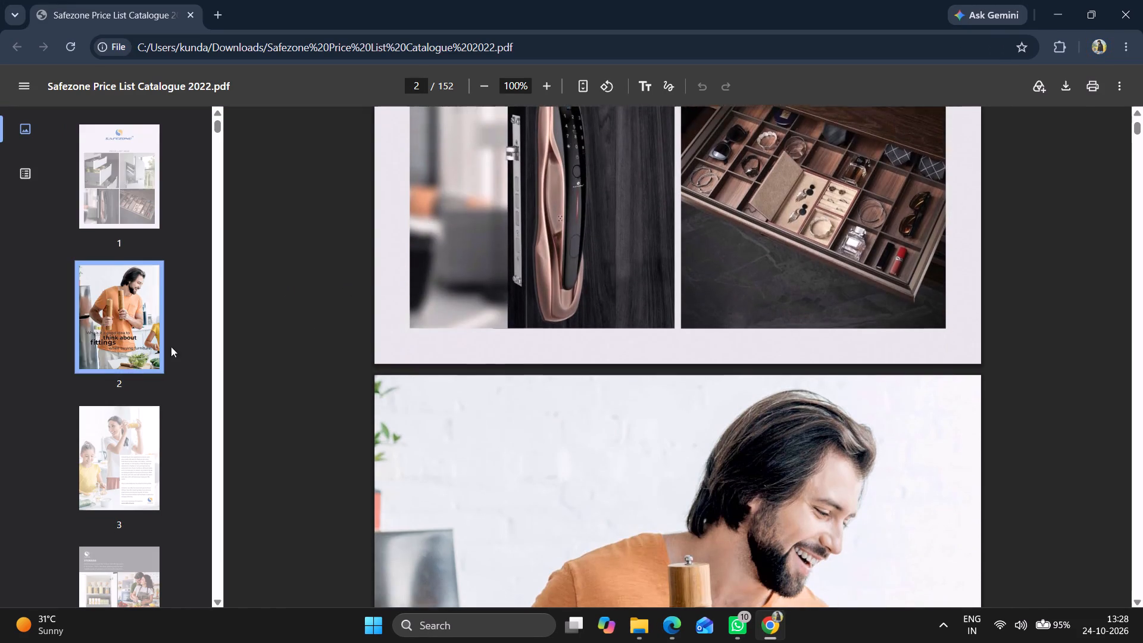
scroll(110, 394, down, 16)
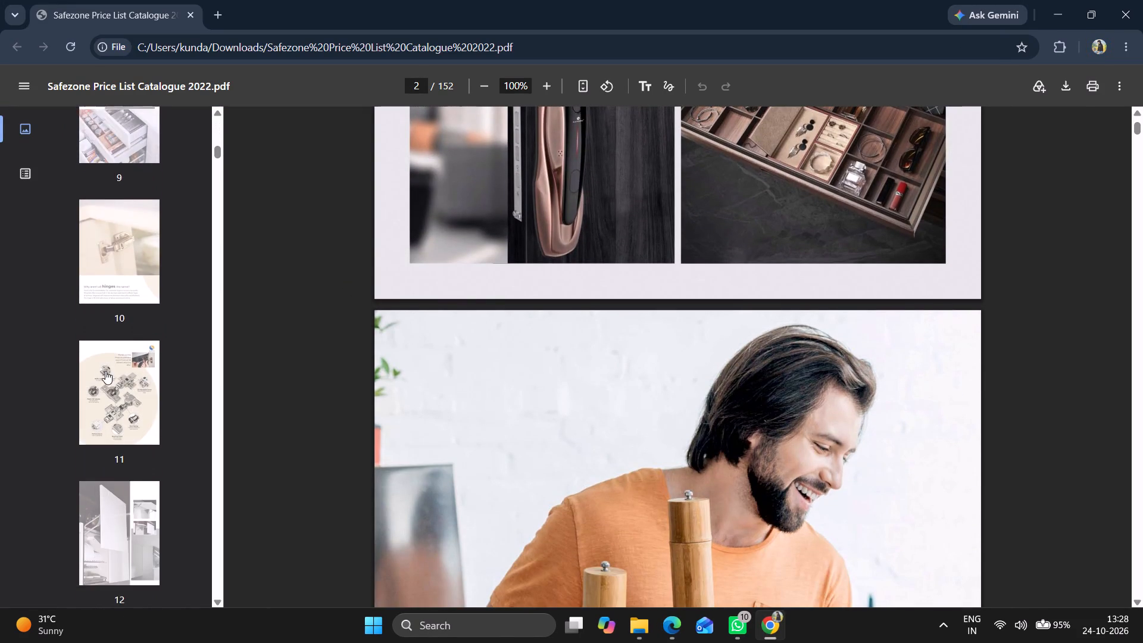
scroll(105, 371, down, 9)
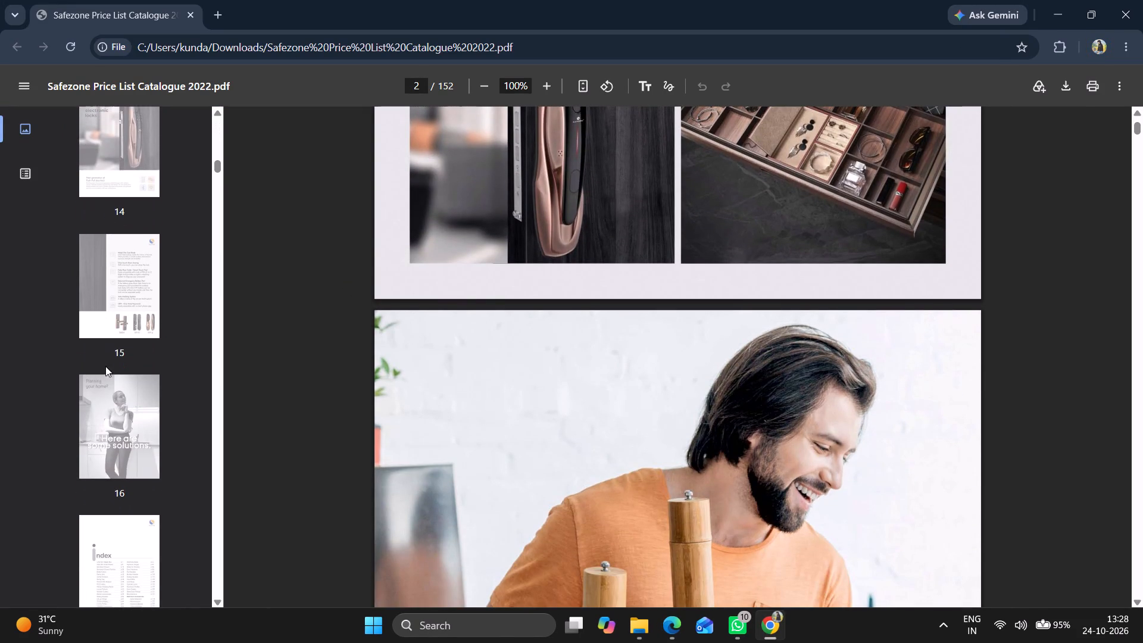
scroll(105, 366, down, 3)
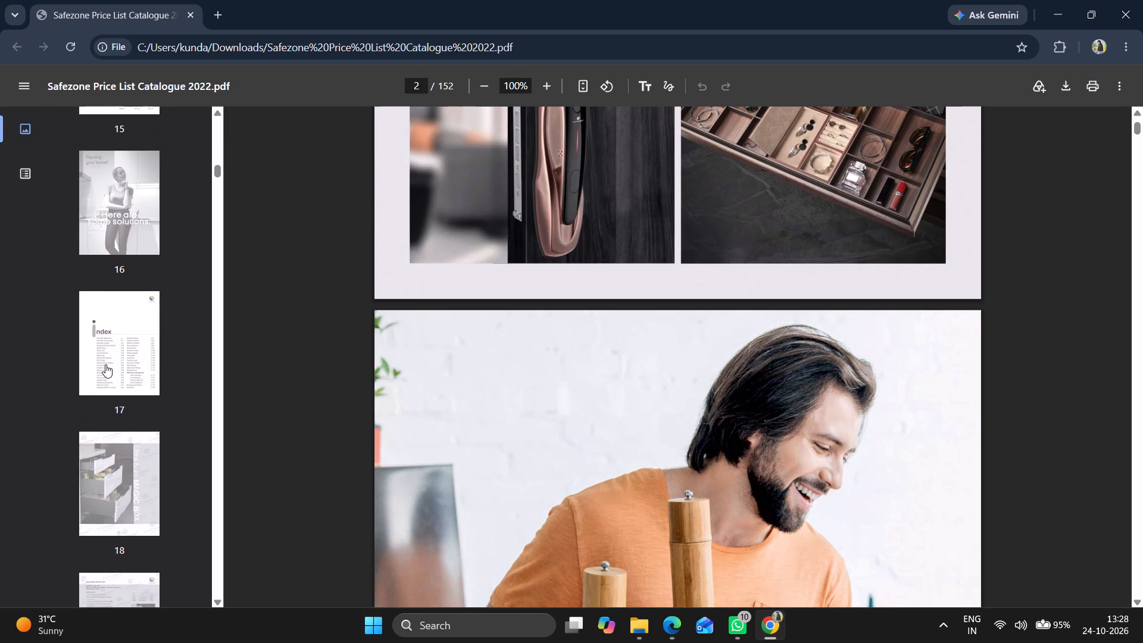
click(105, 364)
Examine the catalogue index for the product categories and their page numbers.
scroll(579, 310, down, 3)
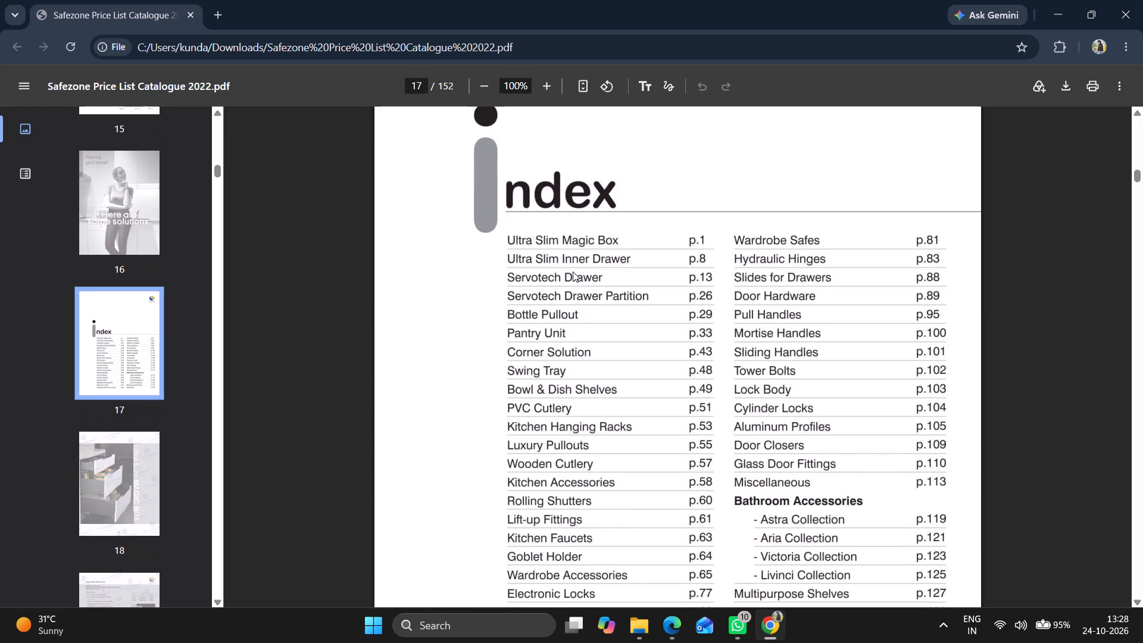
scroll(574, 251, down, 2)
scroll(577, 238, up, 1)
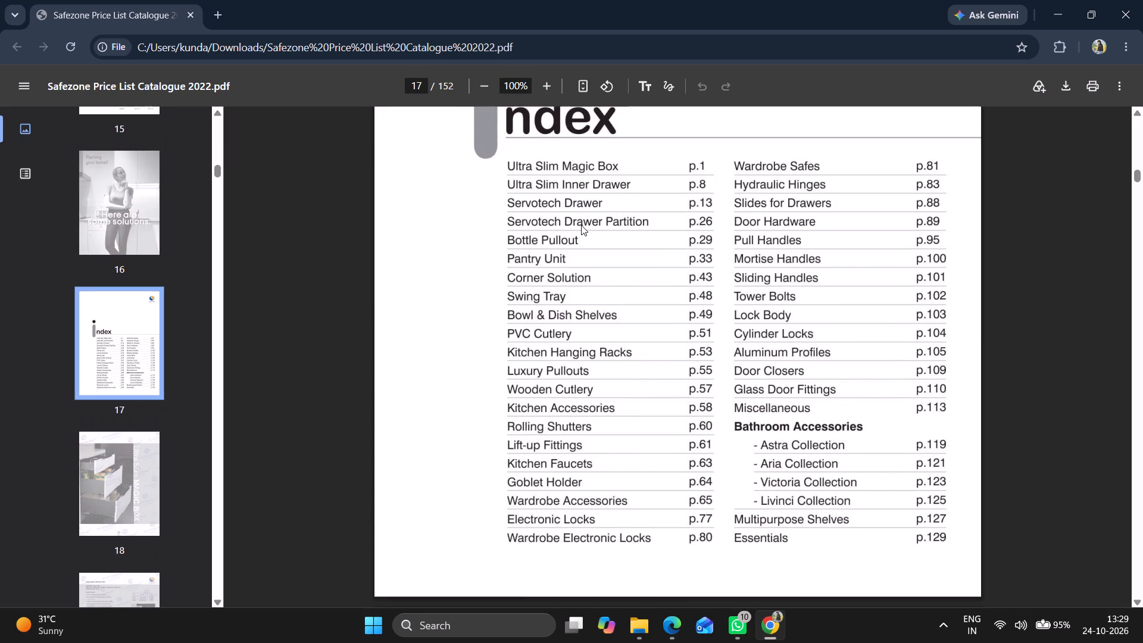
scroll(581, 225, down, 2)
scroll(581, 225, up, 1)
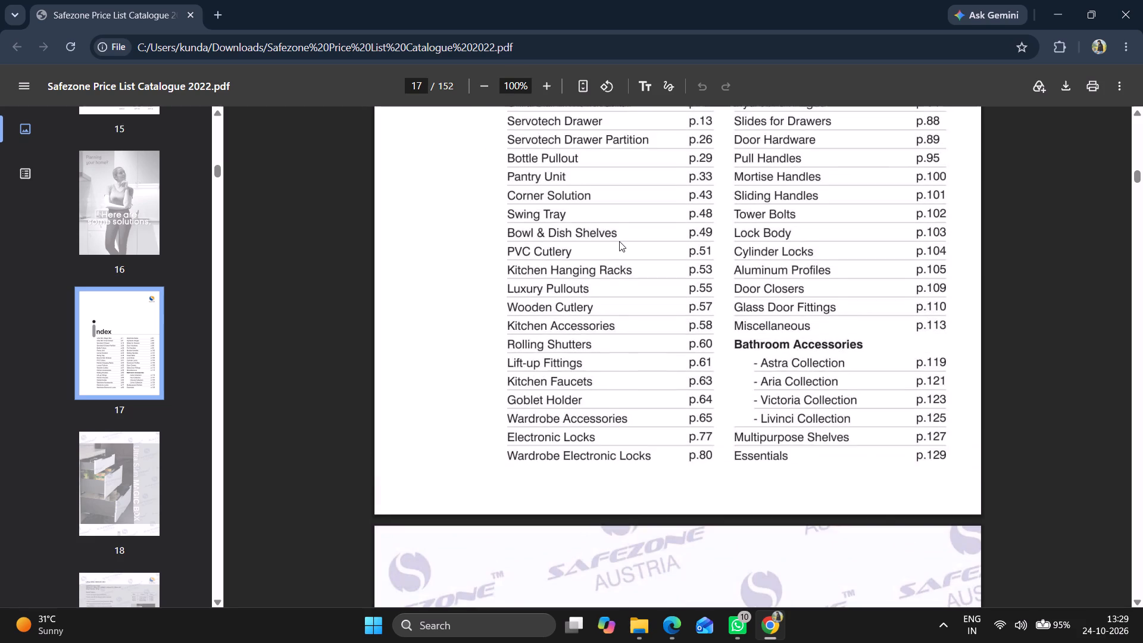
scroll(622, 242, up, 2)
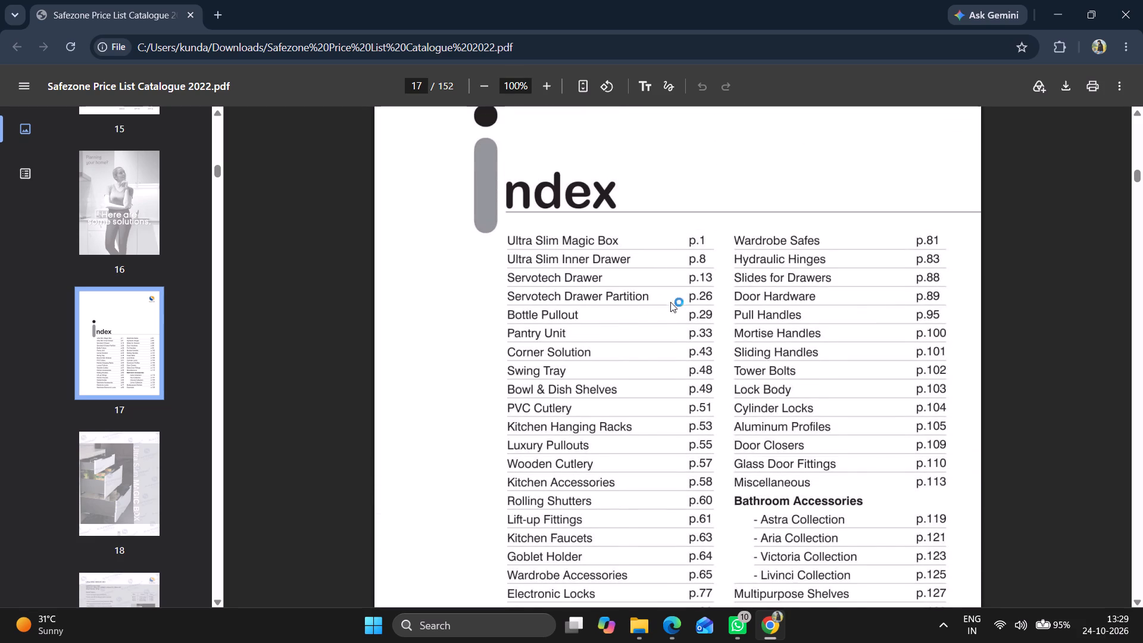
scroll(786, 415, down, 2)
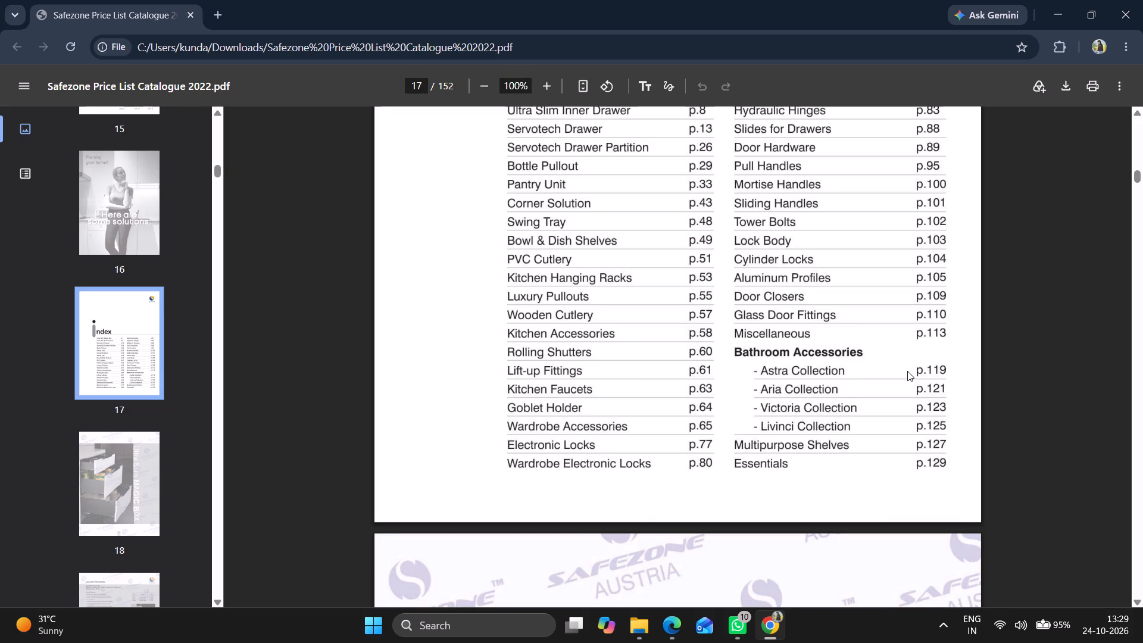
Switch from page thumbnails to the document outline and look through its entries.
click(30, 174)
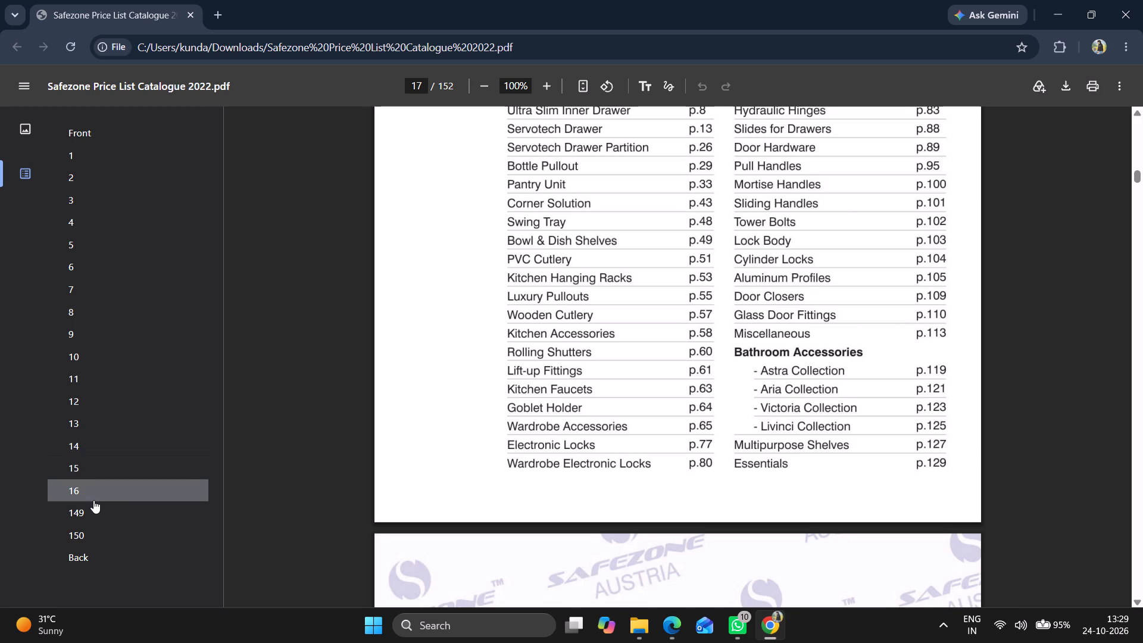
scroll(93, 491, down, 4)
scroll(93, 491, up, 2)
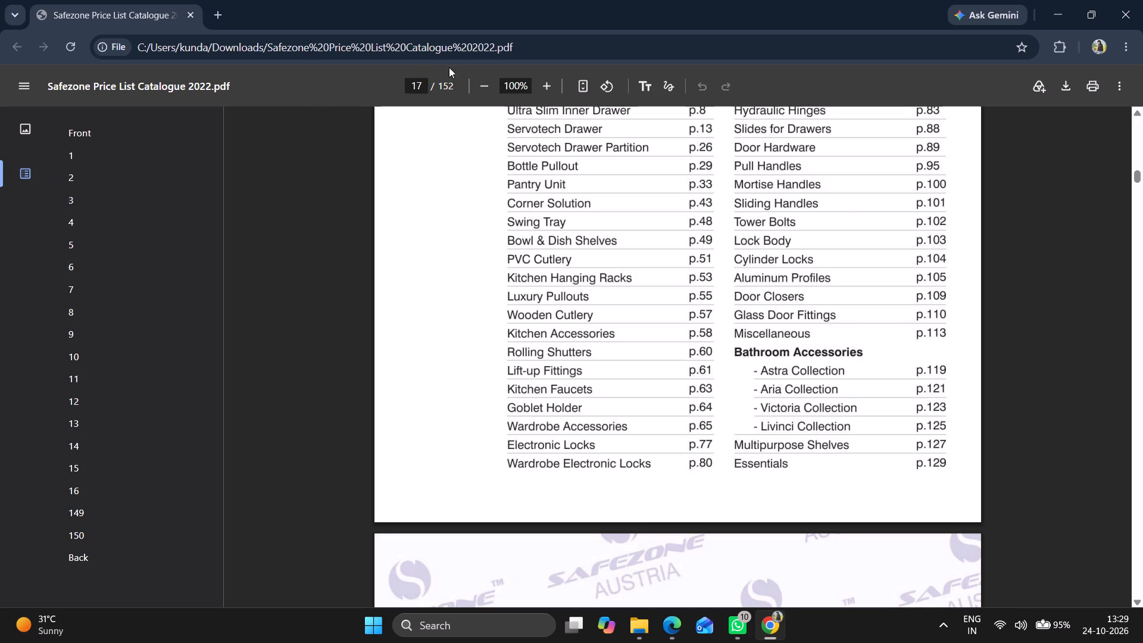
Go to page 119 of the PDF and look at the products there.
click(420, 88)
key(BackSpace)
text(119)
key(Return)
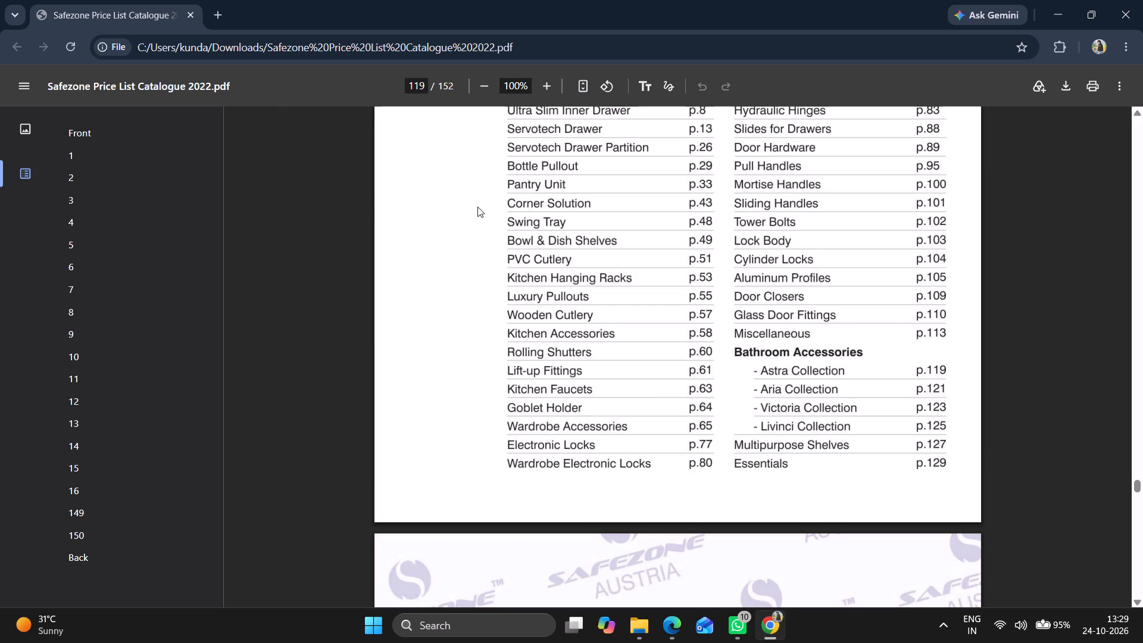
scroll(477, 207, down, 4)
scroll(617, 410, down, 3)
scroll(583, 341, up, 3)
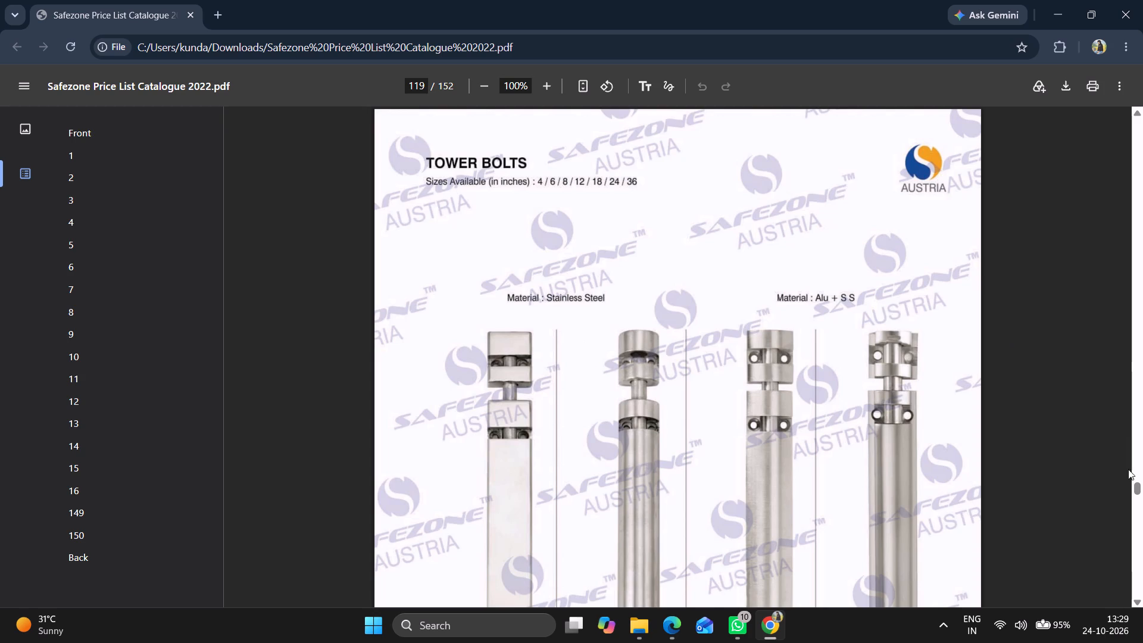
Go back a few pages to the pull handles on pages 113 and 114 and examine their models, finishes, sizes and prices.
drag(1136, 489, 1126, 472)
click(1126, 472)
scroll(949, 327, down, 5)
scroll(879, 307, down, 1)
scroll(549, 277, up, 4)
scroll(501, 151, down, 4)
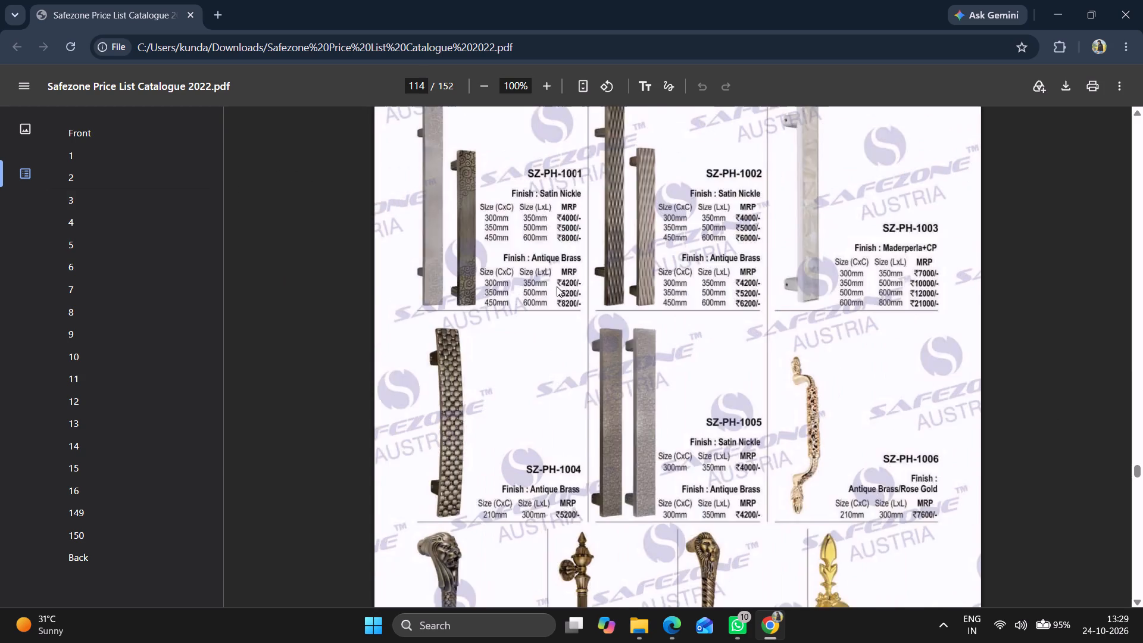
scroll(558, 323, up, 4)
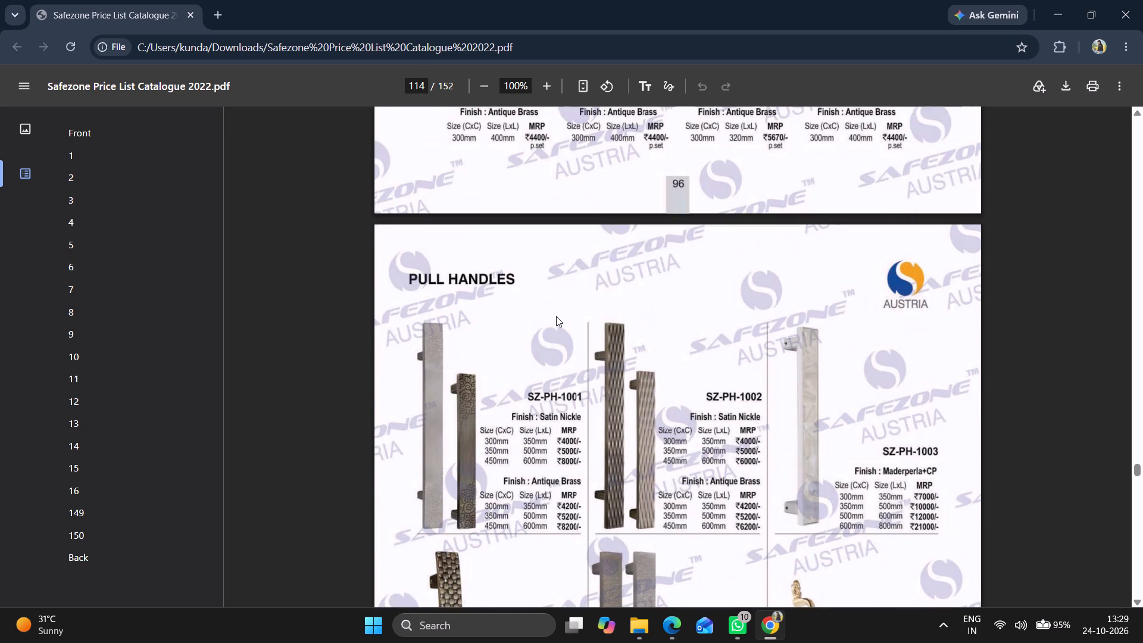
scroll(555, 314, up, 4)
scroll(554, 311, down, 3)
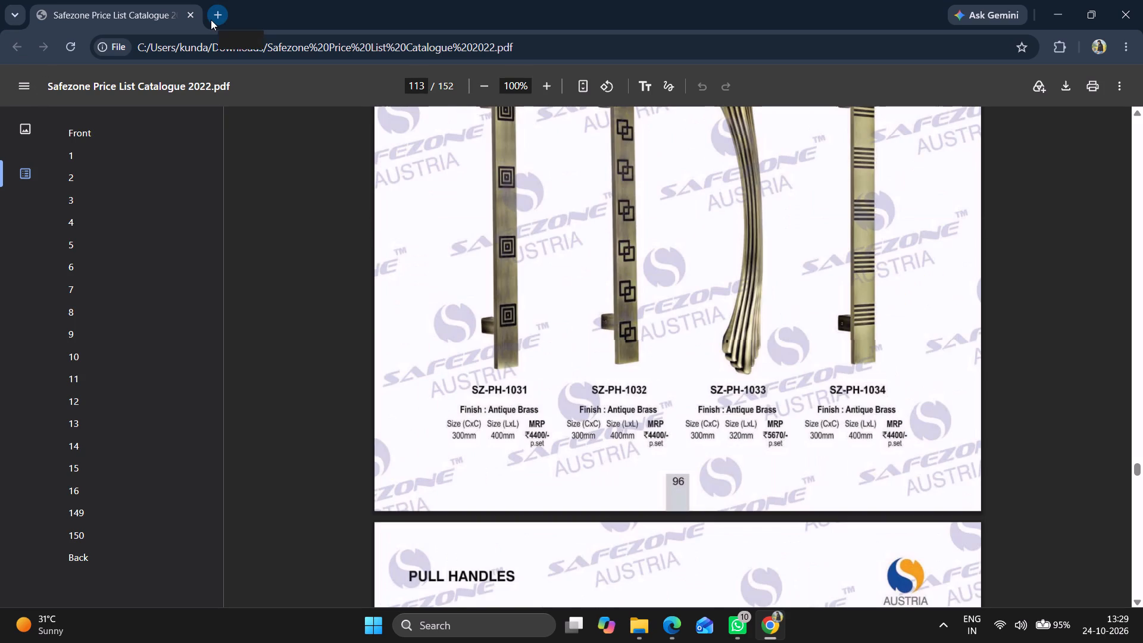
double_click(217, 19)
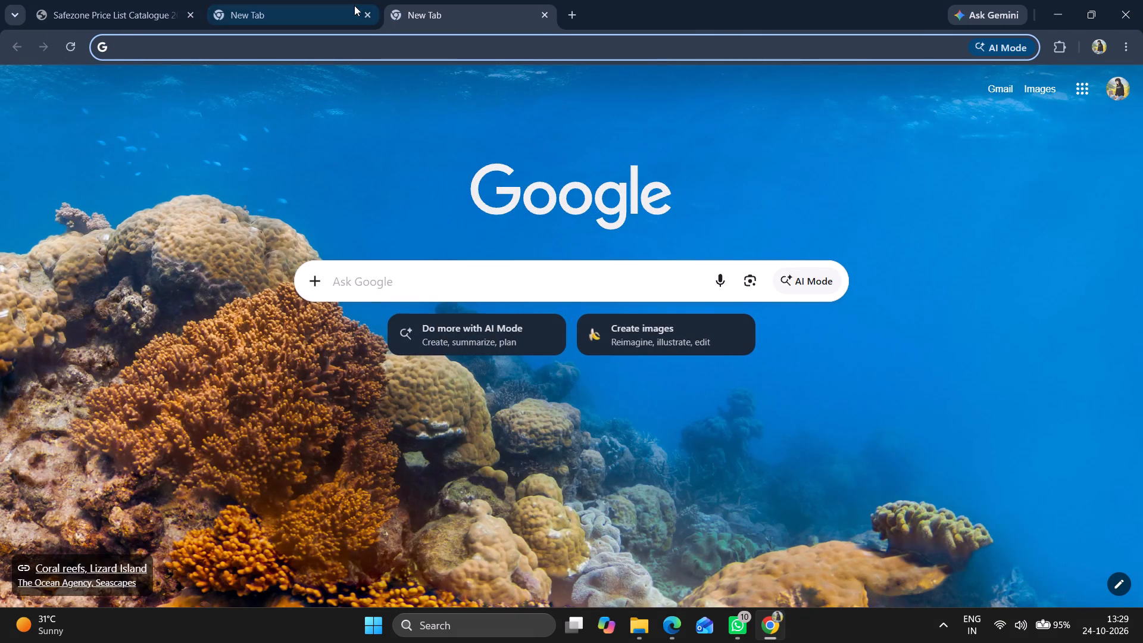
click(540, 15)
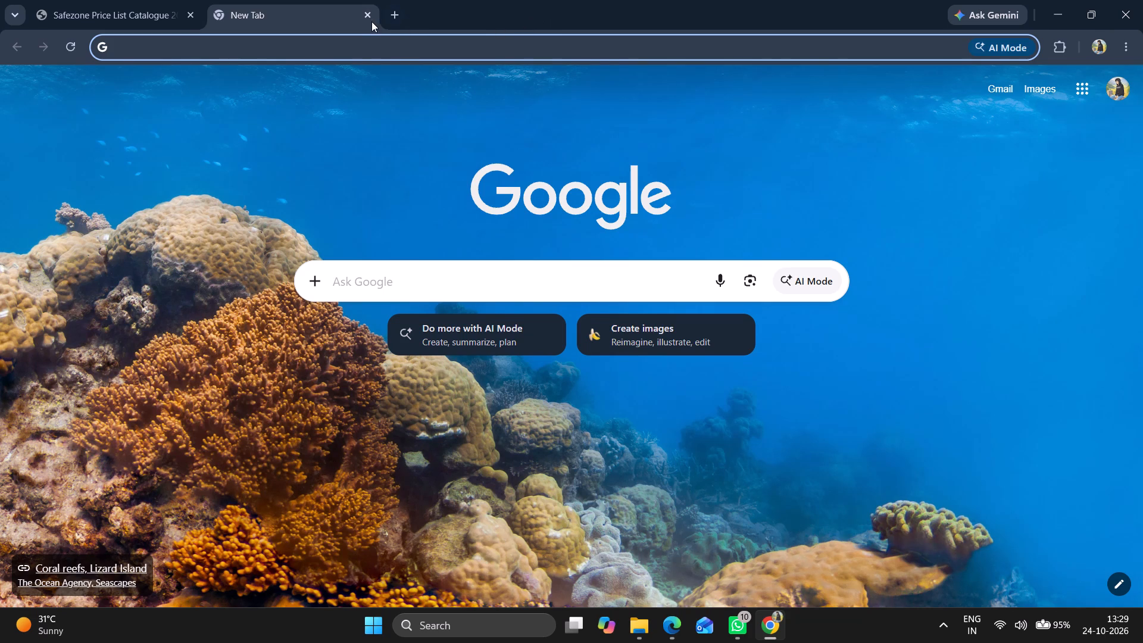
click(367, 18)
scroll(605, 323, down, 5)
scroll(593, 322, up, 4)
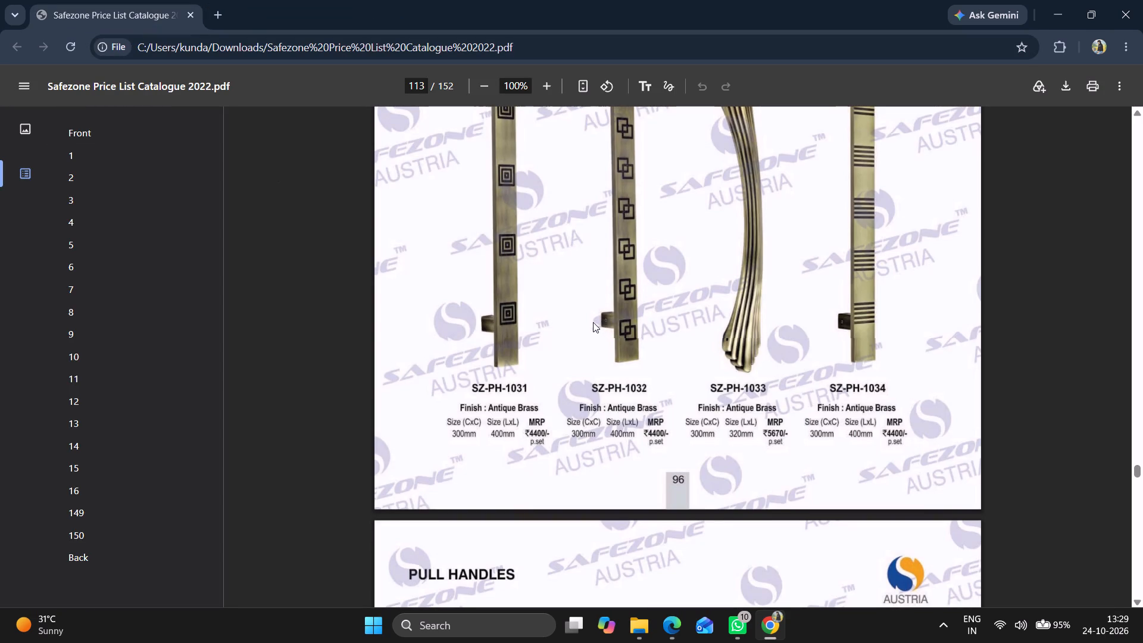
Close the Safezone price list catalogue and look through the recent files in File Explorer.
click(1142, 0)
scroll(686, 430, down, 3)
scroll(823, 264, up, 2)
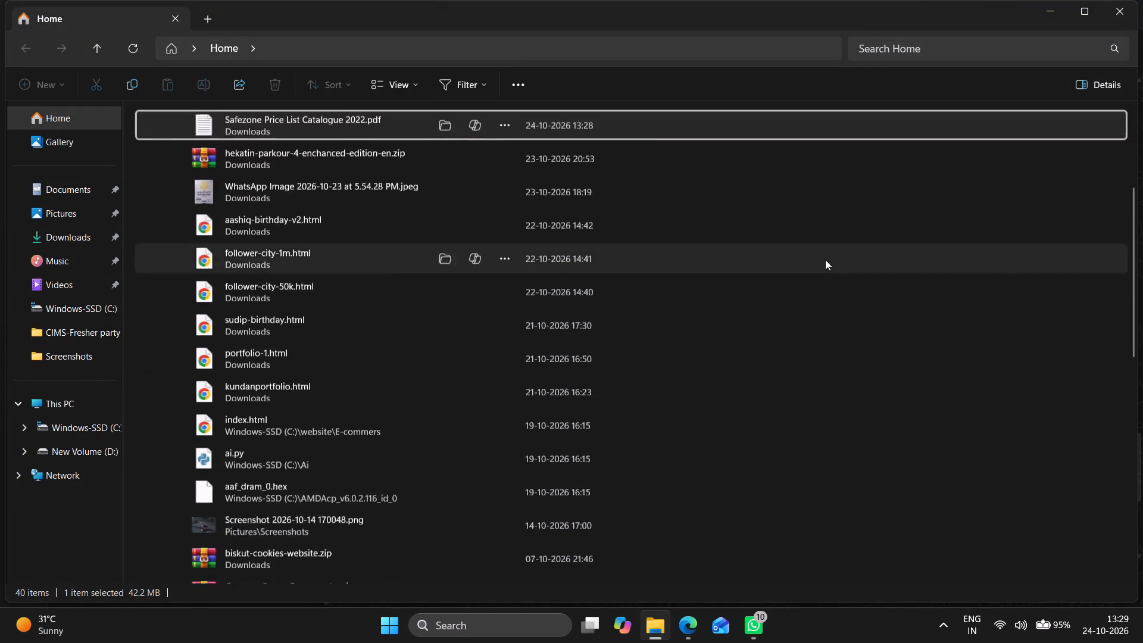
scroll(825, 260, up, 1)
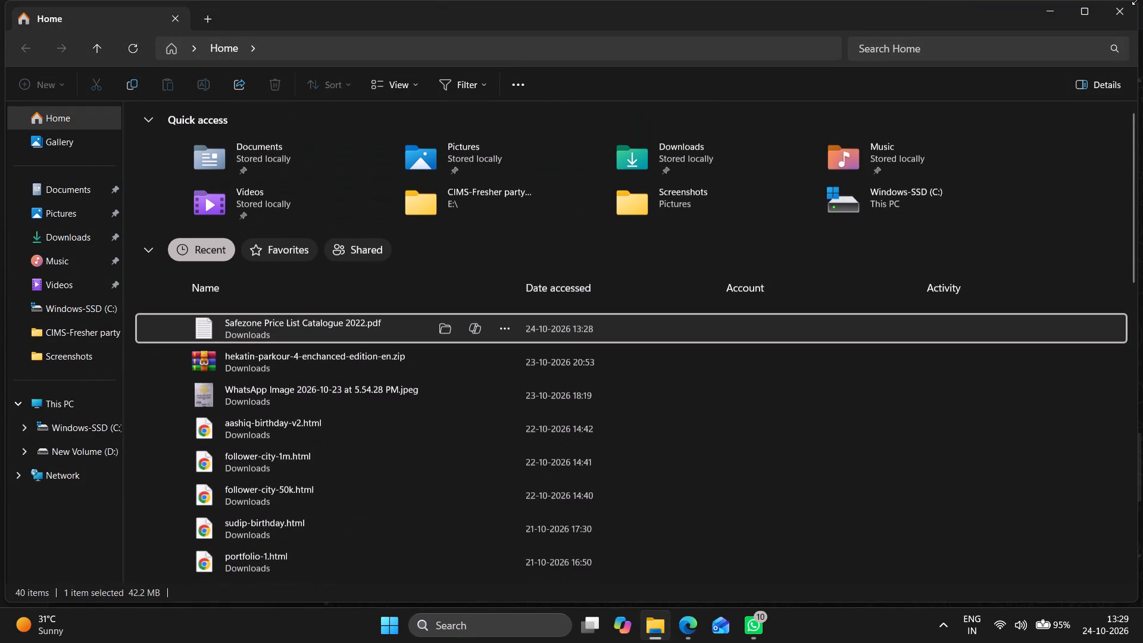
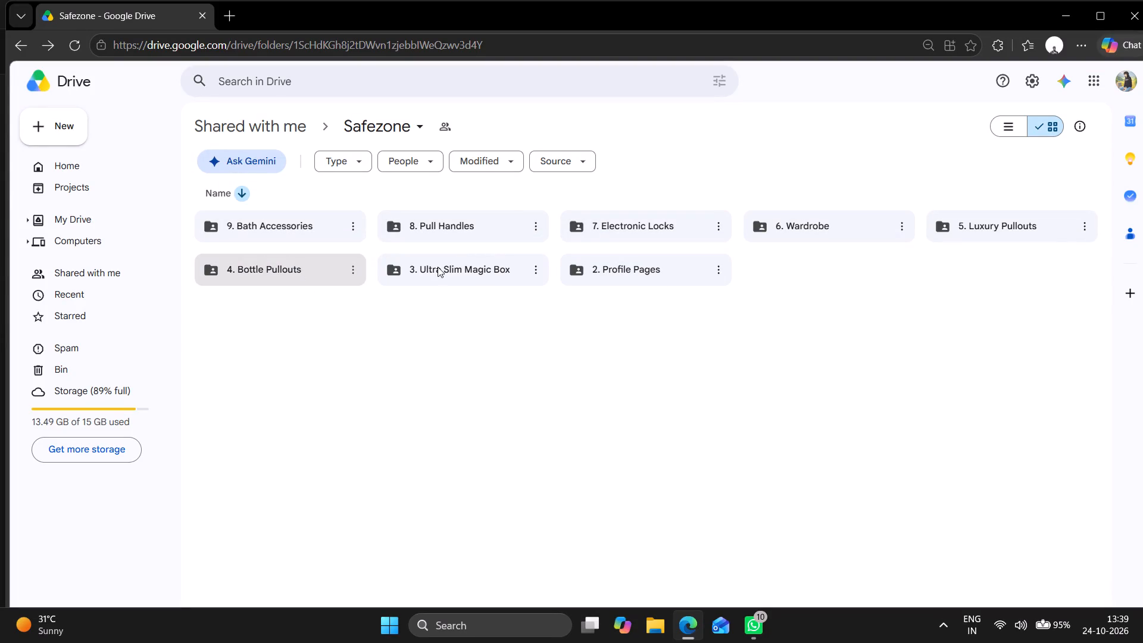
Open the 4. Bottle Pullouts folder, look through its images and return to the Safezone folder.
click(317, 267)
double_click(317, 267)
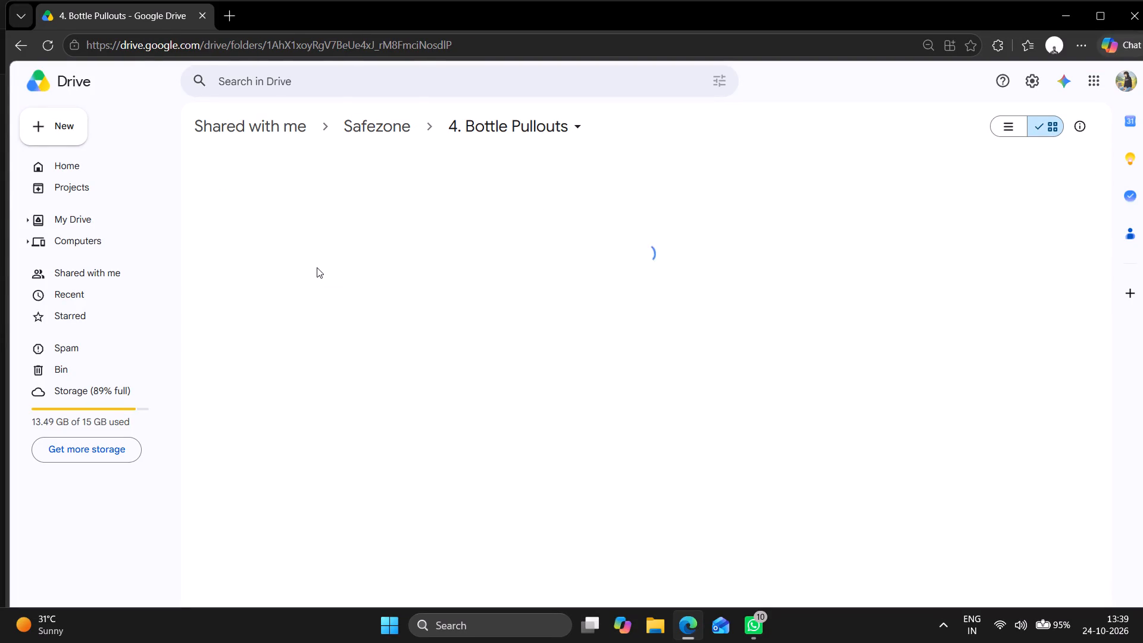
scroll(444, 329, down, 1)
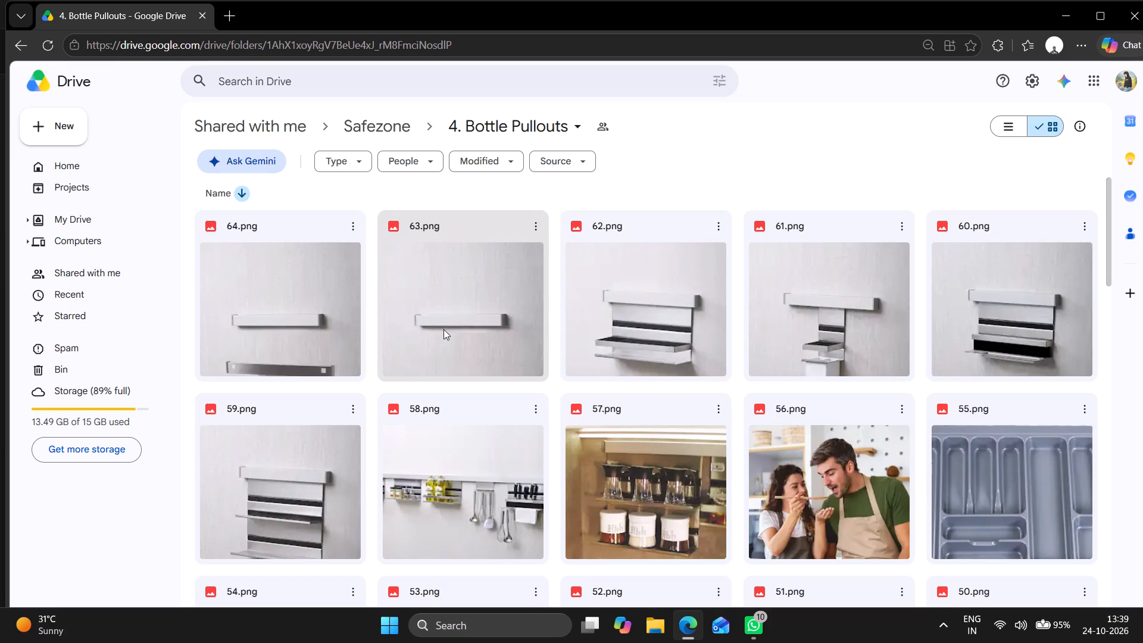
scroll(444, 329, down, 5)
scroll(438, 329, up, 10)
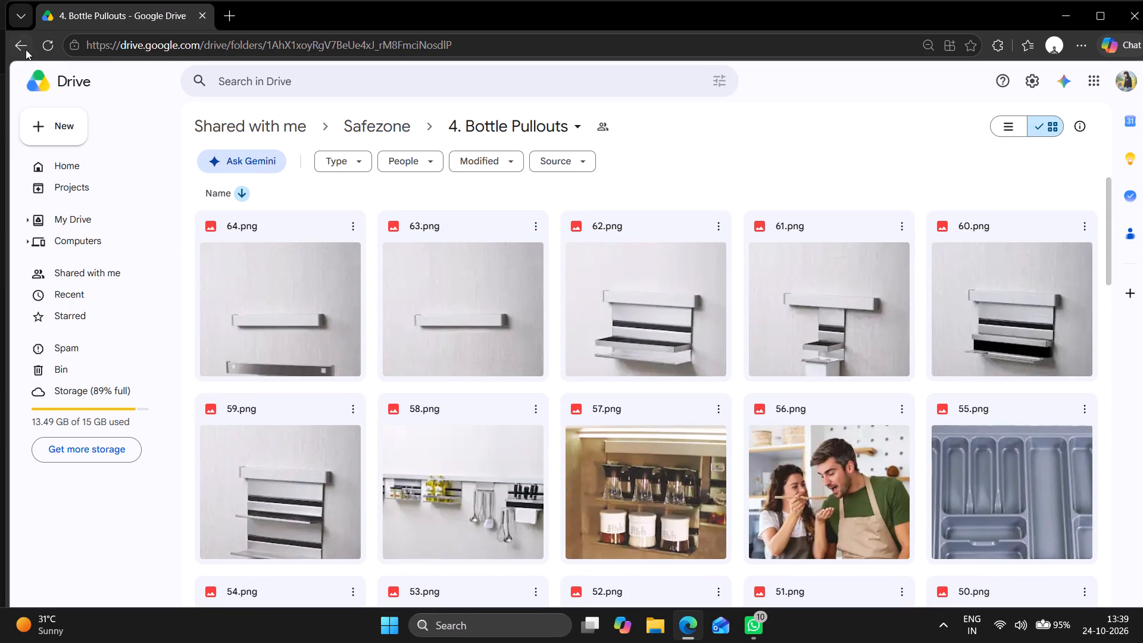
double_click(26, 49)
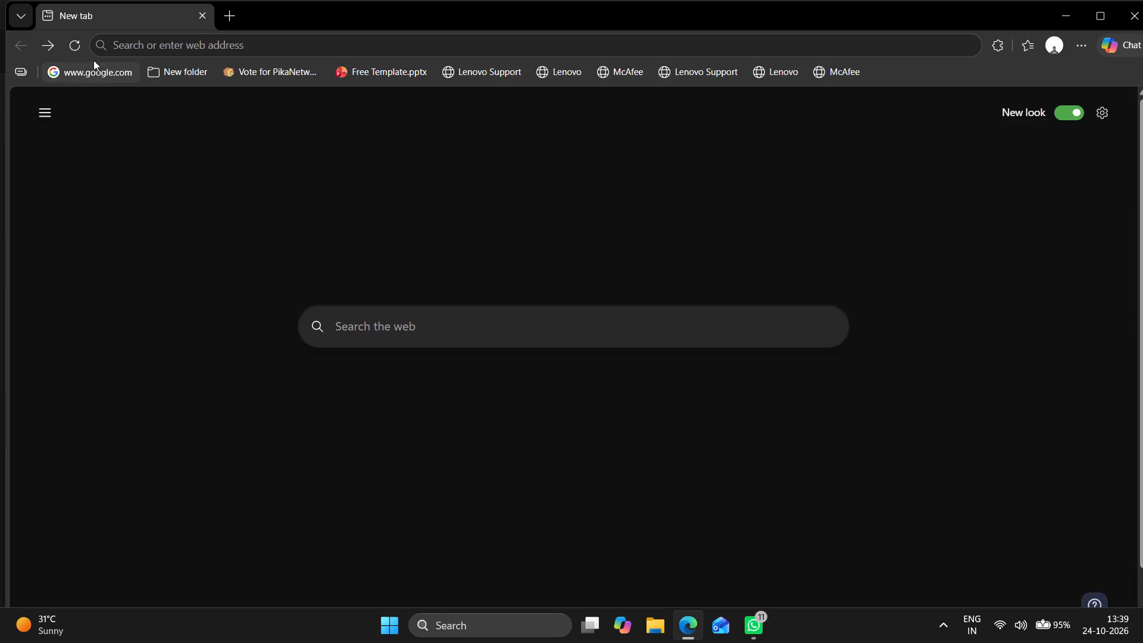
click(55, 43)
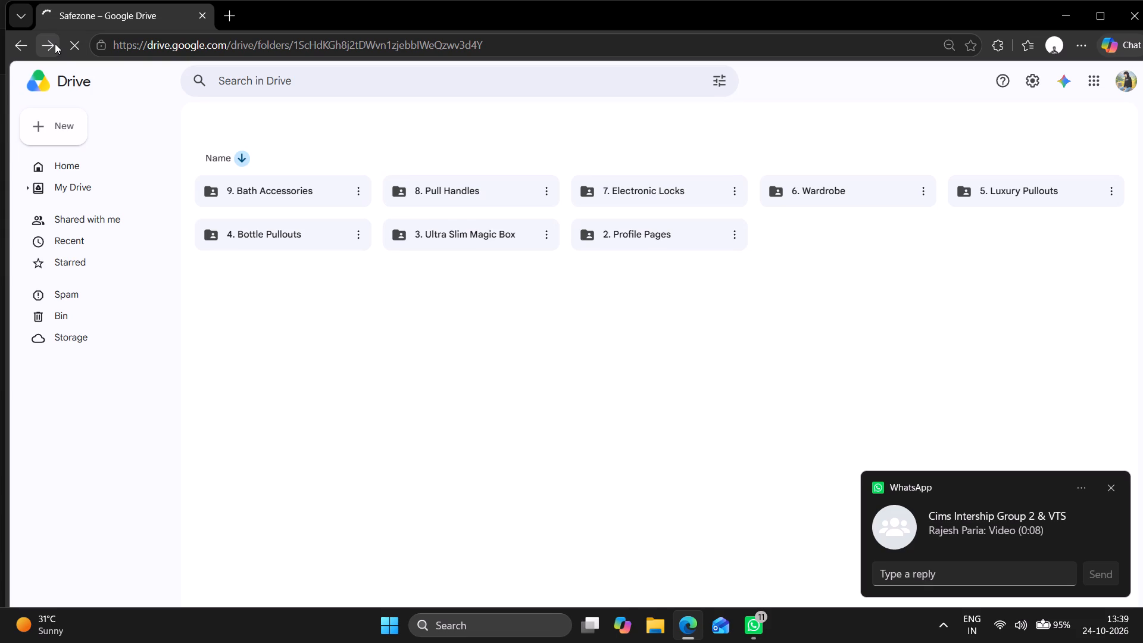
Open the 8. Pull Handles folder to view its images and go back to the Safezone folder.
double_click(454, 238)
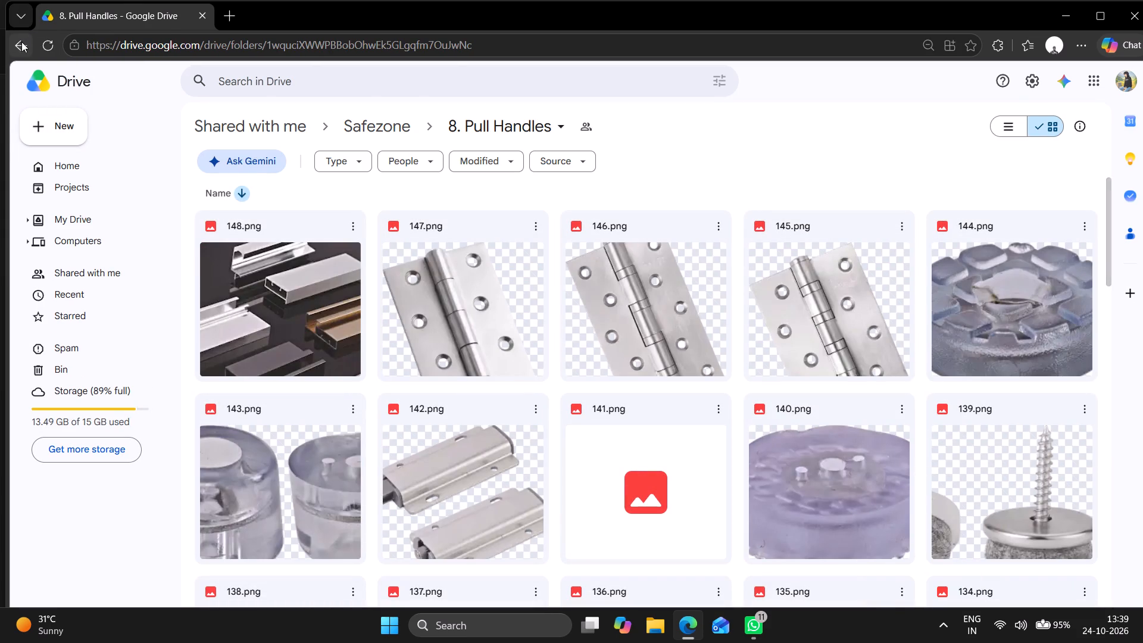
click(21, 42)
Open the 2. Profile Pages folder inside the shared Safezone folder.
click(649, 275)
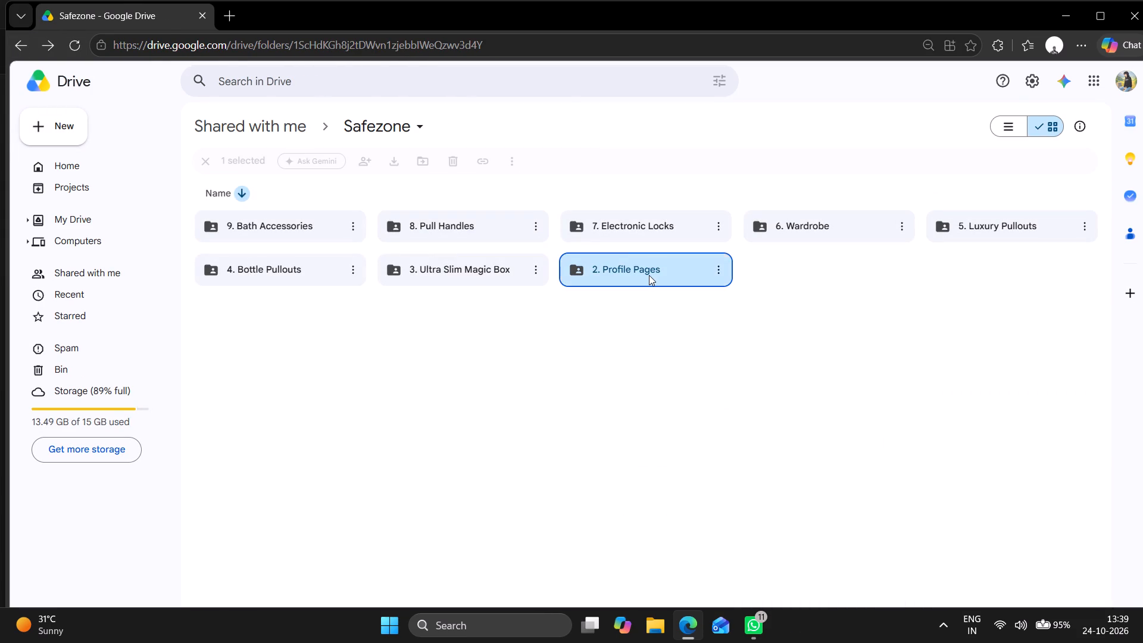
click(649, 275)
double_click(649, 275)
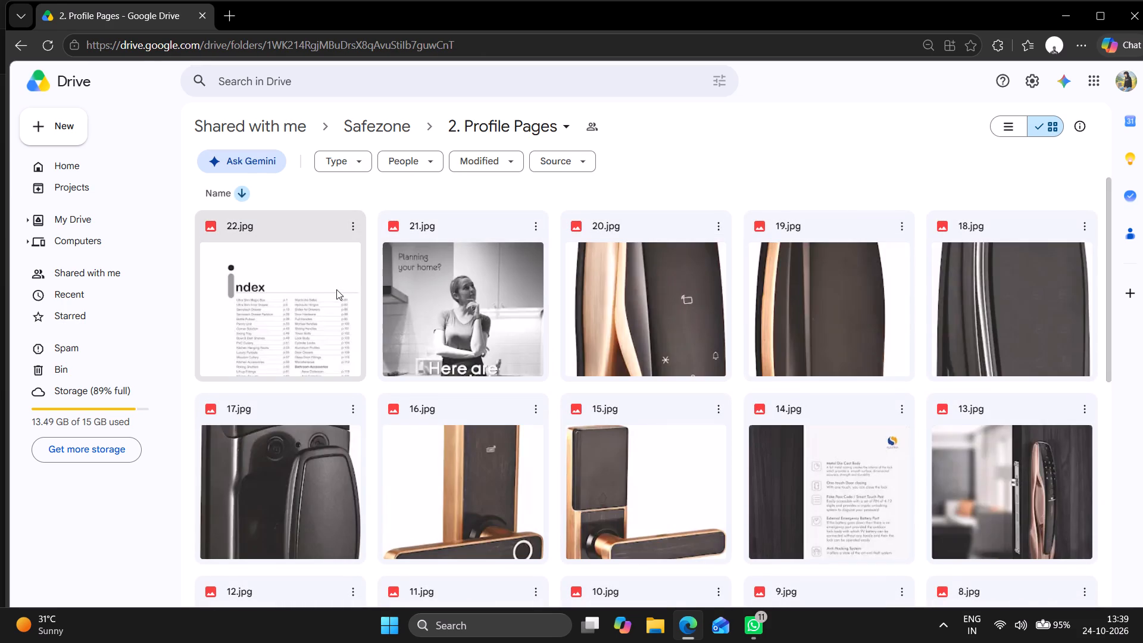
Look through the image thumbnails in the shared Safezone folder "2. Profile Pages", from 22.jpg to 1.jpg.
scroll(336, 289, down, 5)
scroll(335, 273, up, 4)
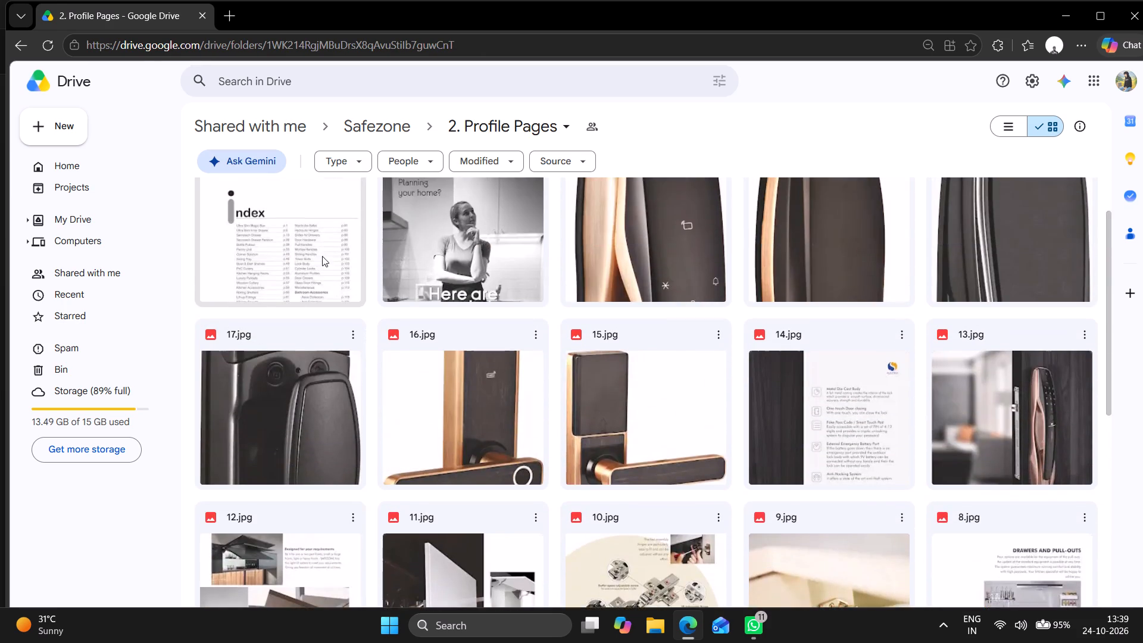
scroll(313, 251, up, 2)
scroll(243, 218, down, 5)
scroll(327, 255, down, 5)
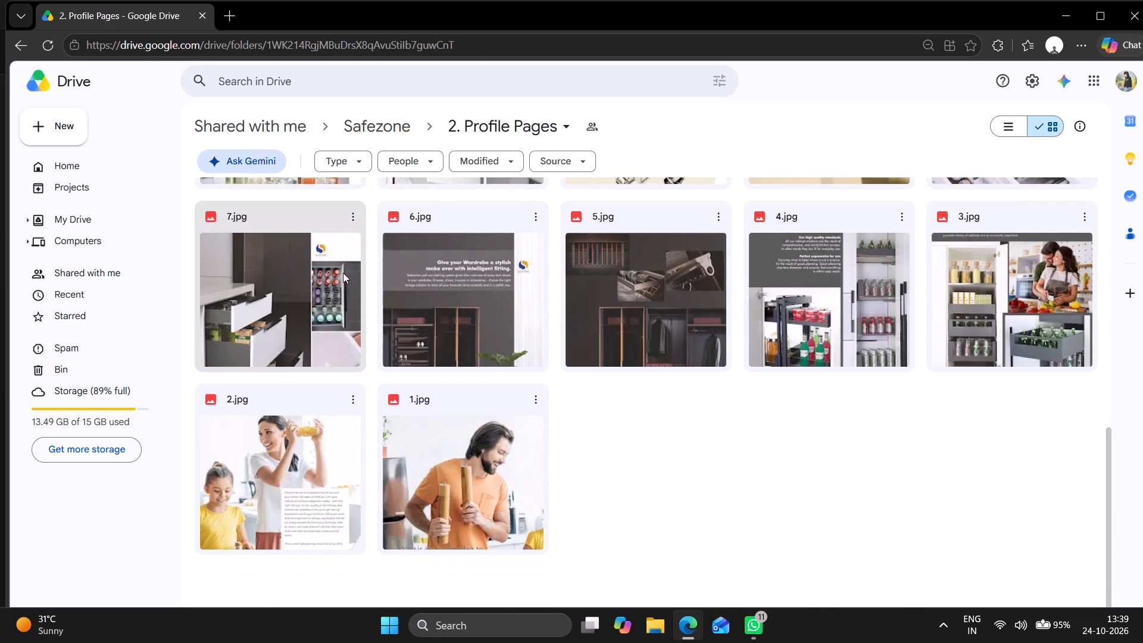
scroll(343, 273, up, 9)
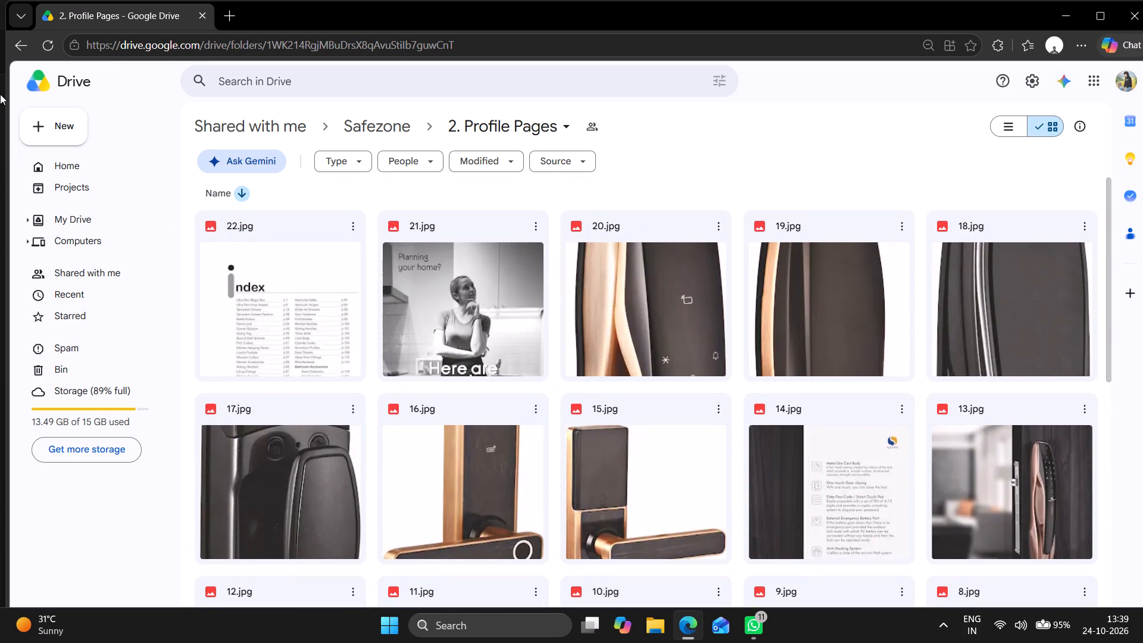
Return from "2. Profile Pages" to the parent Safezone folder.
double_click(15, 44)
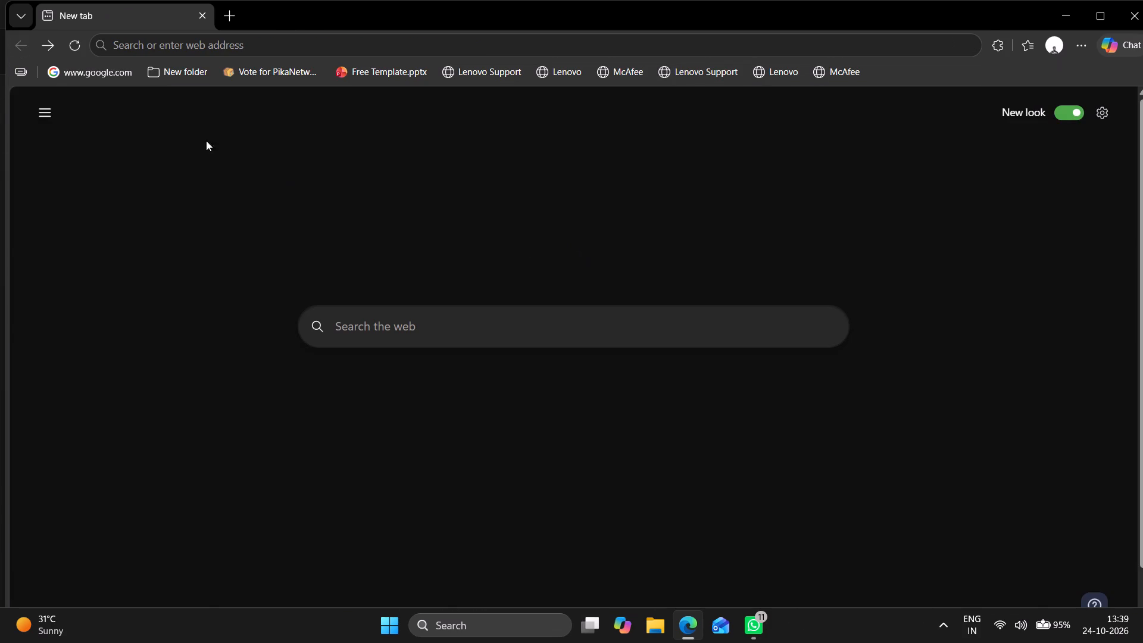
double_click(55, 46)
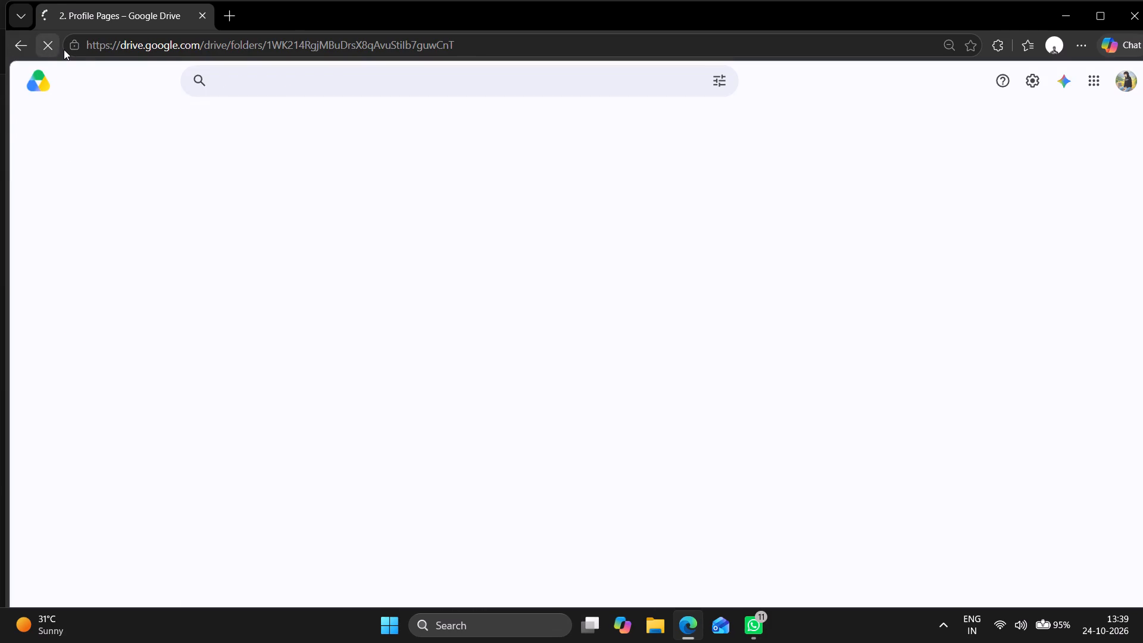
click(17, 51)
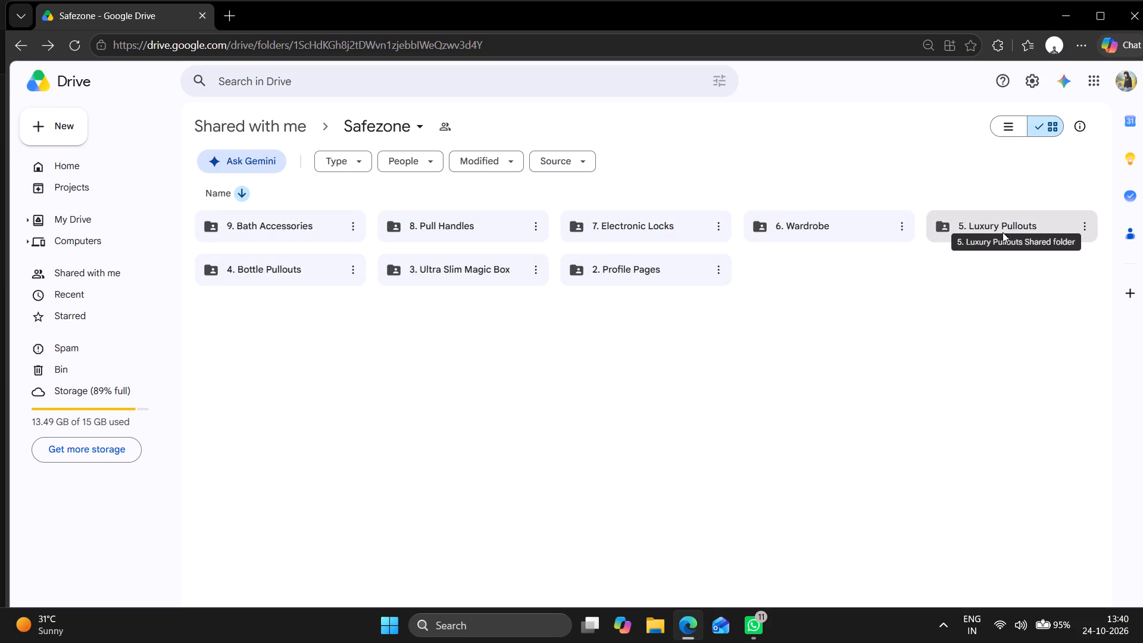
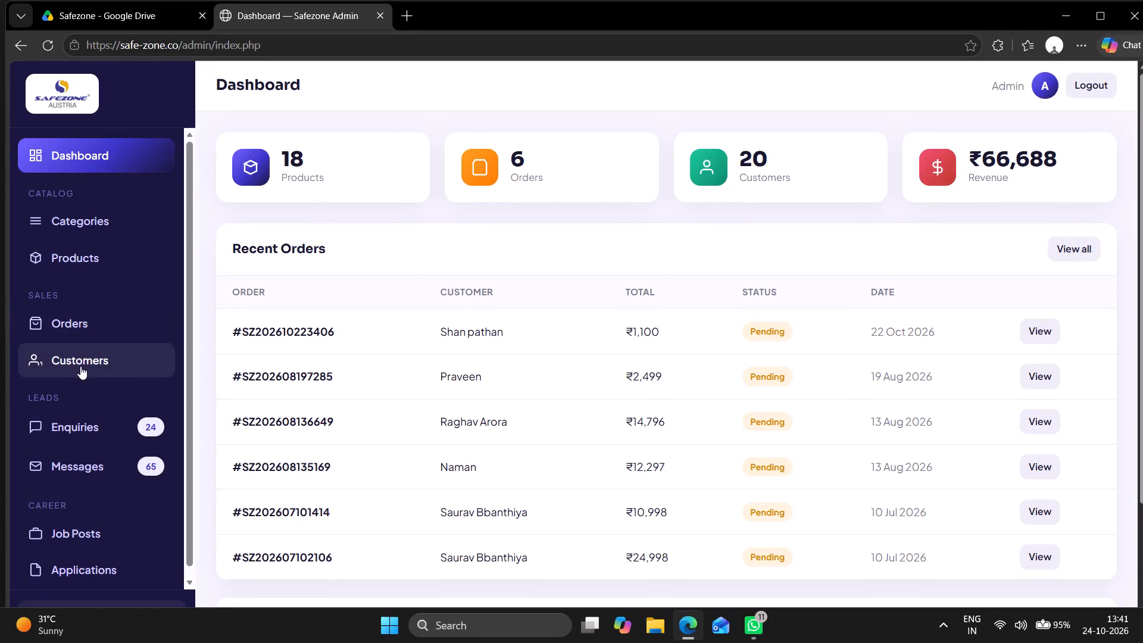
Look through the category list in the Safezone admin site, including parent categories and how many products each one holds.
click(83, 260)
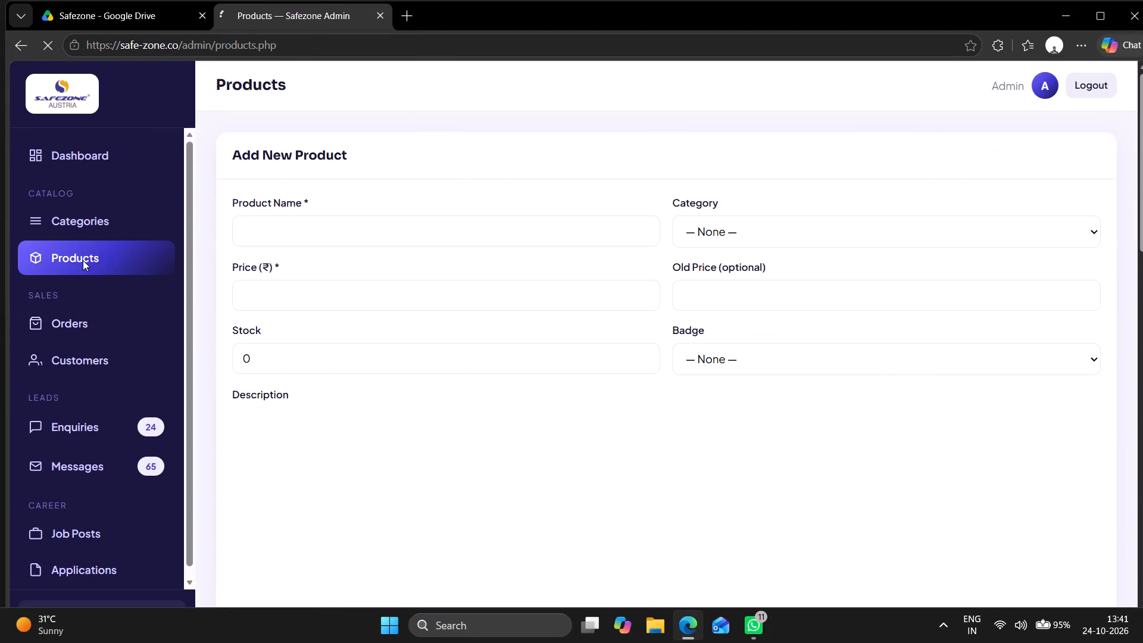
click(80, 221)
scroll(697, 257, down, 2)
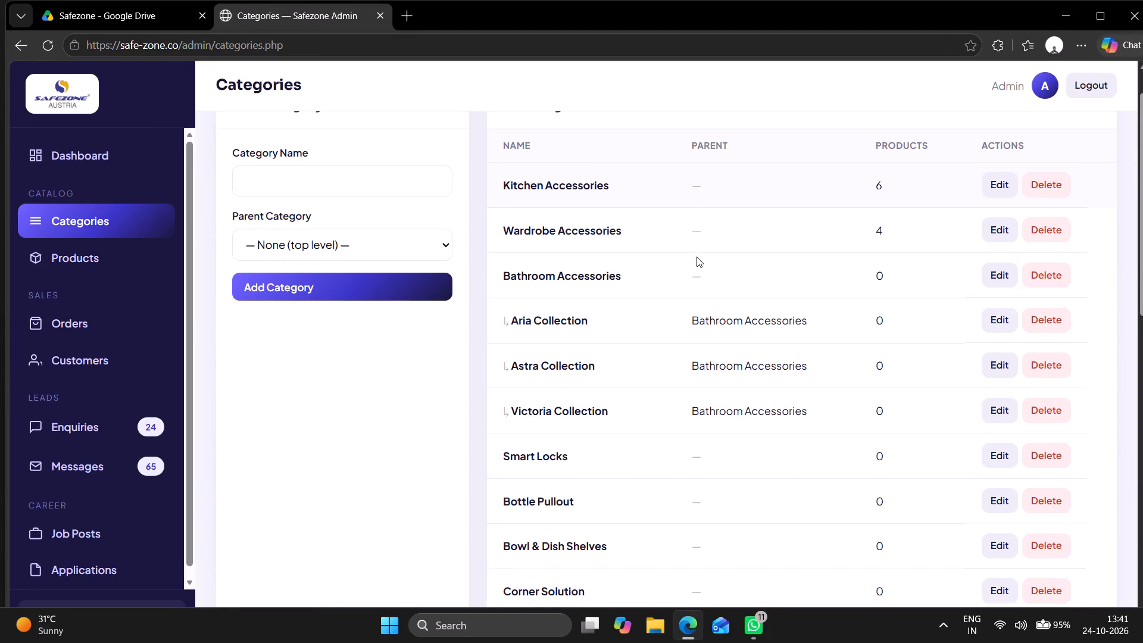
scroll(697, 257, down, 12)
scroll(663, 291, up, 7)
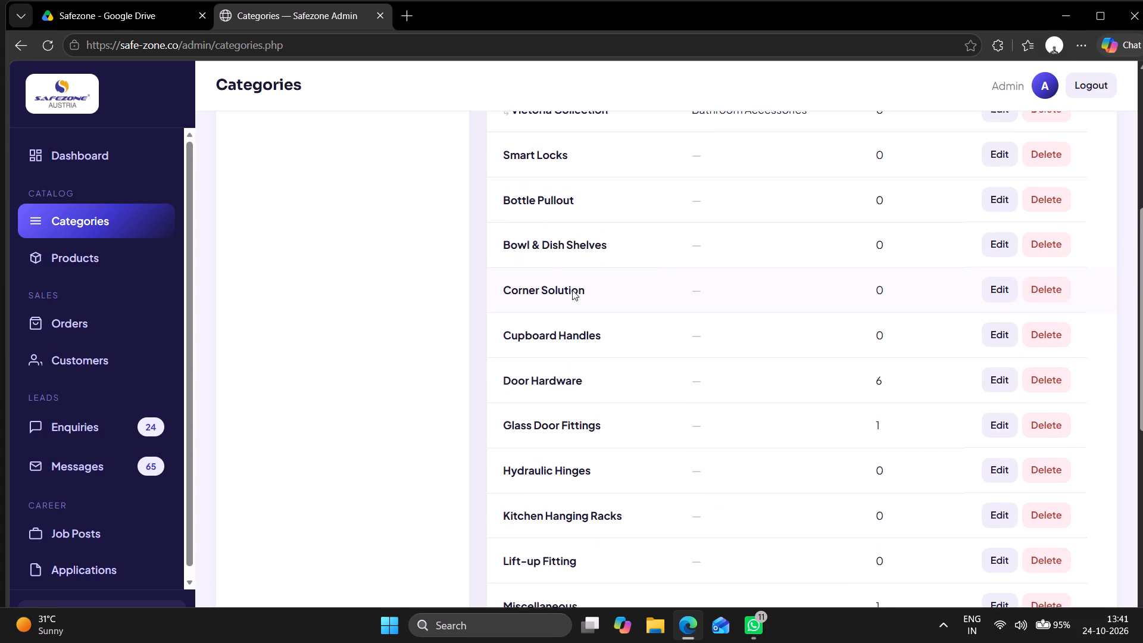
Open the Products page at its Add New Product form.
click(52, 262)
scroll(488, 273, up, 2)
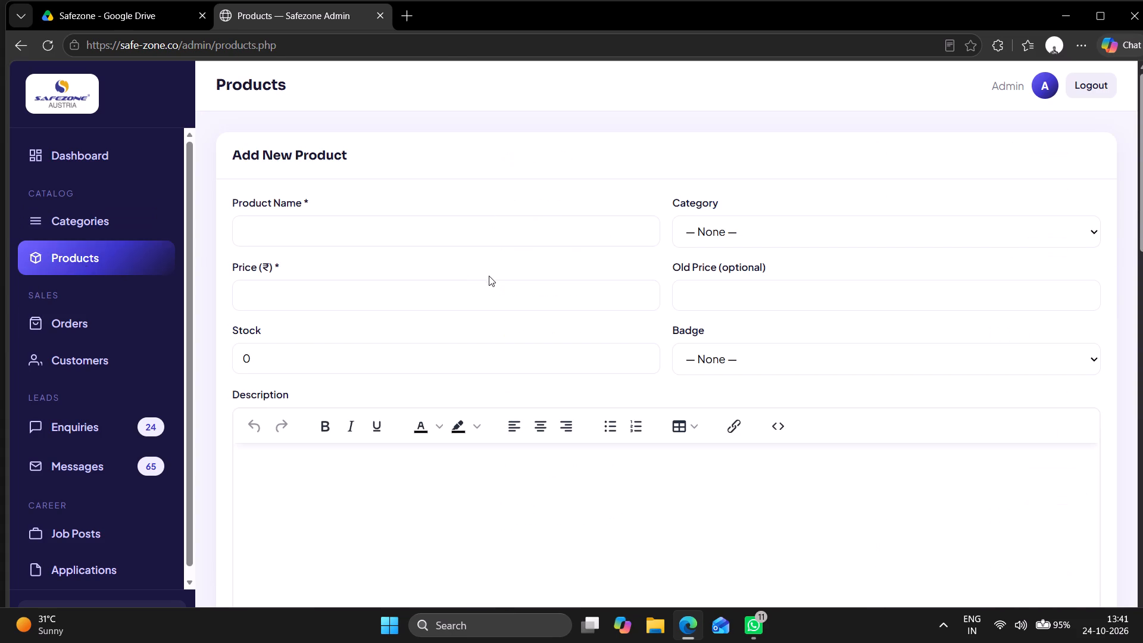
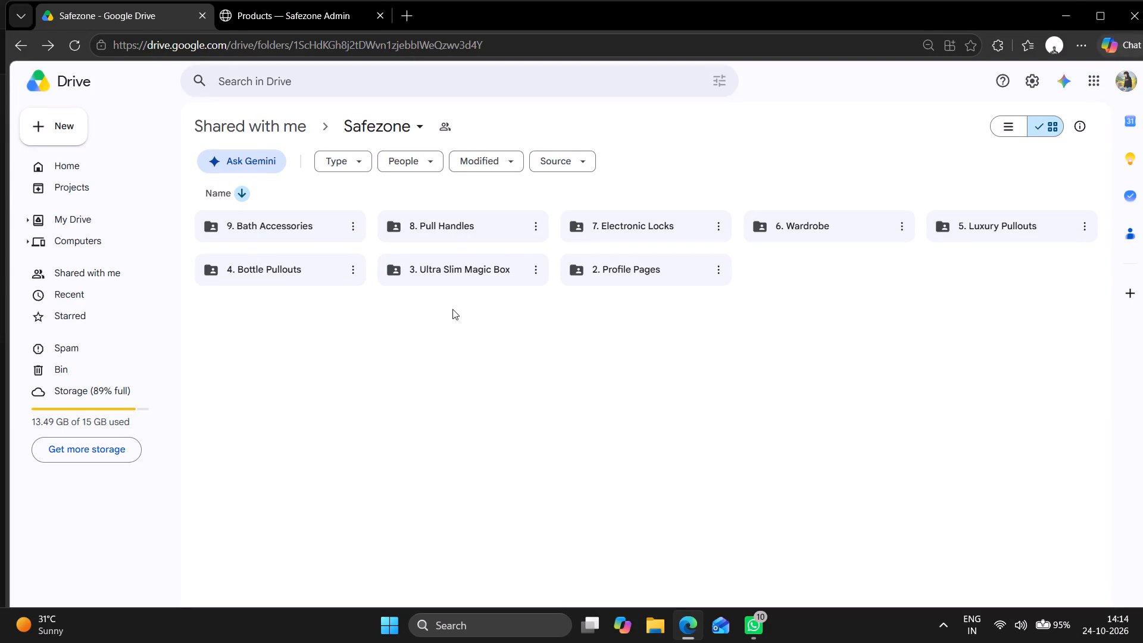
Open the "3. Ultra Slim Magic Box" subfolder of the shared Safezone folder.
click(450, 277)
click(450, 277)
double_click(450, 277)
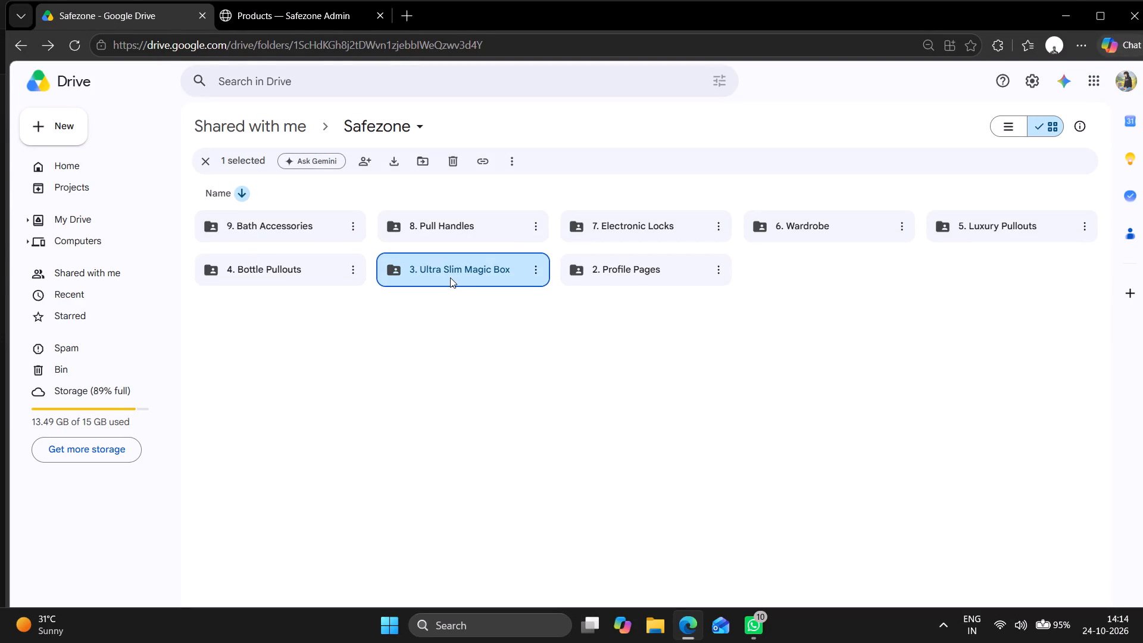
Look through the Ultra Slim Magic Box image thumbnails, from 53.png down to 1.jpg, to examine the drawer and fitting pictures.
scroll(466, 317, down, 4)
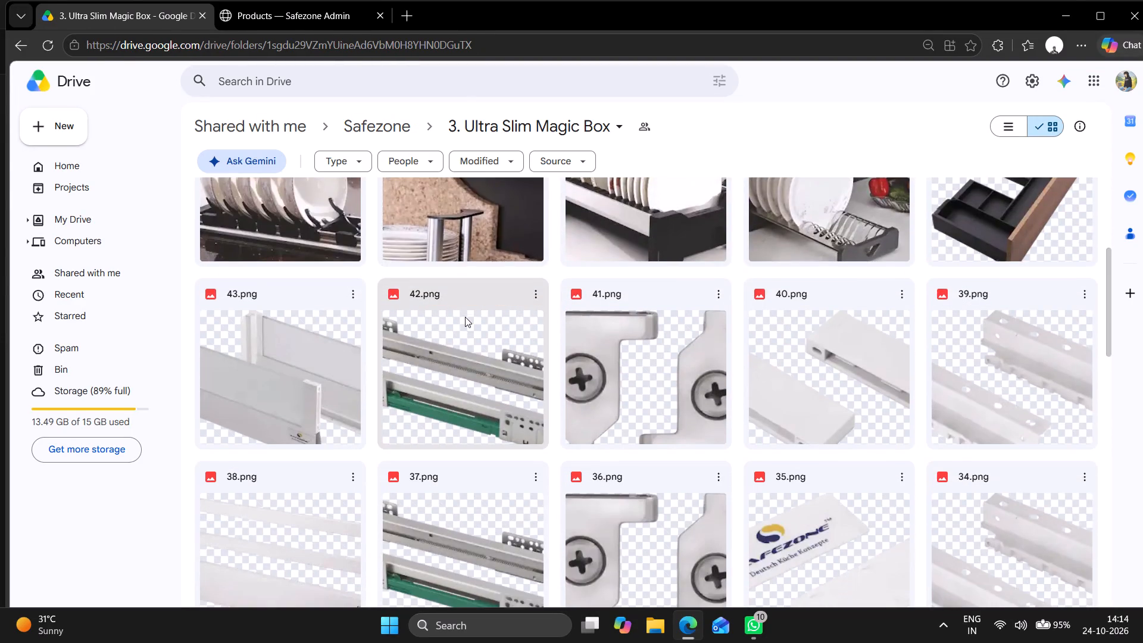
scroll(465, 317, down, 1)
scroll(465, 317, up, 10)
scroll(412, 330, down, 4)
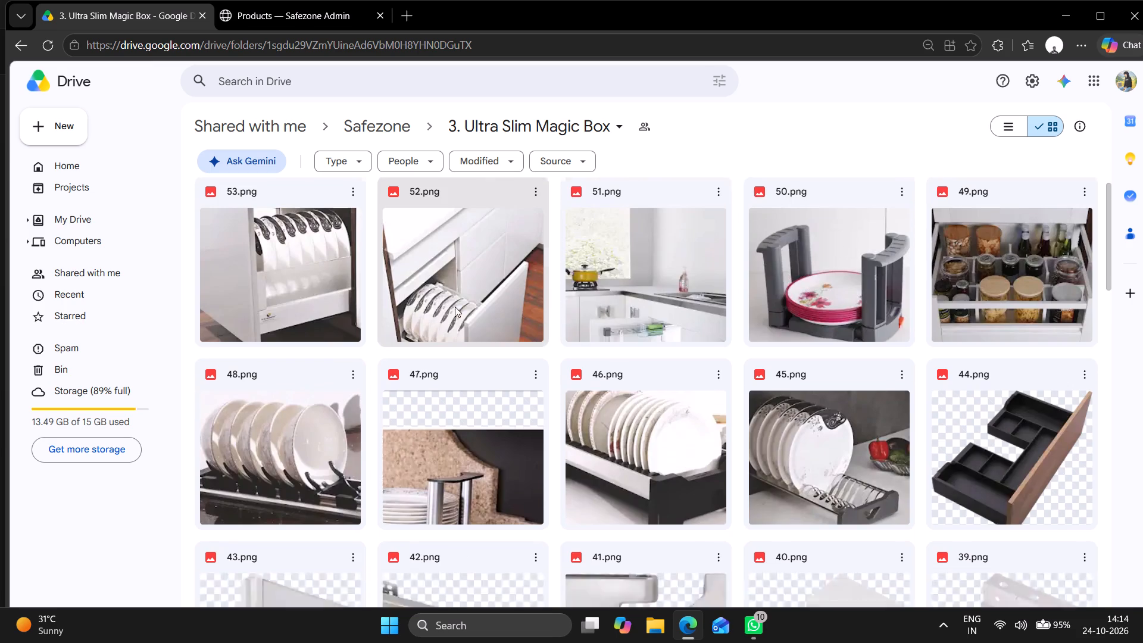
scroll(455, 307, down, 2)
scroll(498, 286, down, 19)
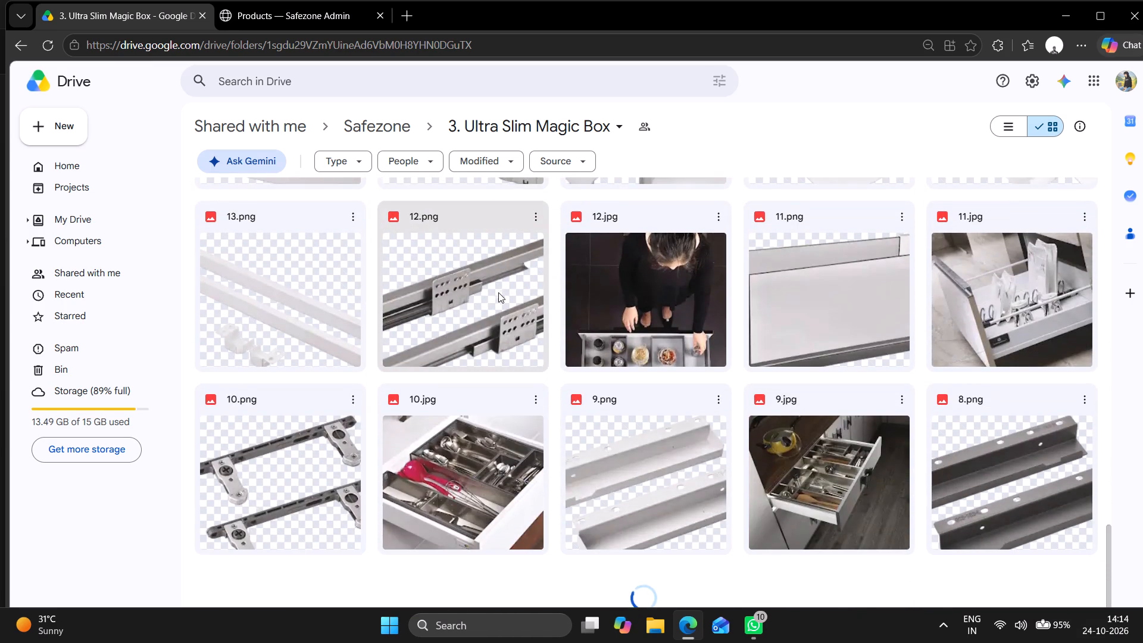
scroll(742, 367, up, 1)
scroll(742, 367, down, 9)
scroll(667, 371, up, 2)
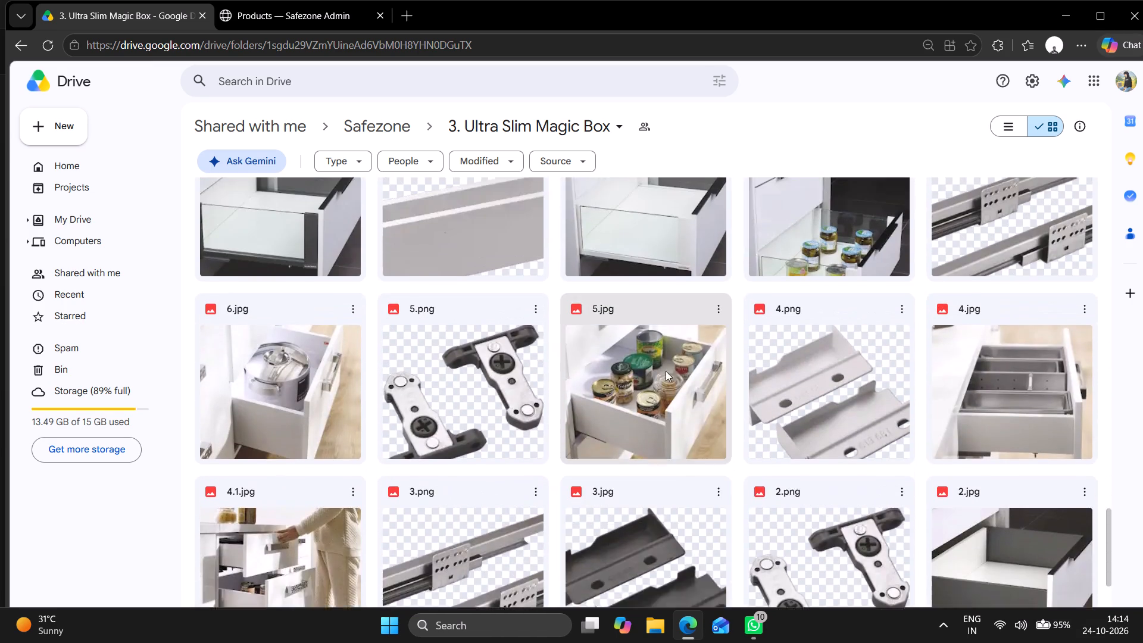
scroll(661, 367, up, 2)
scroll(659, 349, down, 8)
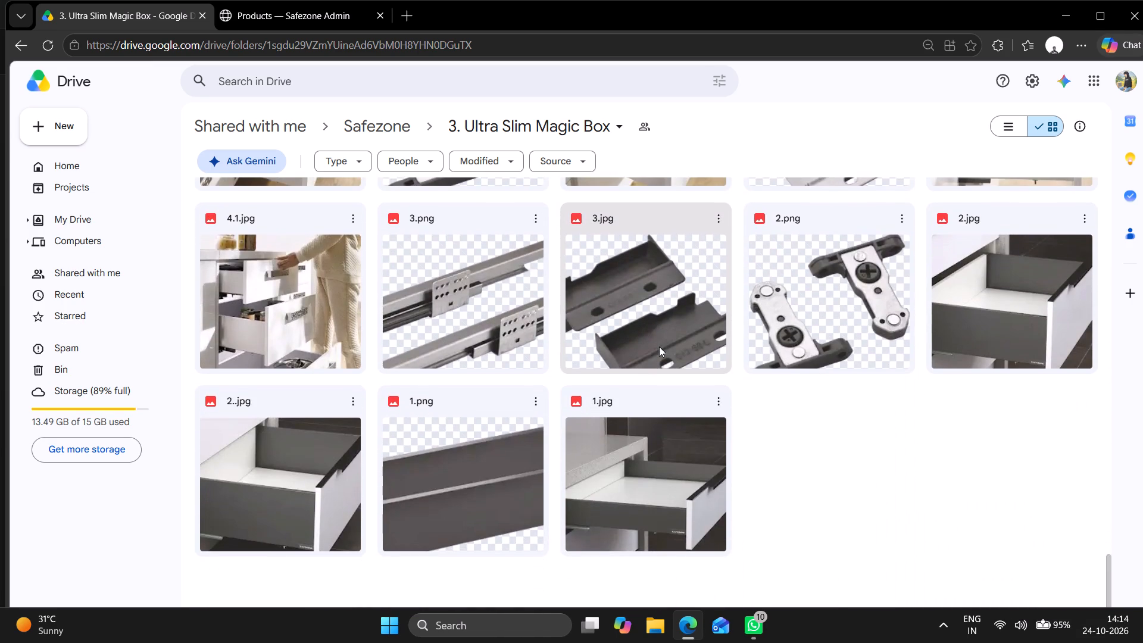
scroll(659, 345, up, 4)
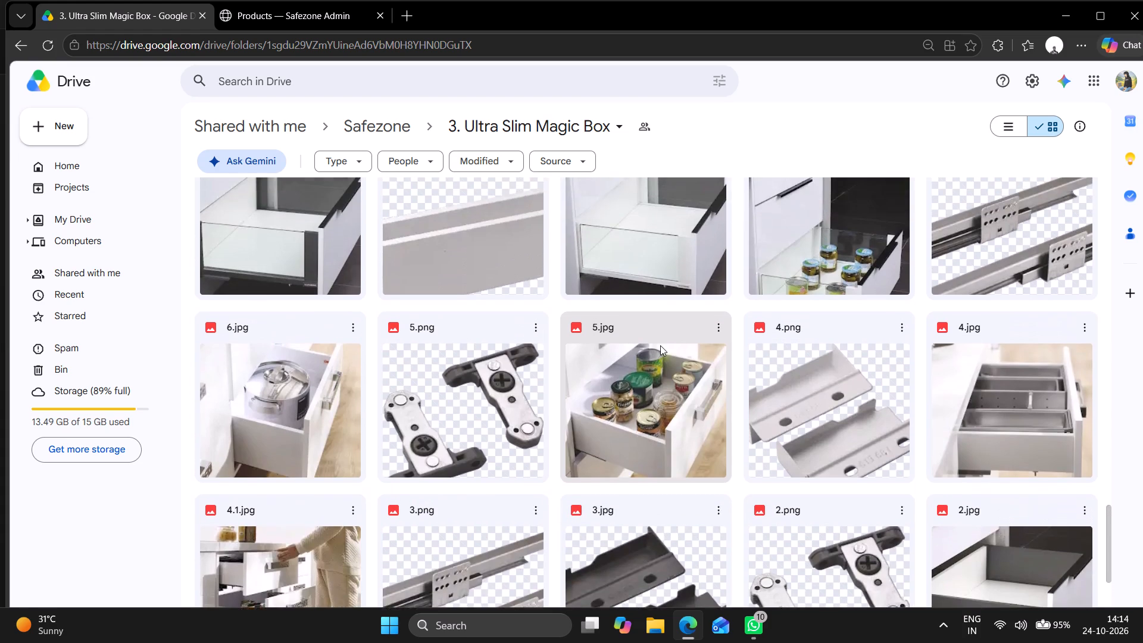
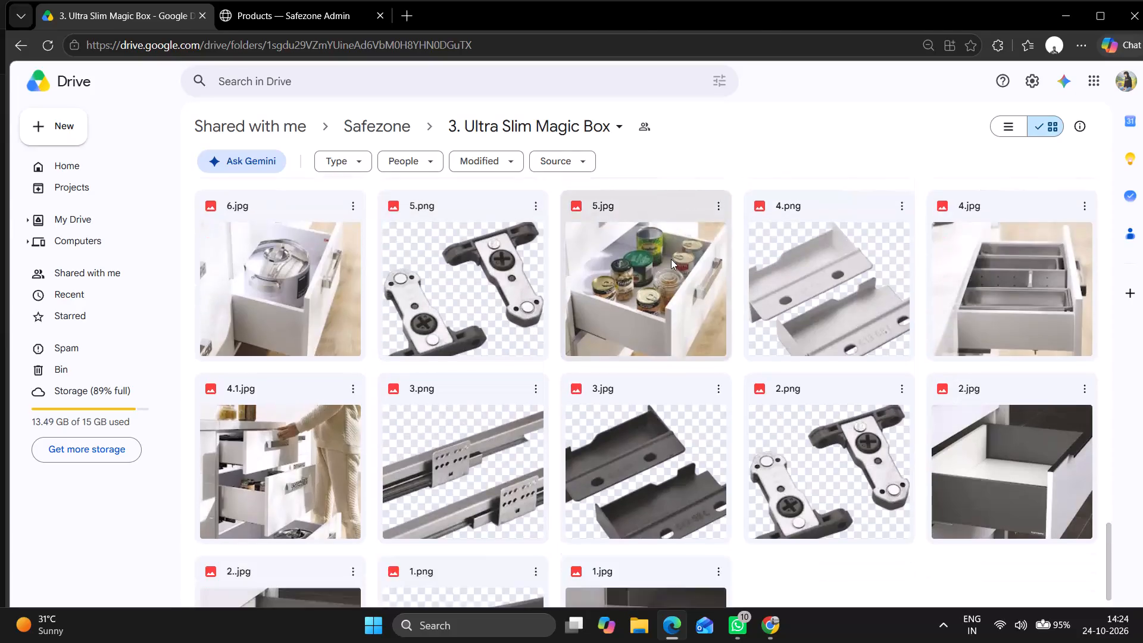
Make a copy of 2.jpg, the dark grey drawer picture, in the Ultra Slim Magic Box folder.
scroll(806, 354, down, 2)
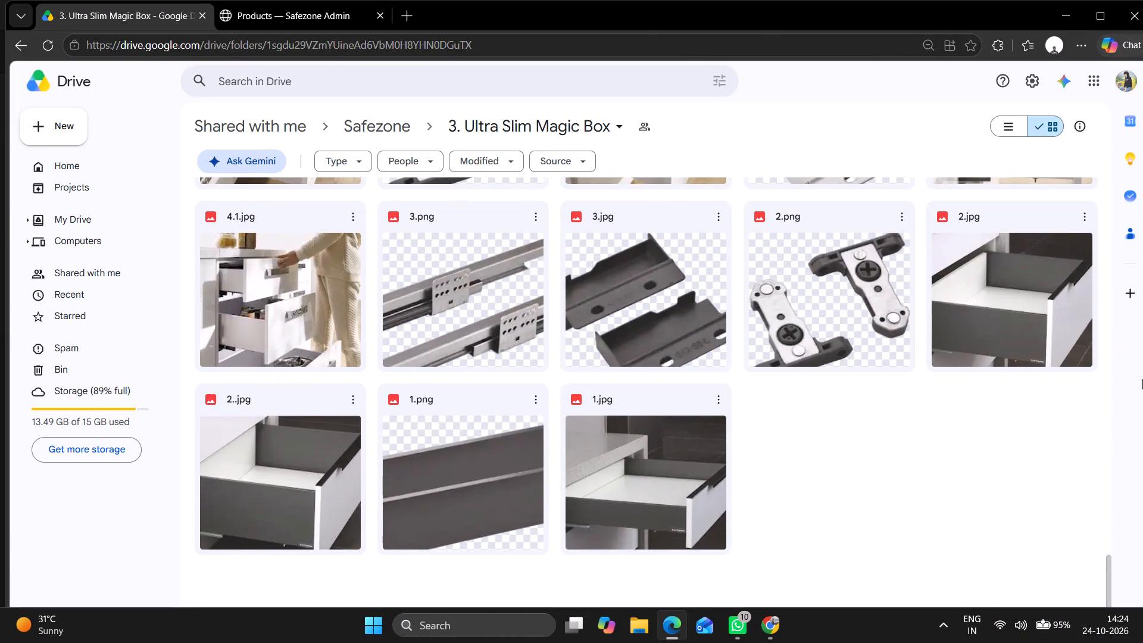
scroll(1032, 324, up, 2)
scroll(1041, 418, down, 2)
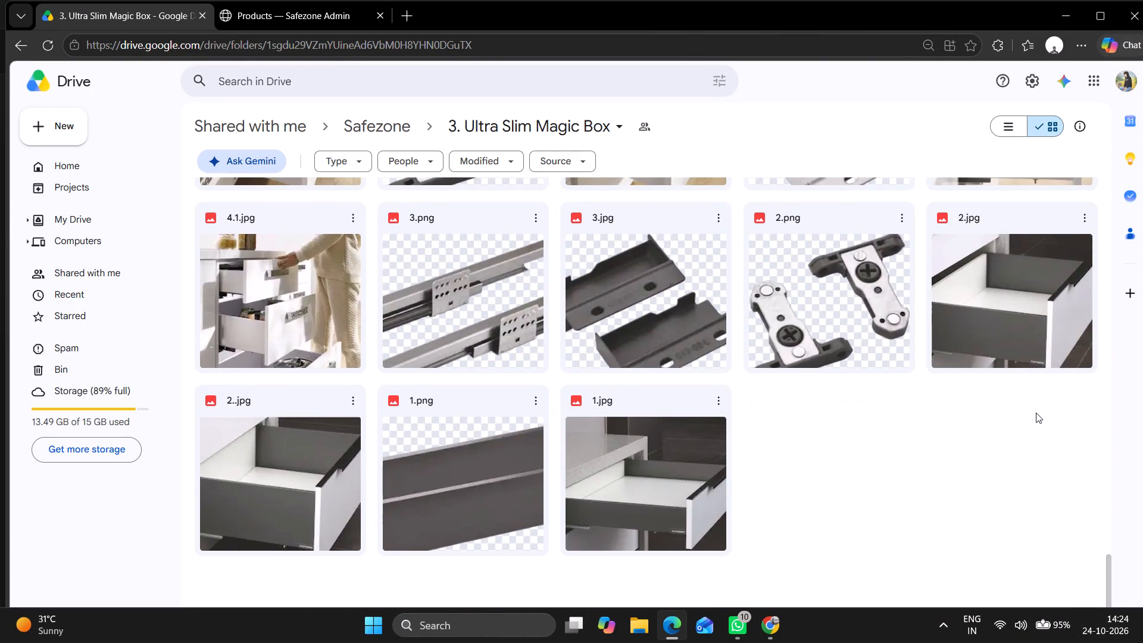
scroll(1036, 413, up, 2)
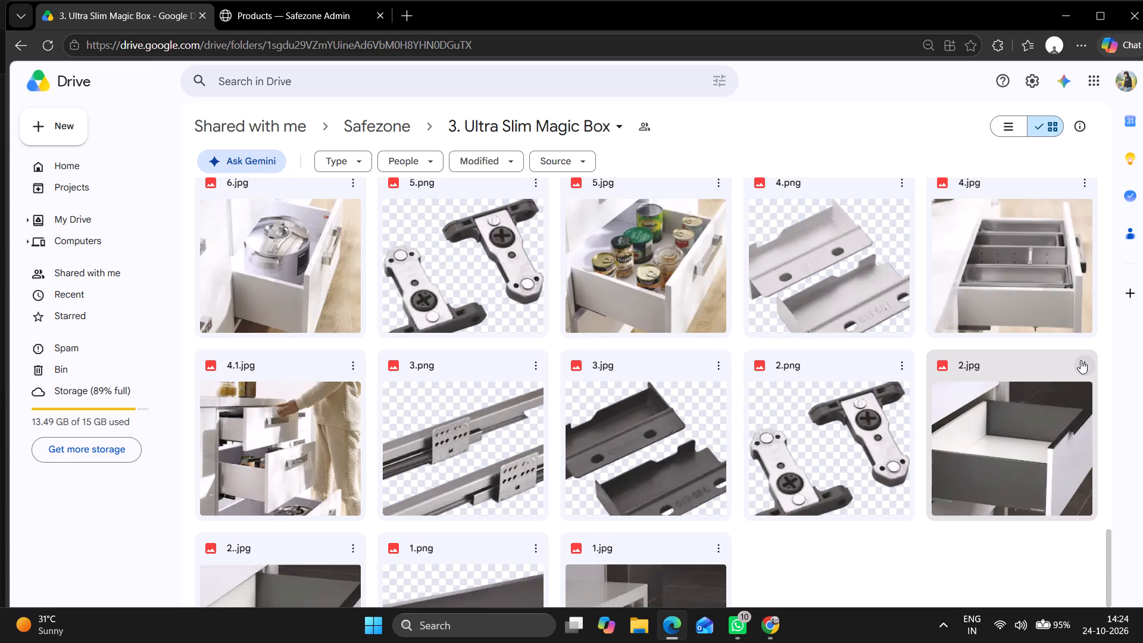
click(1080, 360)
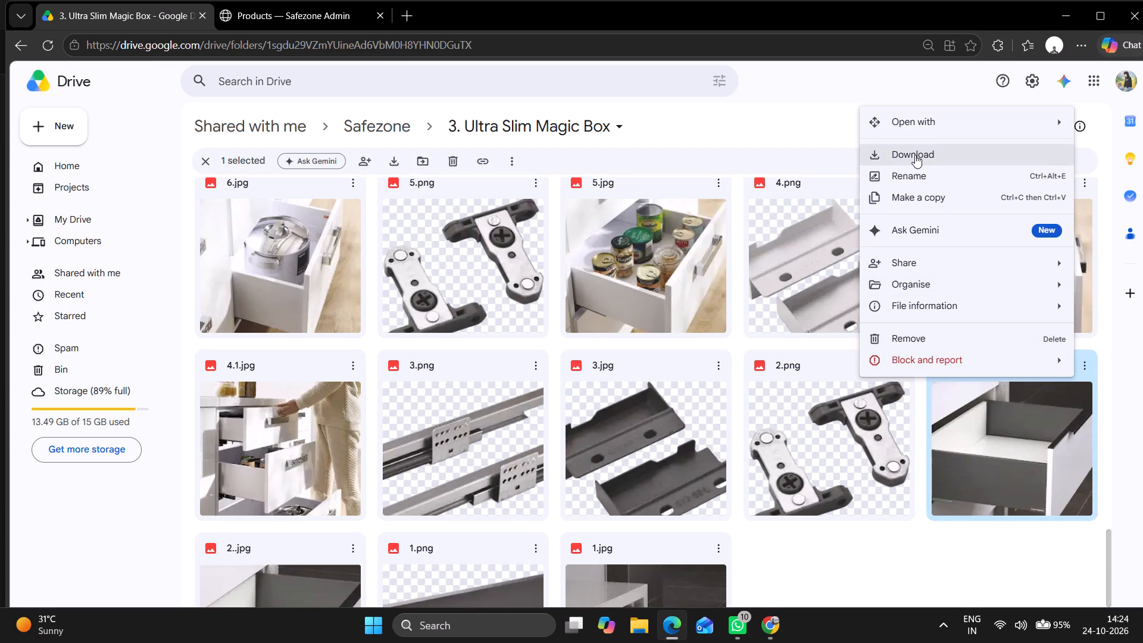
right_click(1026, 464)
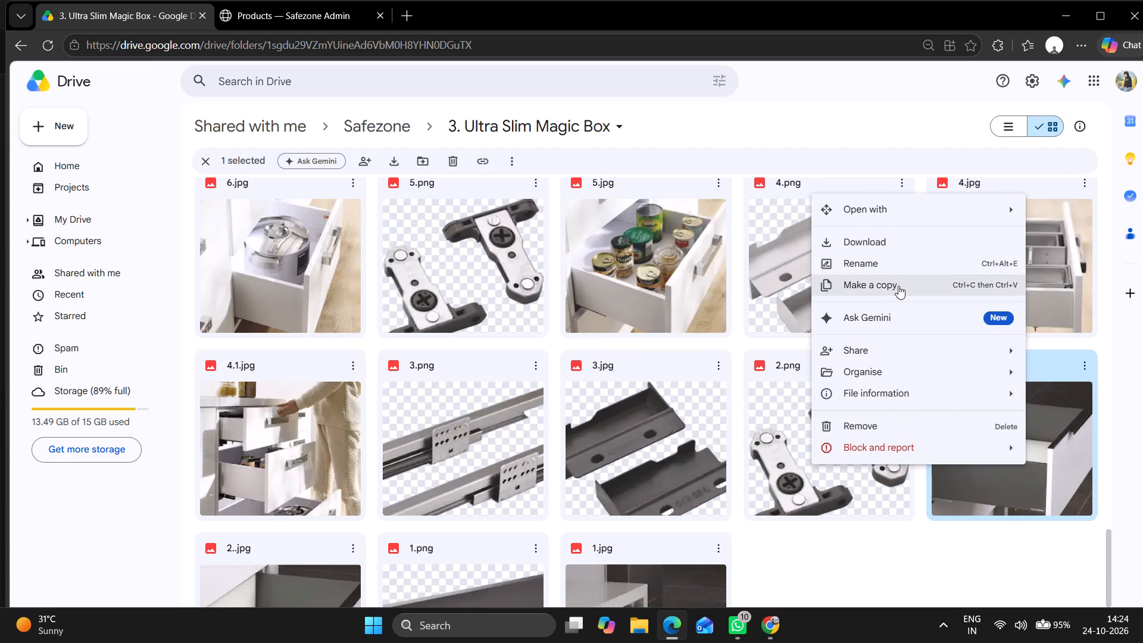
double_click(898, 286)
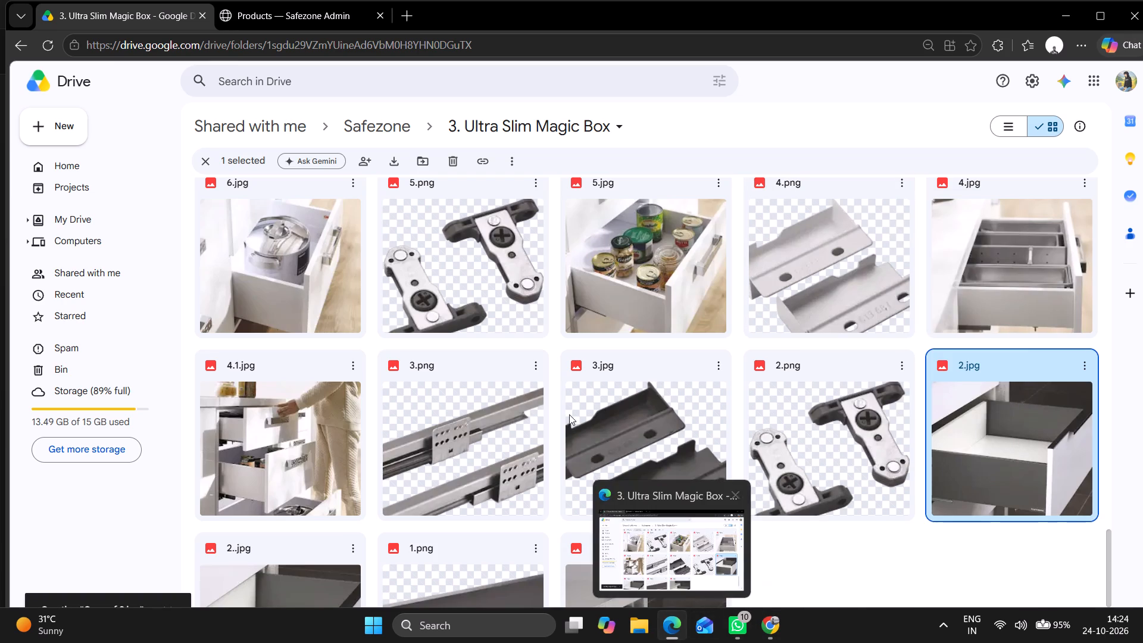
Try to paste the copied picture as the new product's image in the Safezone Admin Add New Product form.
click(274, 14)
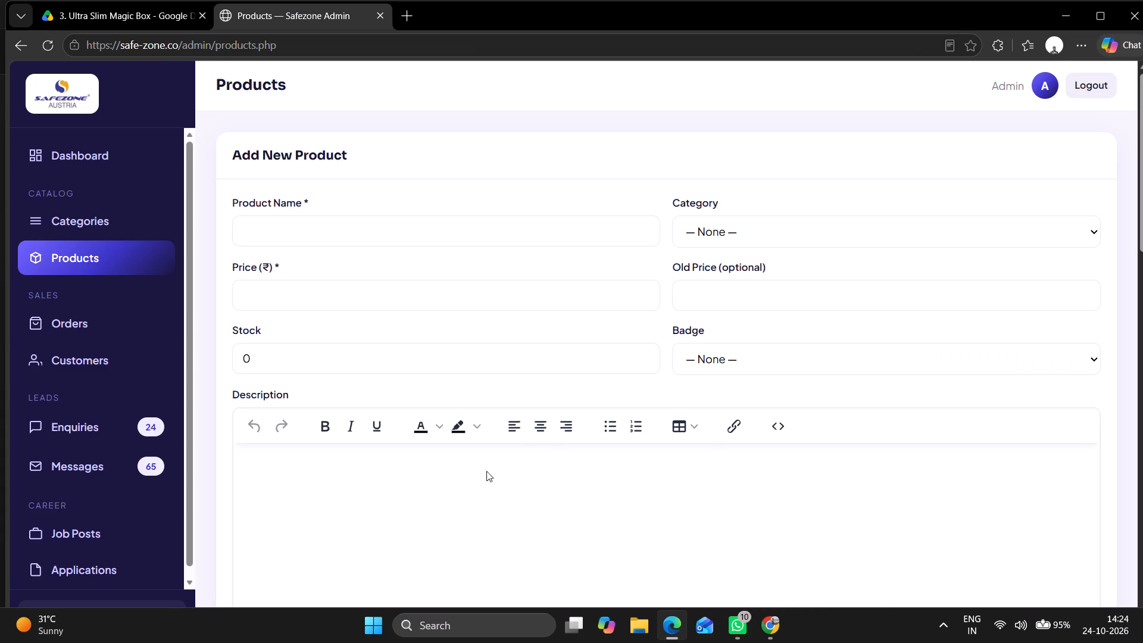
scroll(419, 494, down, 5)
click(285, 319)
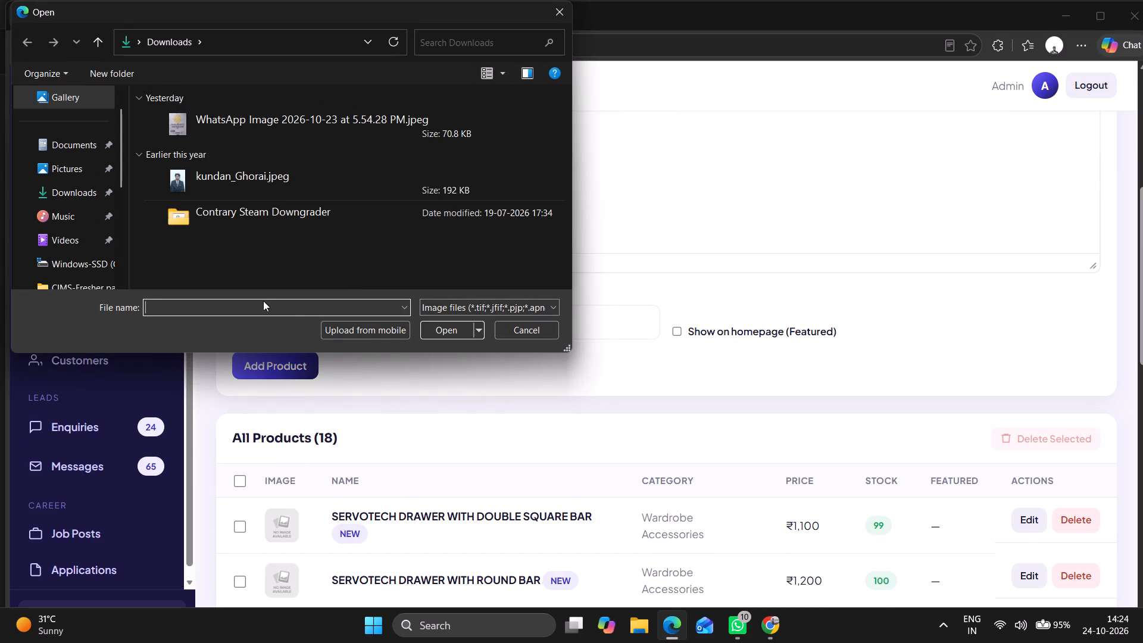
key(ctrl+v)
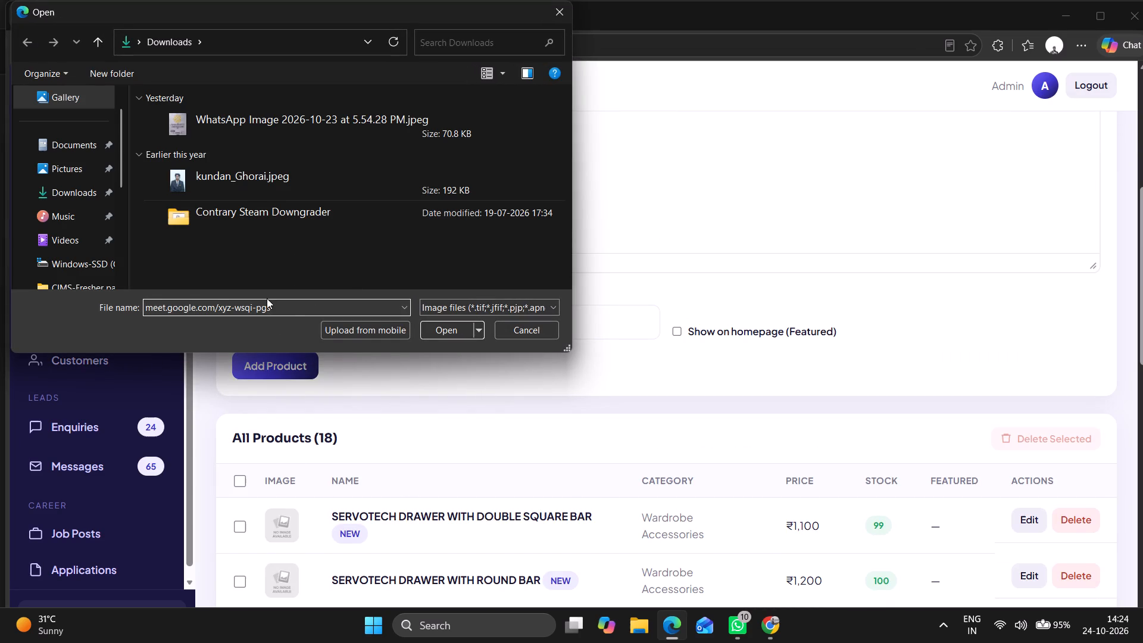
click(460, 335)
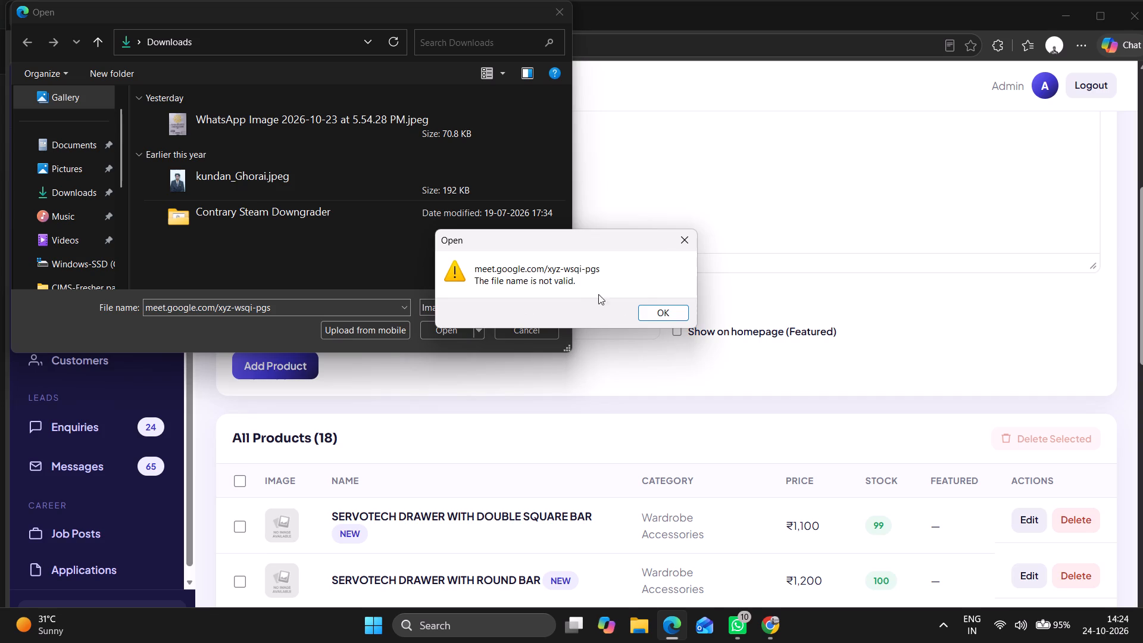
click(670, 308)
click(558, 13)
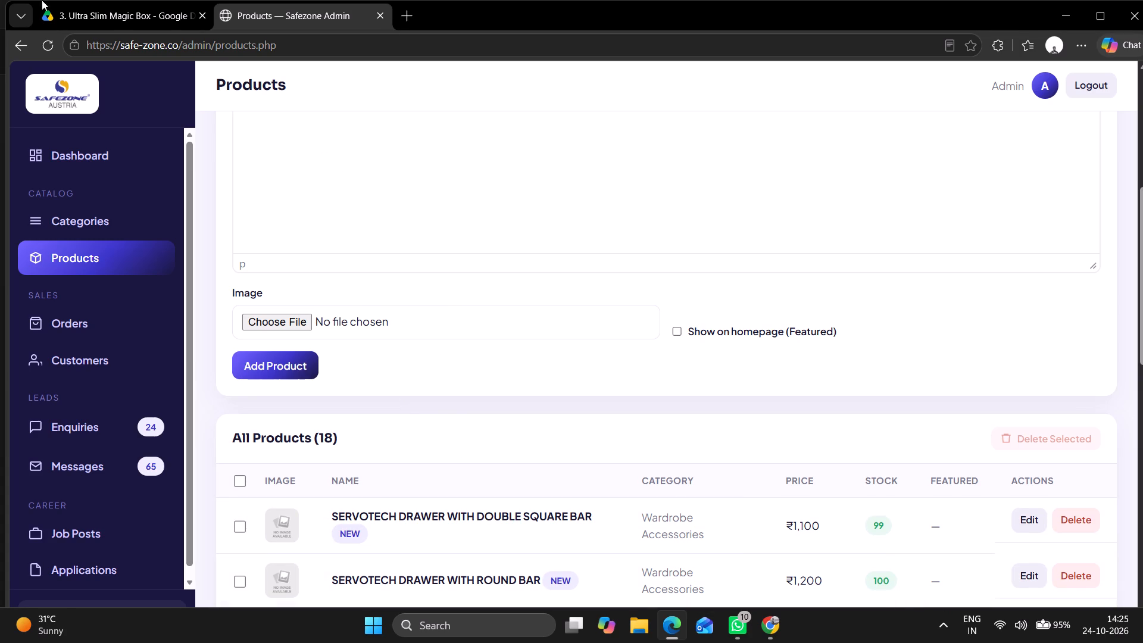
Download the Copy of 2.jpg image from the Ultra Slim Magic Box Drive folder.
click(79, 4)
scroll(962, 573, down, 5)
scroll(882, 611, up, 2)
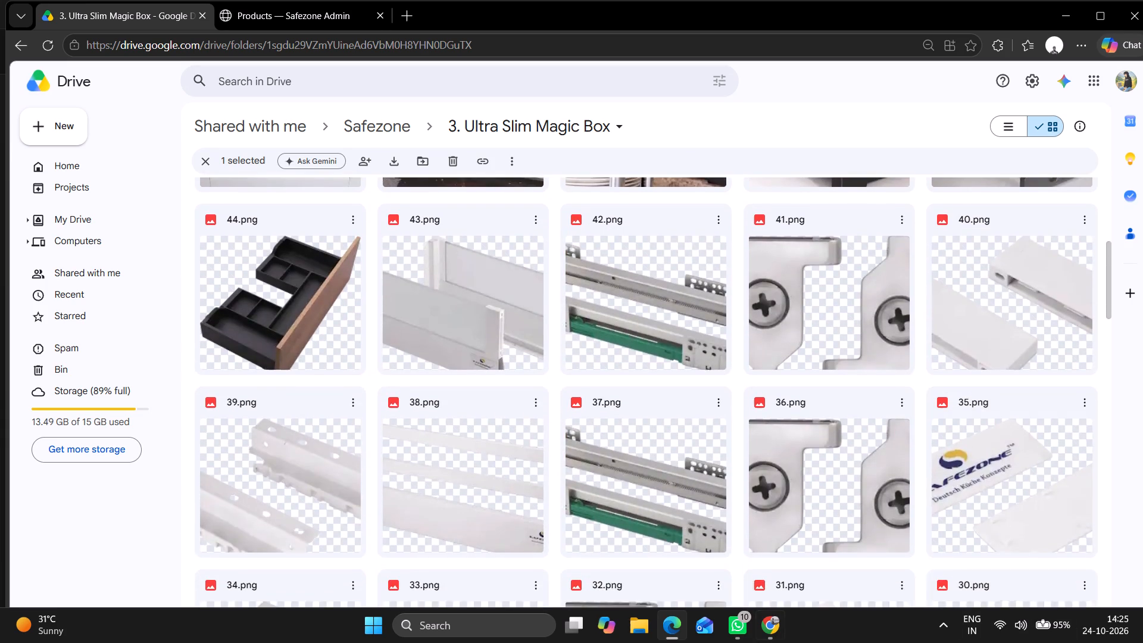
scroll(770, 642, up, 11)
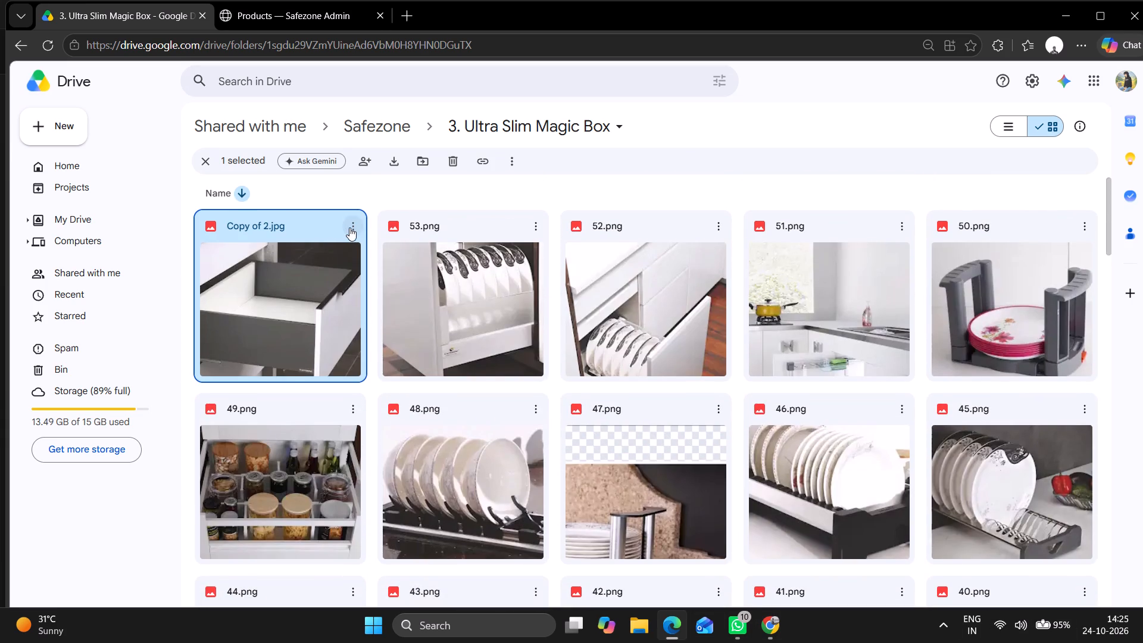
click(350, 227)
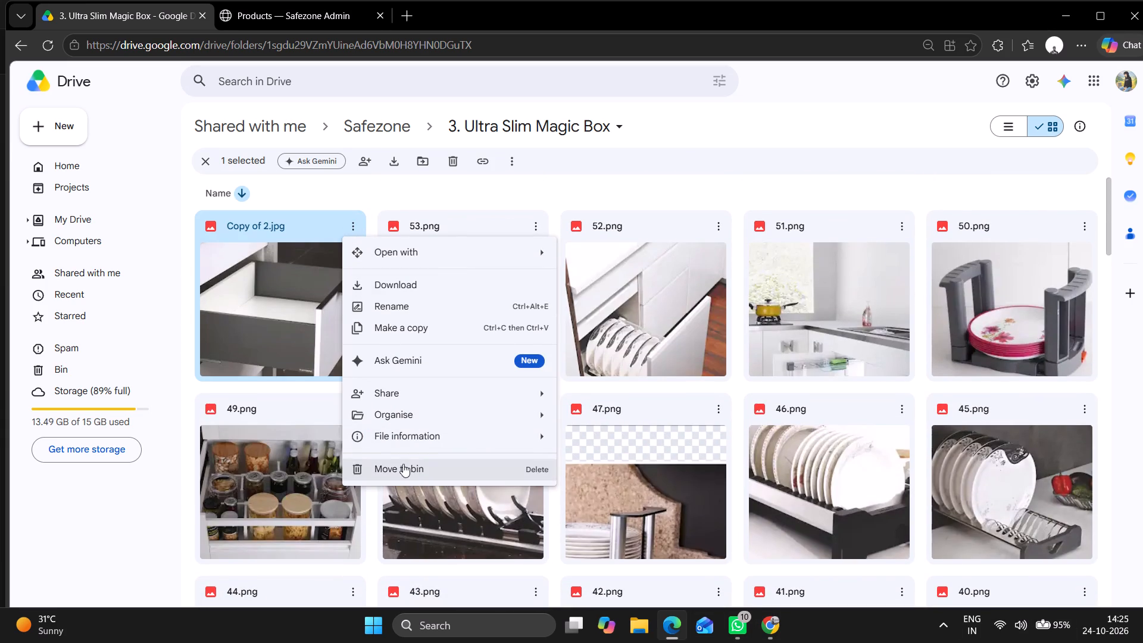
click(368, 288)
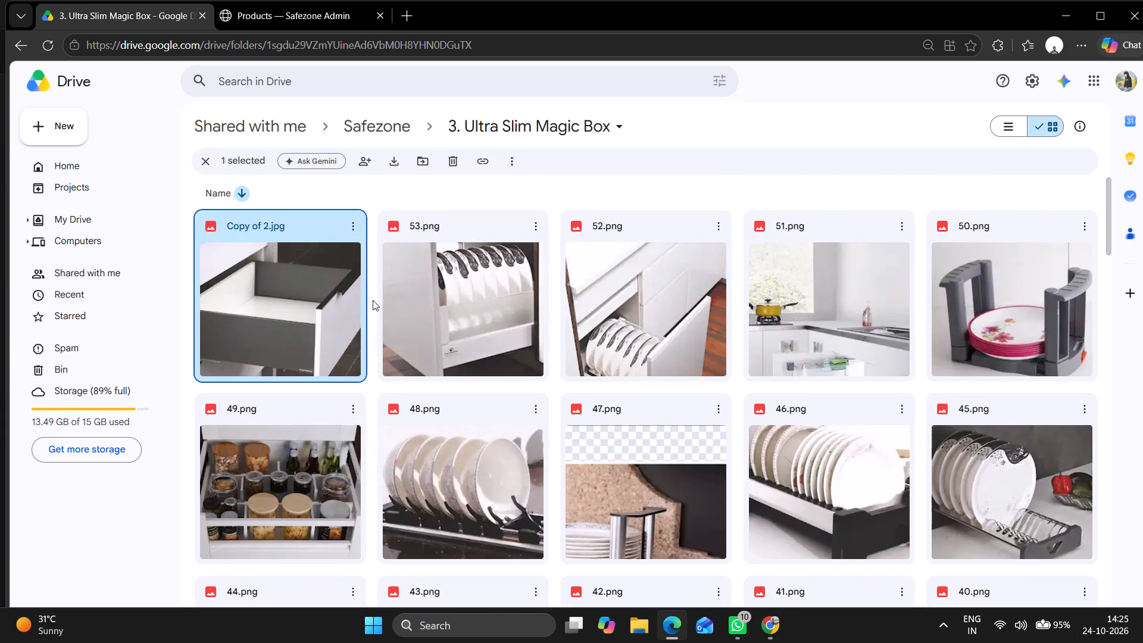
Look through the Ultra Slim Magic Box thumbnails down to the final drawer pictures, 2.jpg to 1.jpg.
scroll(586, 450, down, 12)
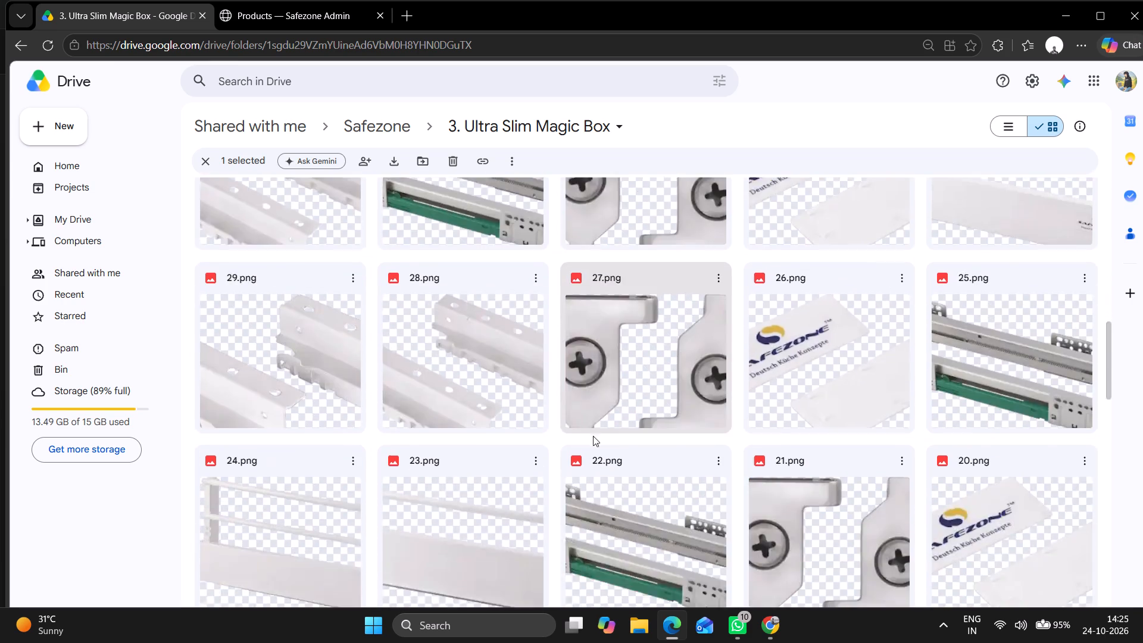
scroll(593, 436, down, 20)
scroll(593, 436, down, 7)
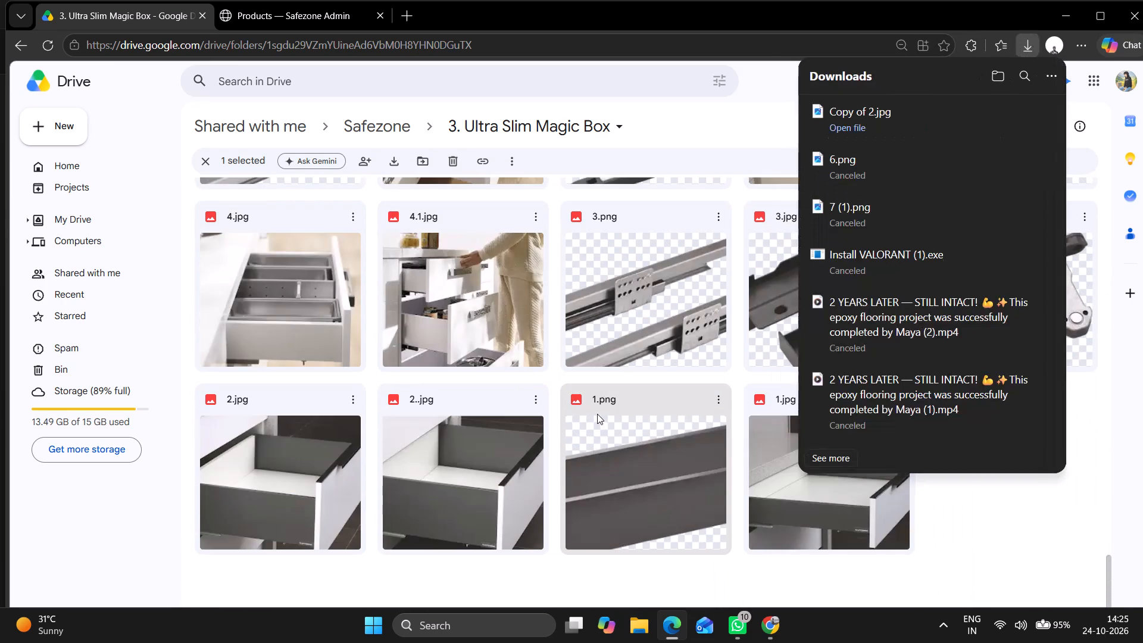
scroll(352, 452, up, 2)
scroll(463, 461, down, 3)
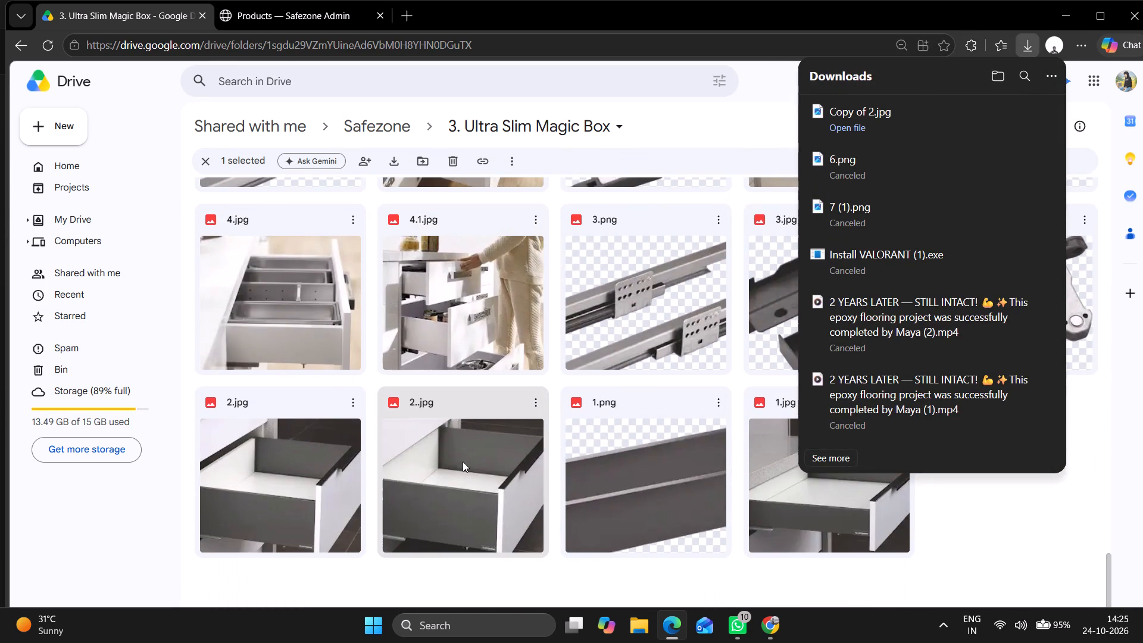
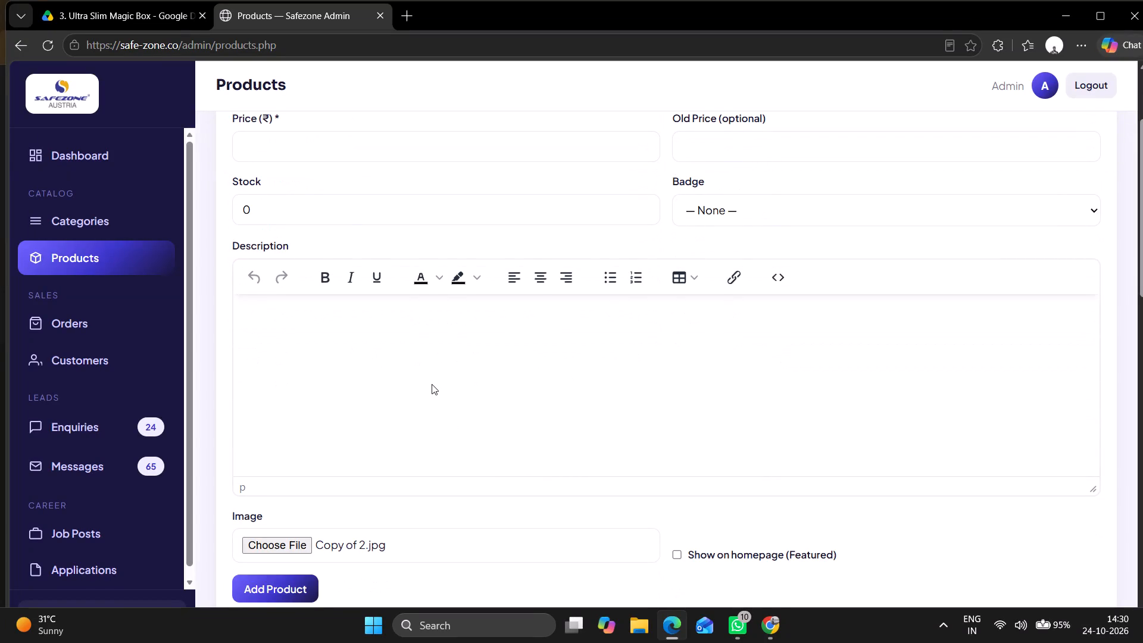
Paste the copied drawer depth, weight capacity and special features text into the new product's Description and check it through.
key(ctrl+v)
scroll(432, 384, up, 1)
scroll(432, 384, down, 3)
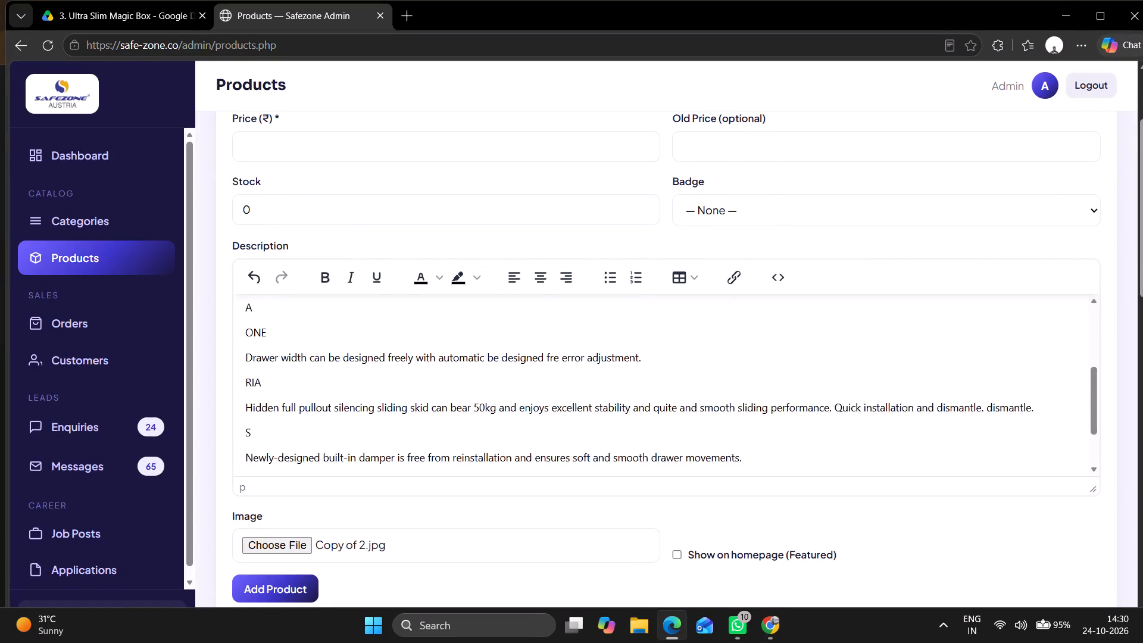
scroll(433, 384, down, 5)
scroll(434, 384, up, 11)
scroll(806, 196, up, 2)
scroll(742, 266, up, 2)
Look through the available product categories for the Ultra Slim MAGIC BOX and review the pasted description.
click(715, 227)
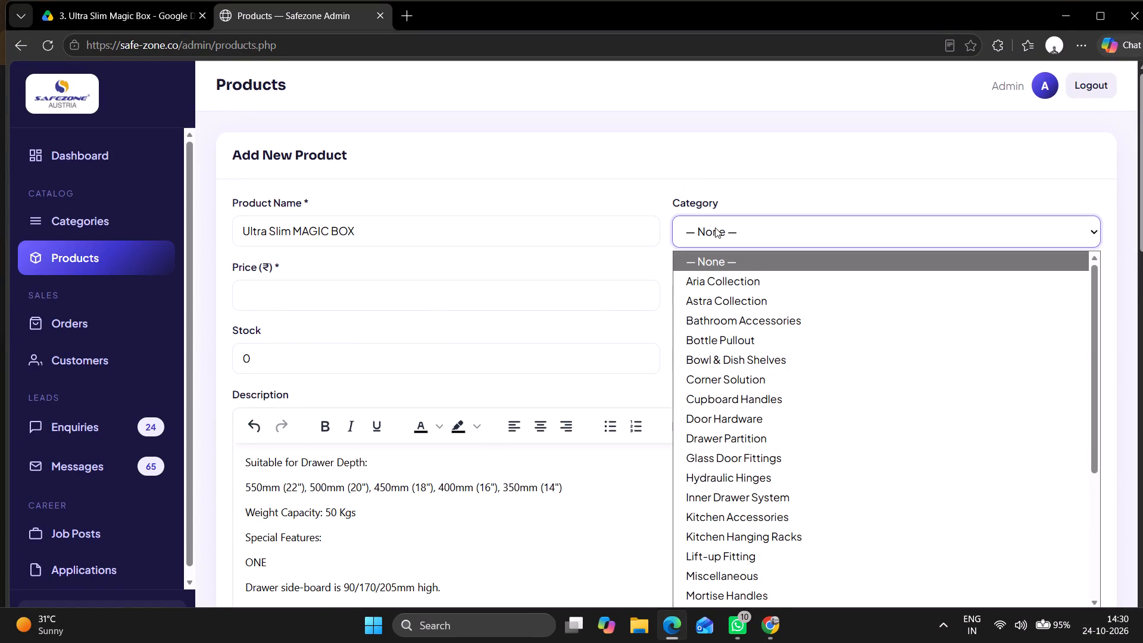
scroll(755, 279, down, 2)
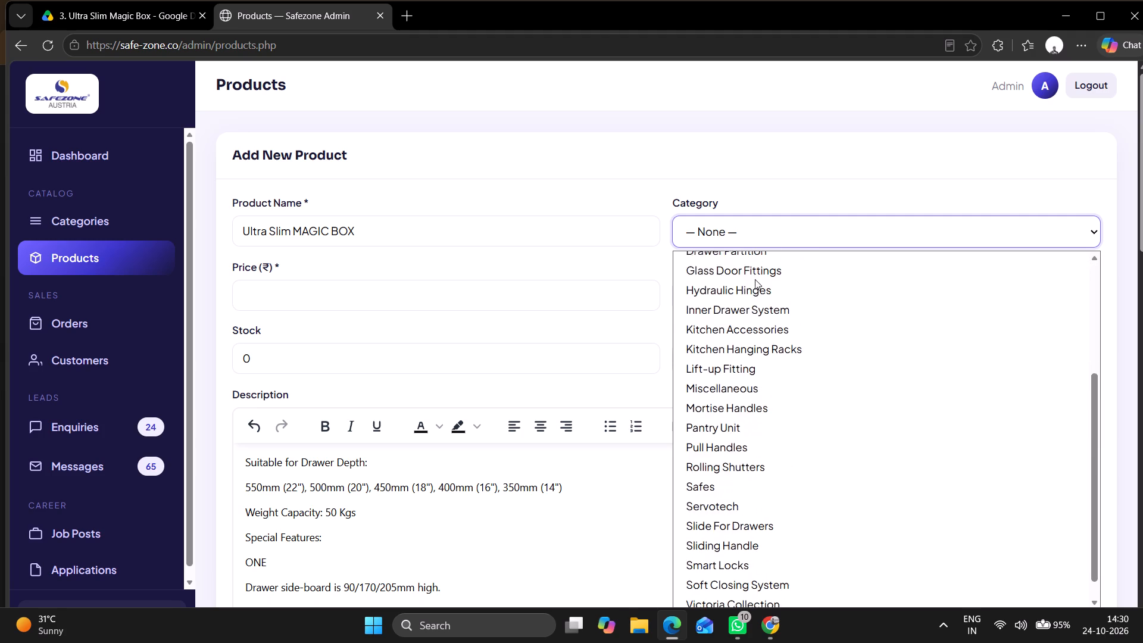
scroll(754, 279, down, 1)
scroll(750, 345, down, 3)
scroll(783, 455, down, 2)
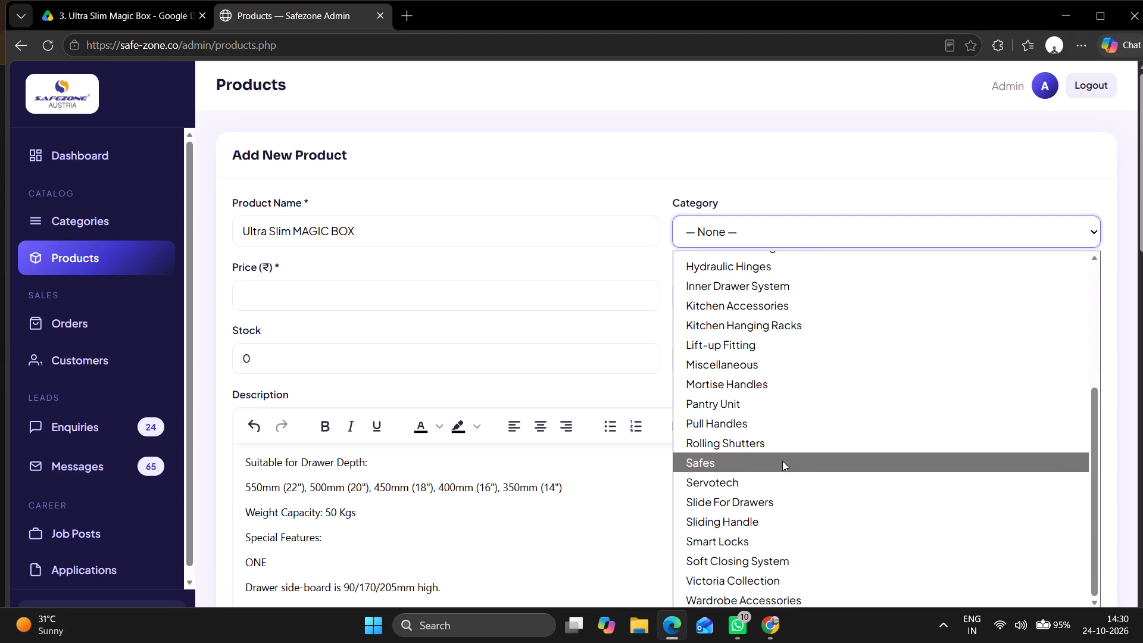
scroll(754, 525, down, 3)
scroll(601, 570, down, 3)
scroll(599, 523, up, 2)
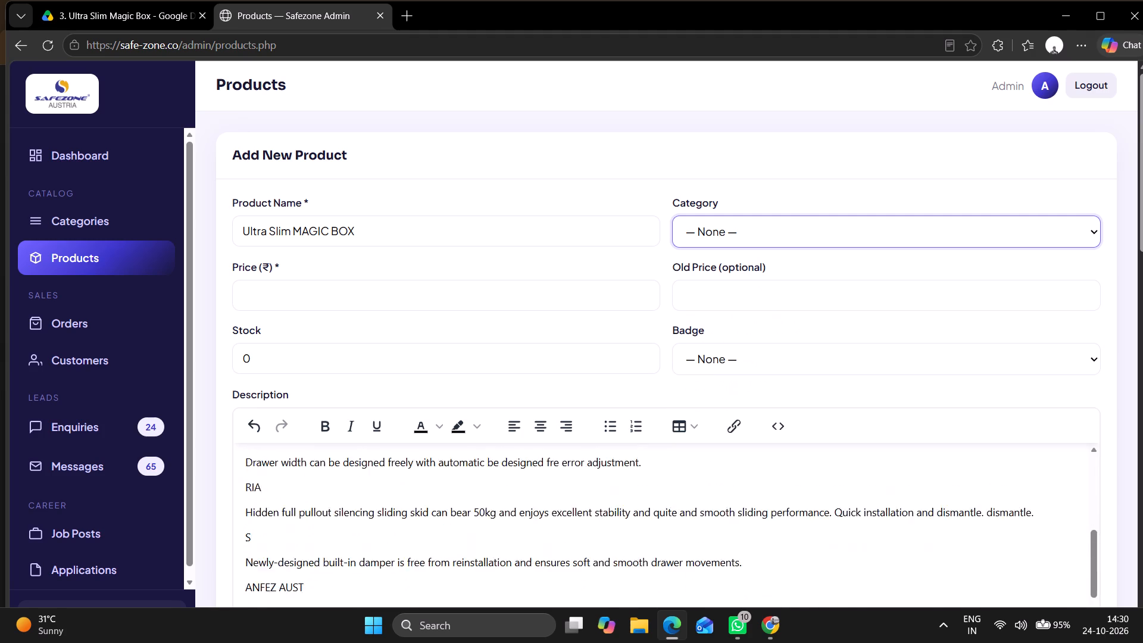
scroll(599, 521, up, 7)
scroll(768, 330, up, 3)
scroll(744, 302, down, 1)
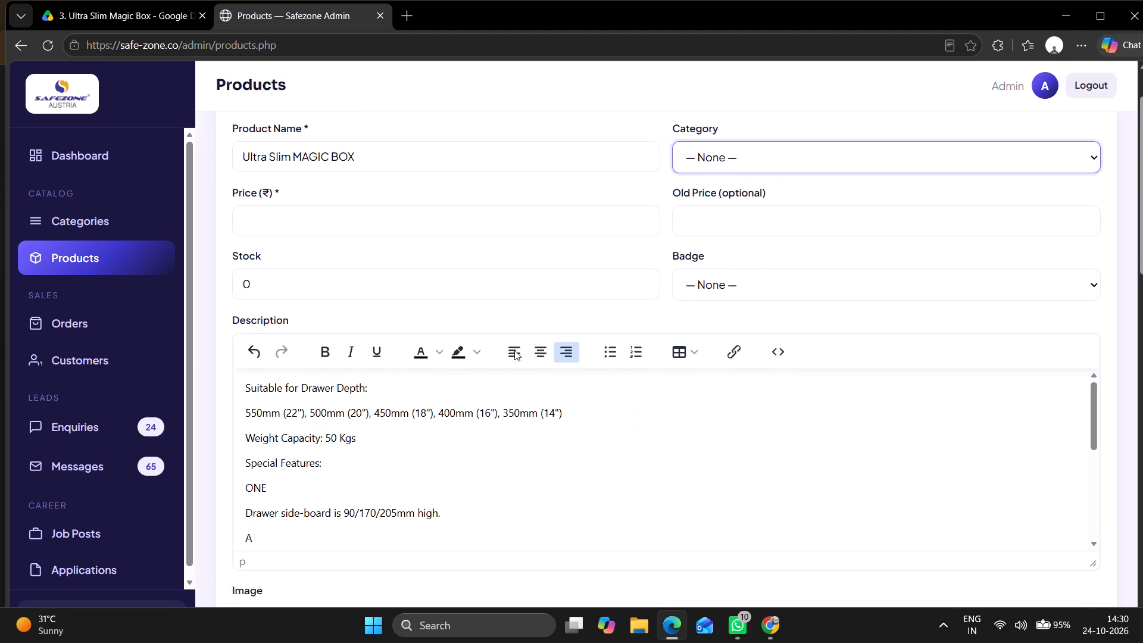
scroll(514, 350, up, 1)
scroll(546, 521, up, 2)
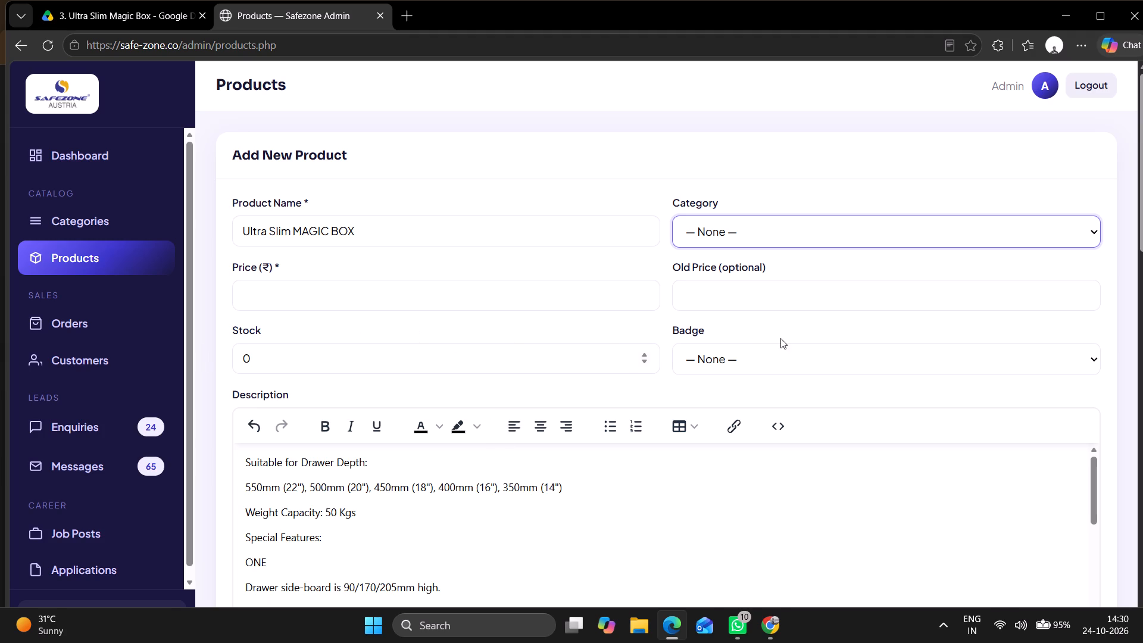
Fill in the new product's details with badge NEW, stock 99 and price 12000.
click(764, 360)
click(737, 407)
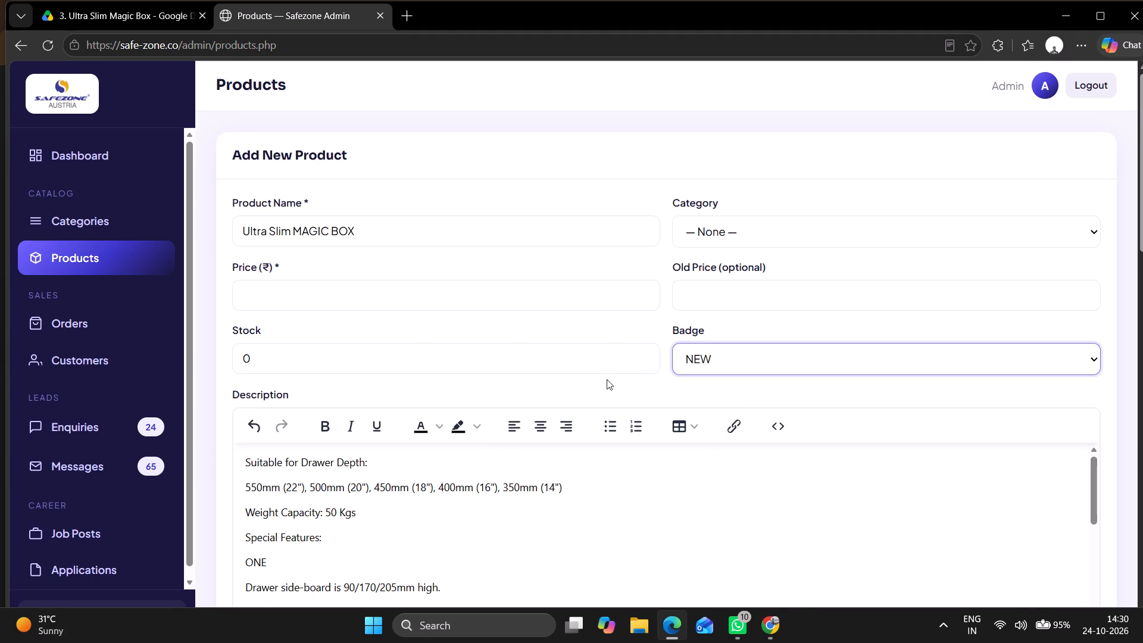
click(520, 361)
key(BackSpace)
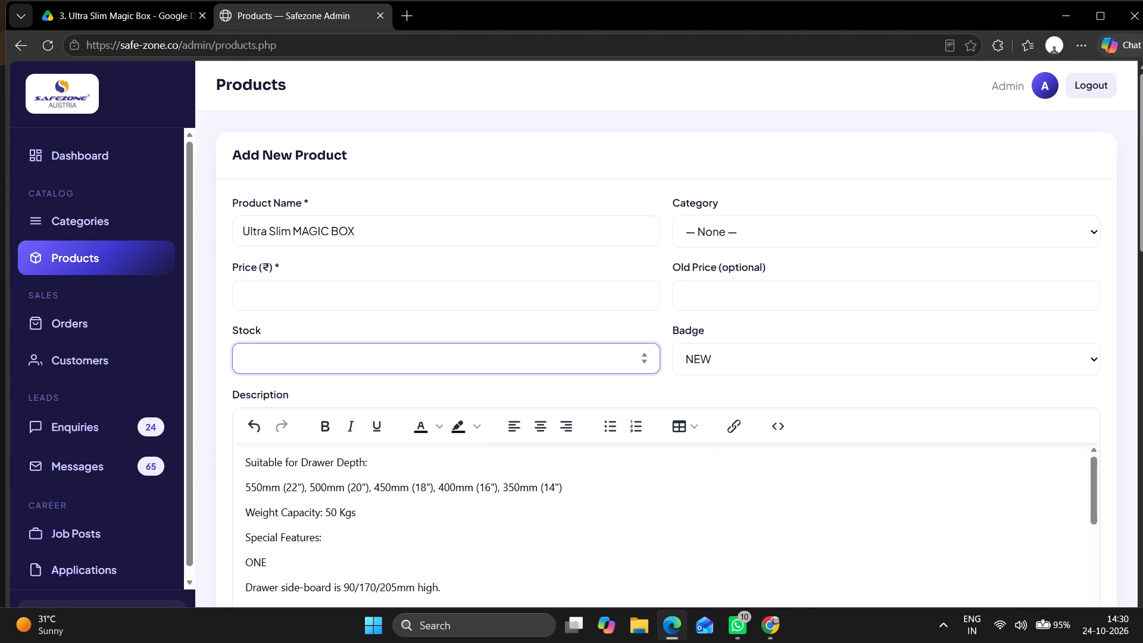
text(99)
key(Return)
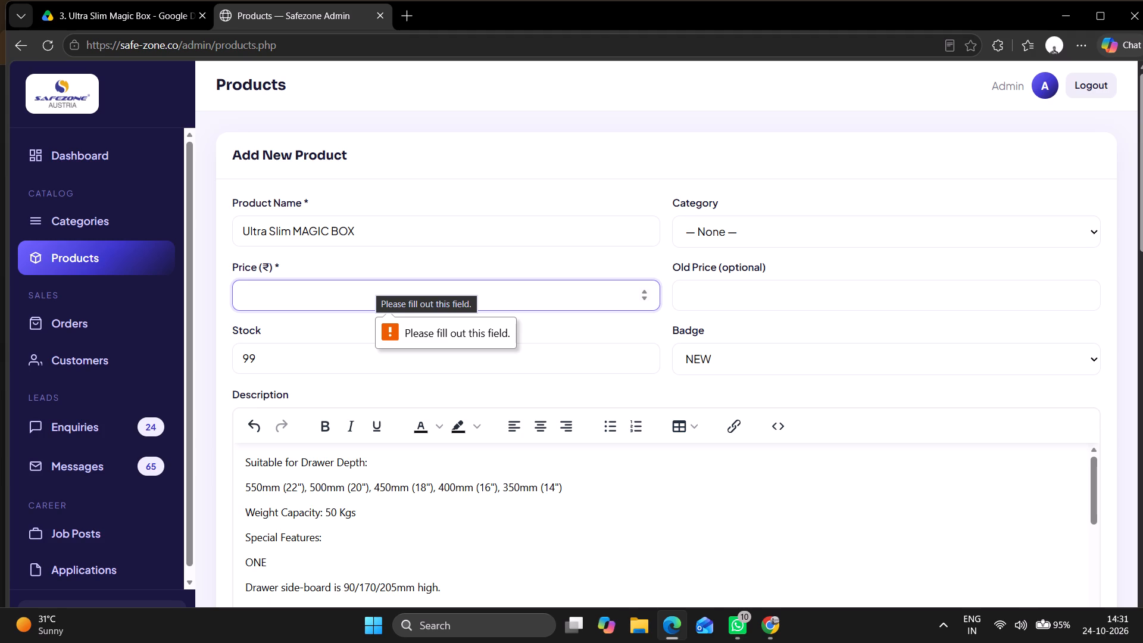
text(12000)
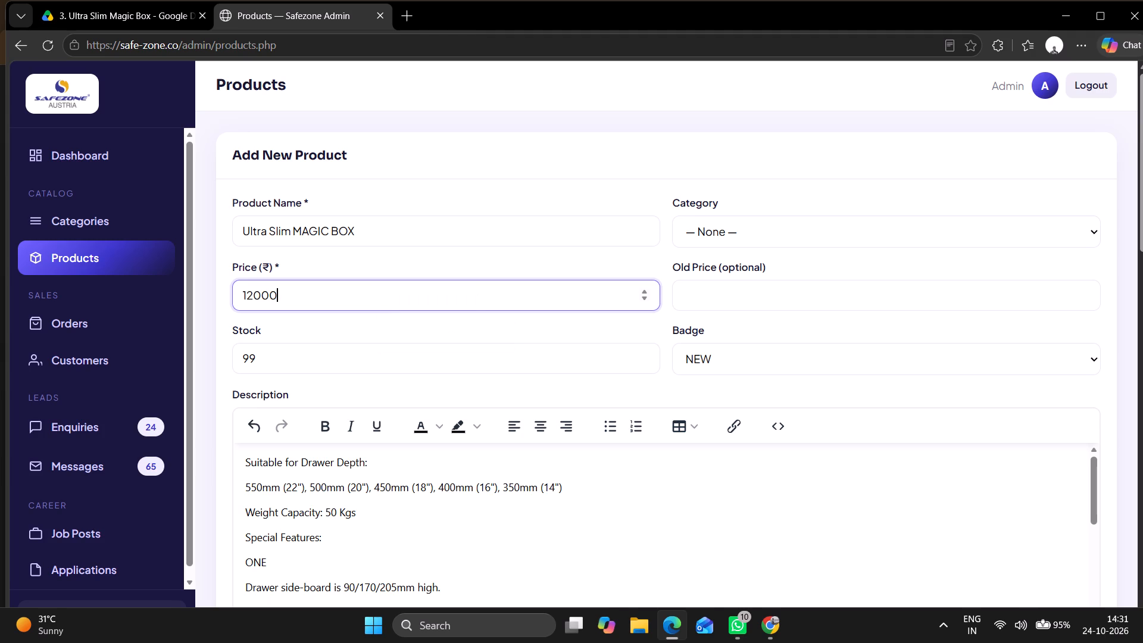
Open the category choices for the Ultra Slim MAGIC BOX product.
click(767, 223)
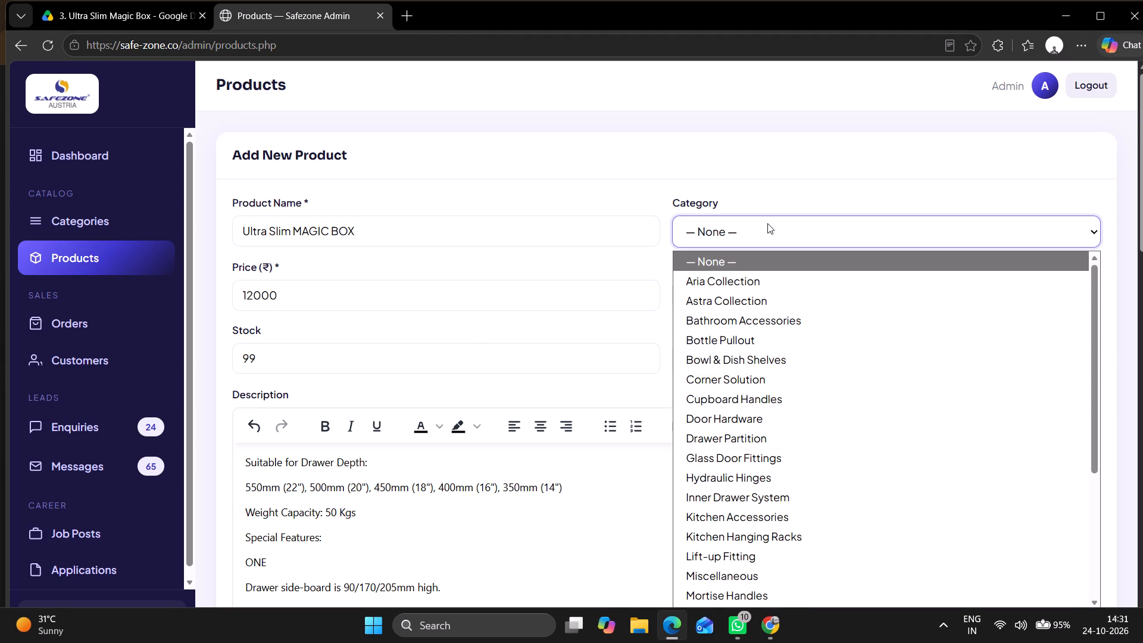
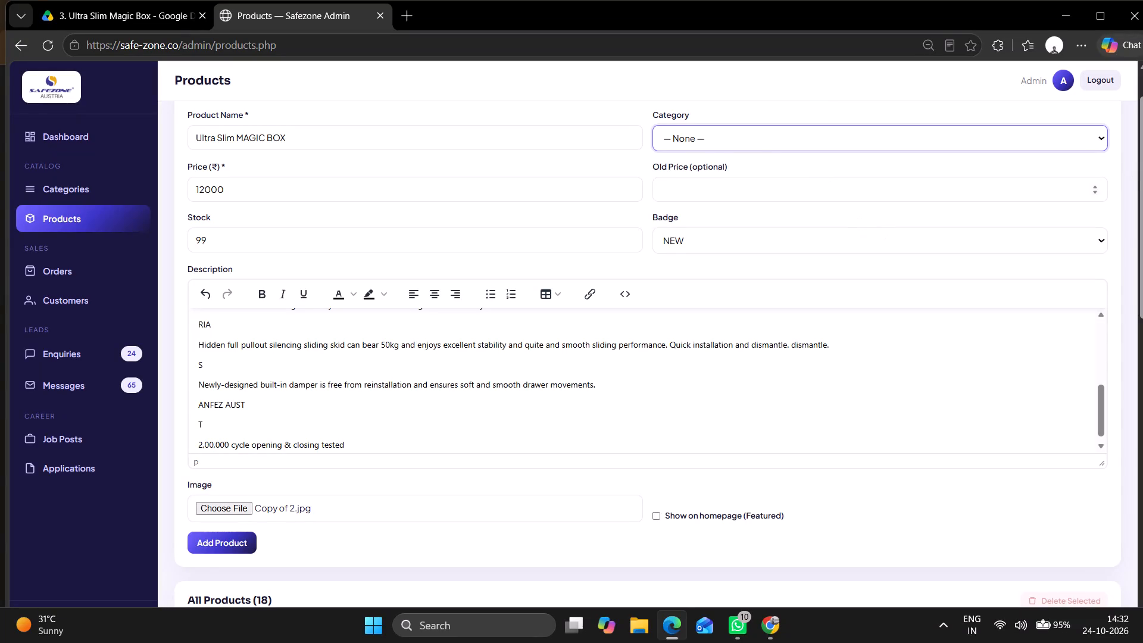
Set the category of the Ultra Slim MAGIC BOX product to Kitchen Accessories.
triple_click(772, 136)
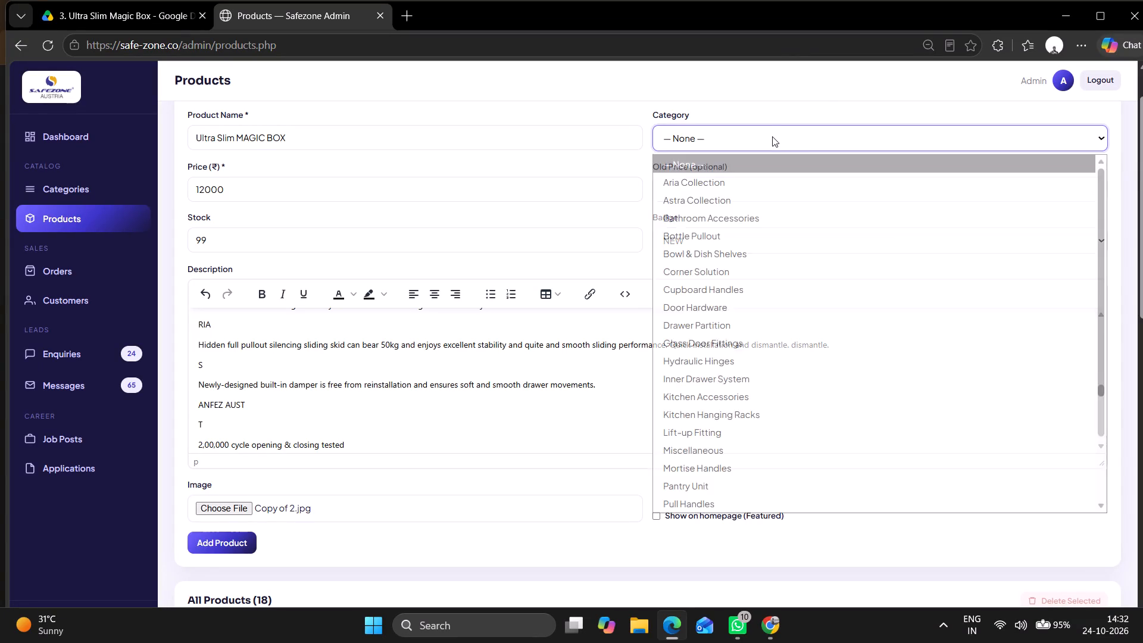
key(shift+k)
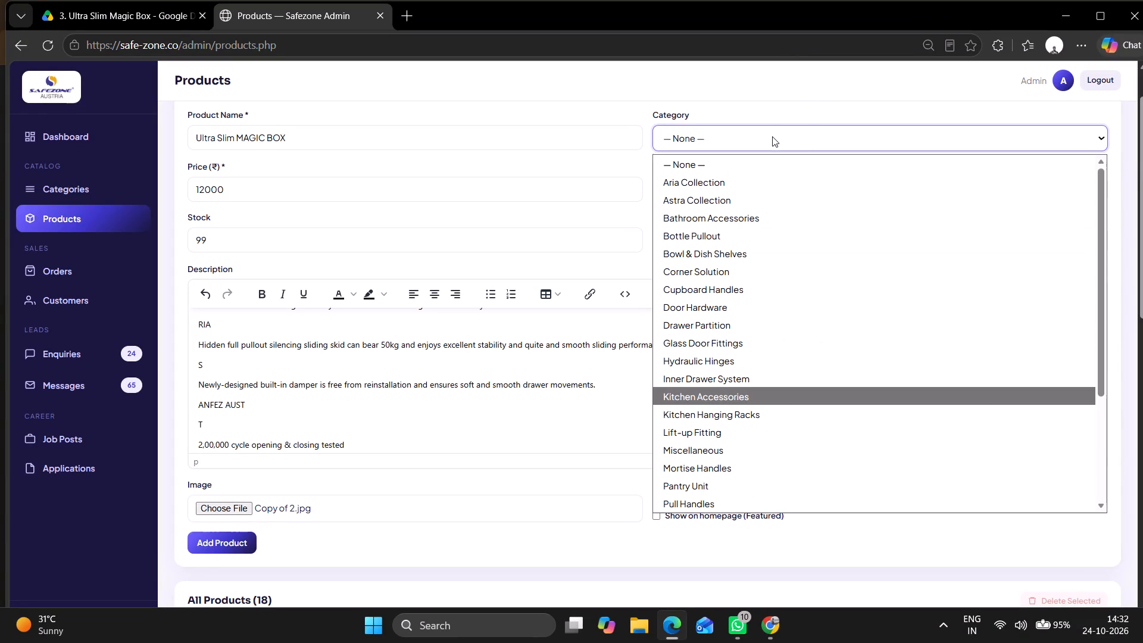
key(Return)
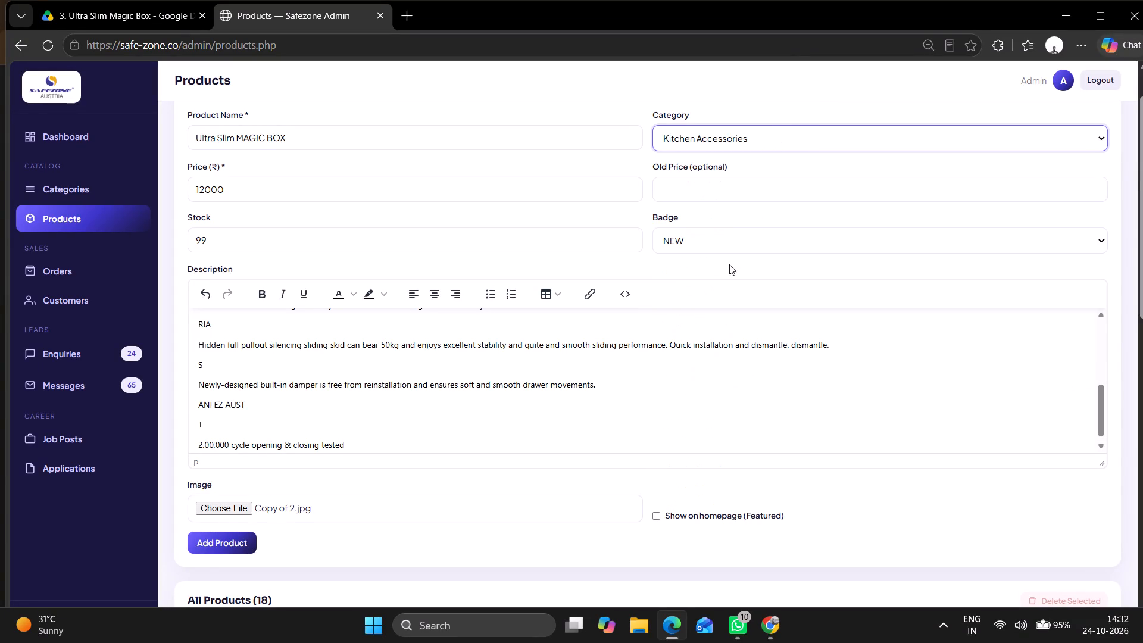
Save the completed Ultra Slim MAGIC BOX as a new product and check its entry in the list of all products.
scroll(542, 327, down, 2)
scroll(541, 319, up, 2)
scroll(280, 171, up, 3)
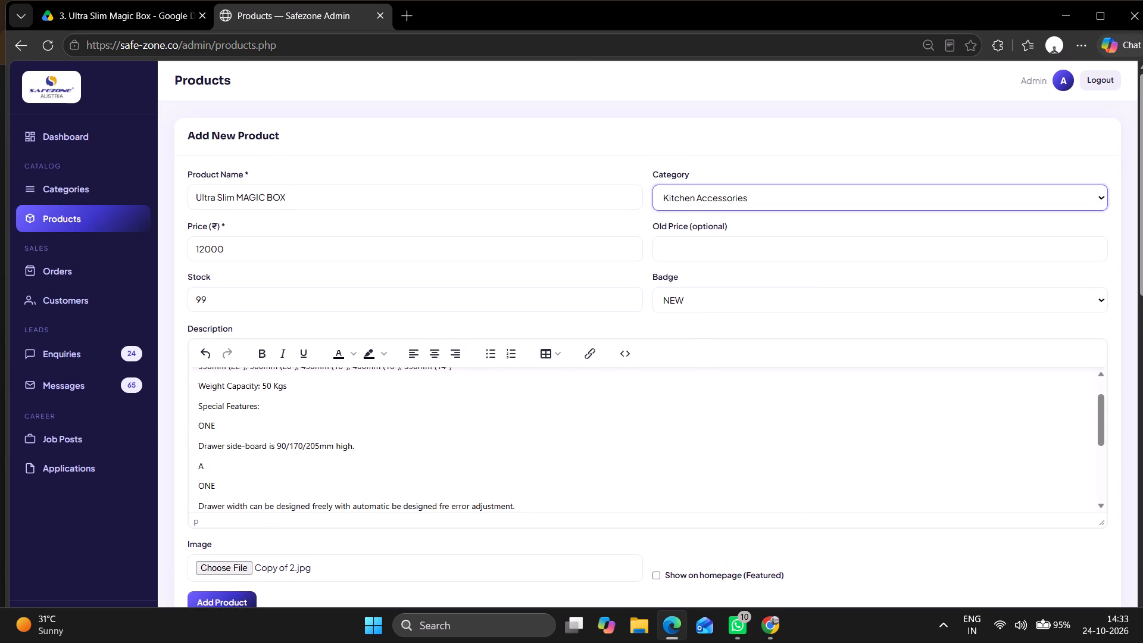
scroll(746, 302, down, 4)
double_click(239, 304)
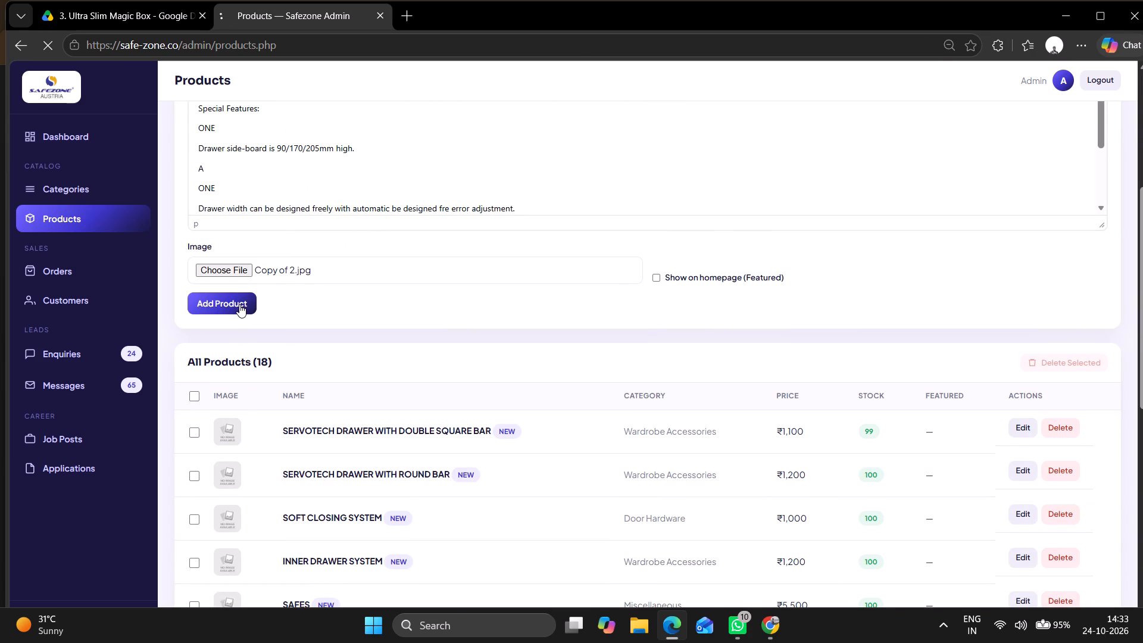
scroll(284, 345, down, 5)
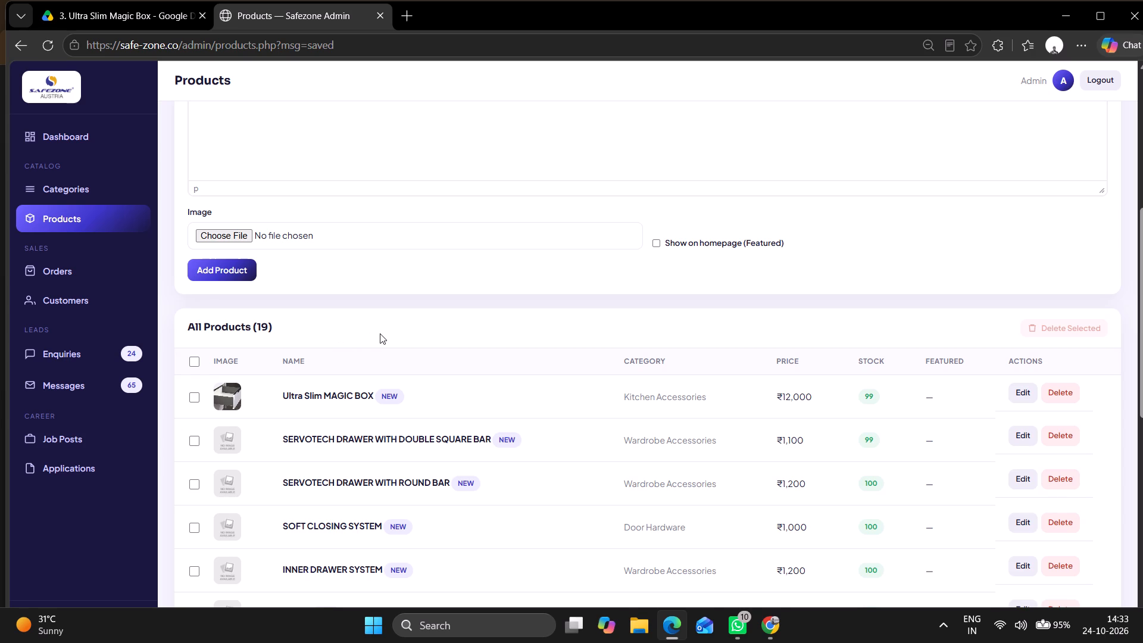
scroll(374, 327, up, 2)
scroll(374, 254, up, 5)
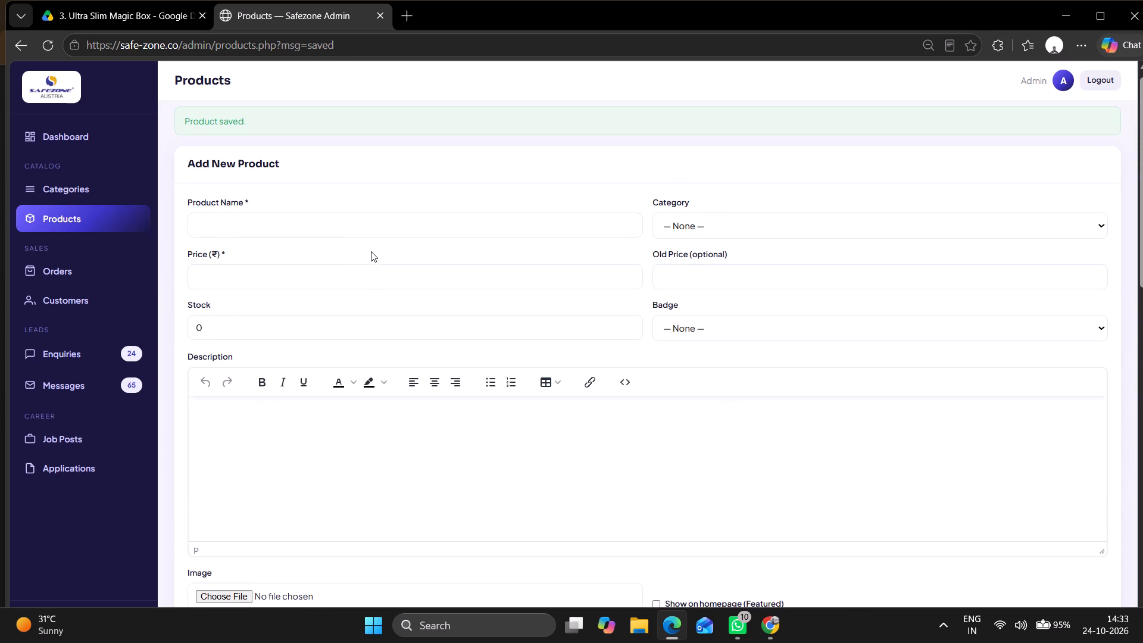
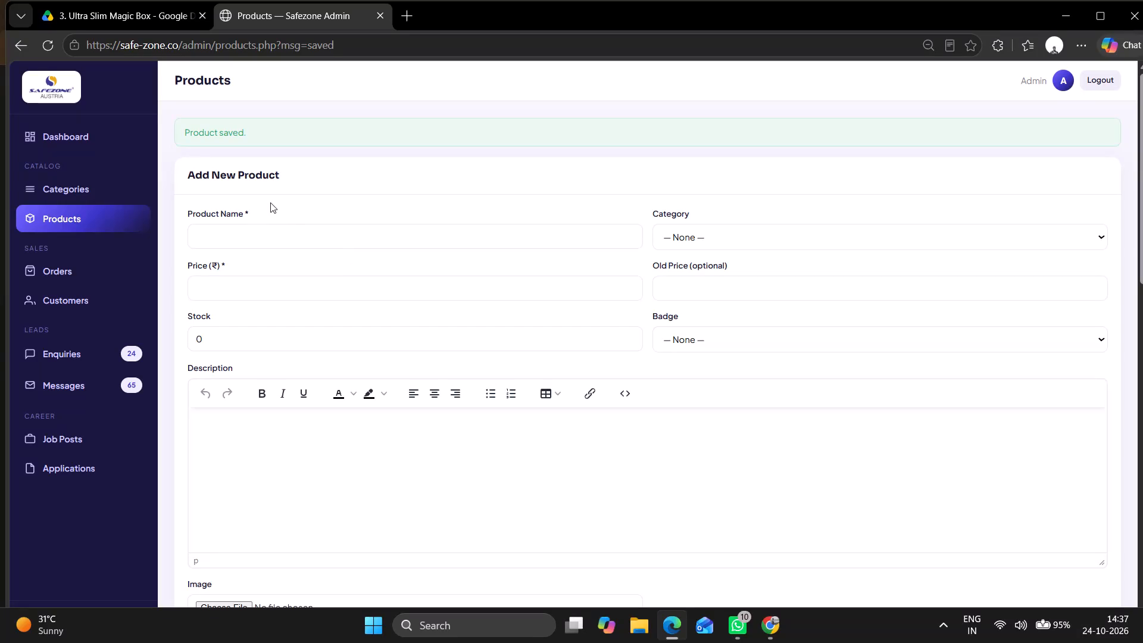
Enter the copied text "Ultra Slim MAGIC BOX - GLASS" as the new product's name.
click(288, 242)
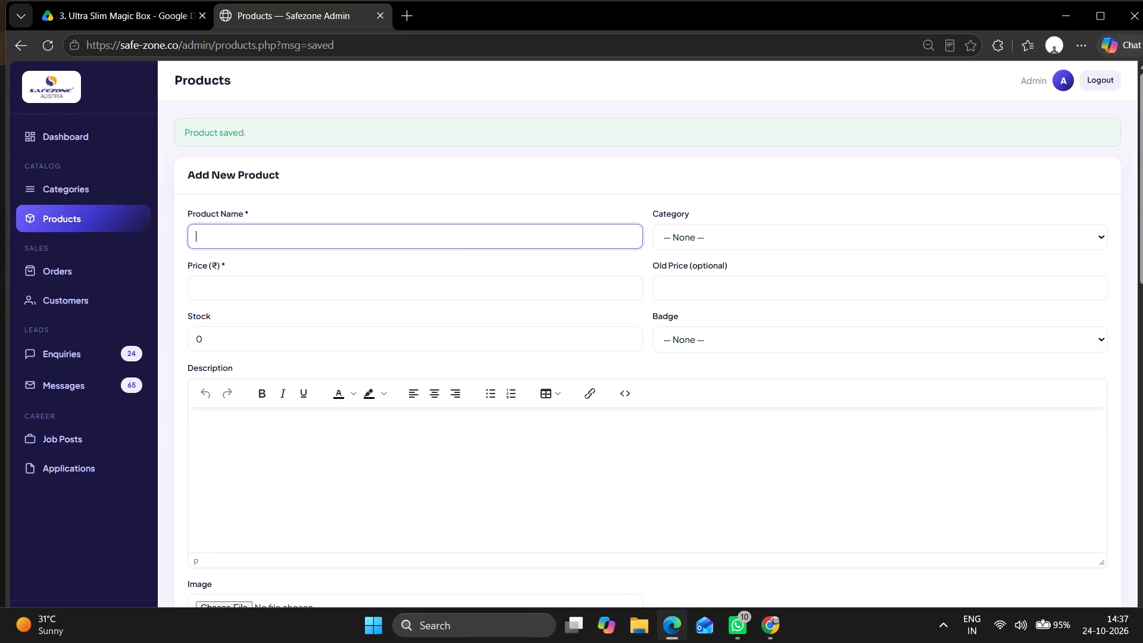
key(super+v)
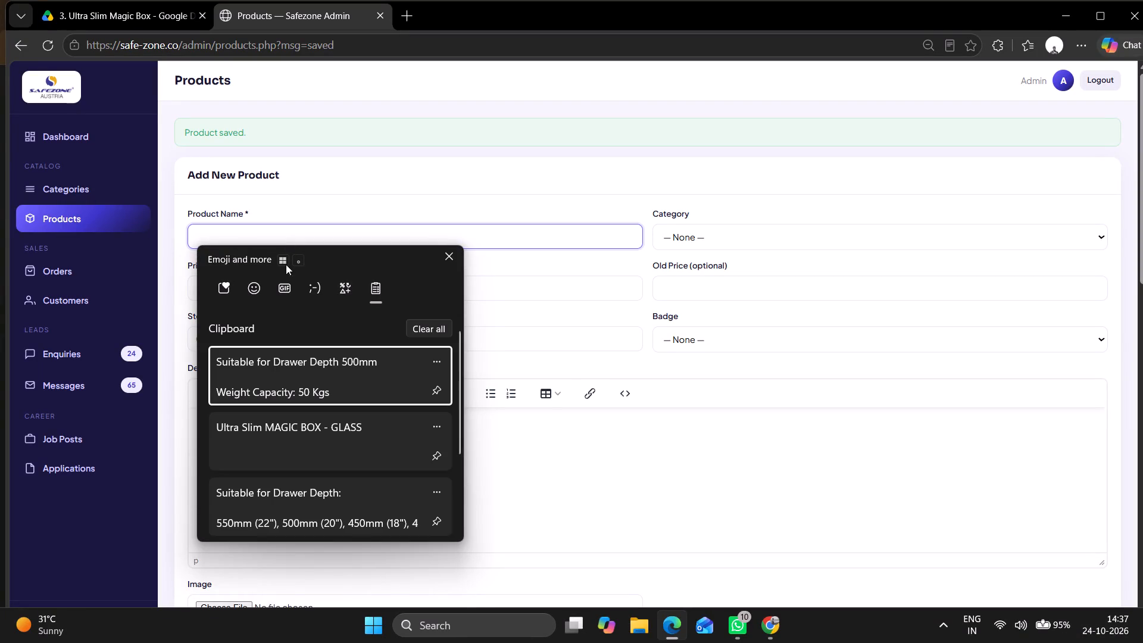
click(304, 432)
key(ctrl+v)
Insert the copied specification text starting with "Suitable for Drawer Depth 500mm" and "Weight Capacity: 50 Kgs" into the product description.
click(303, 430)
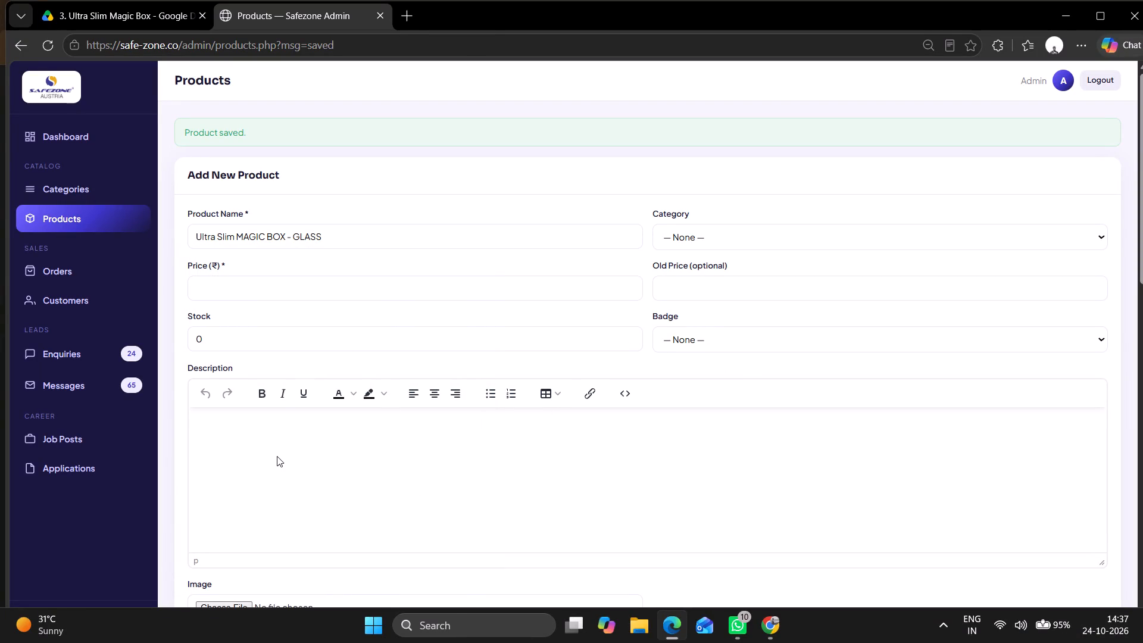
key(super+v)
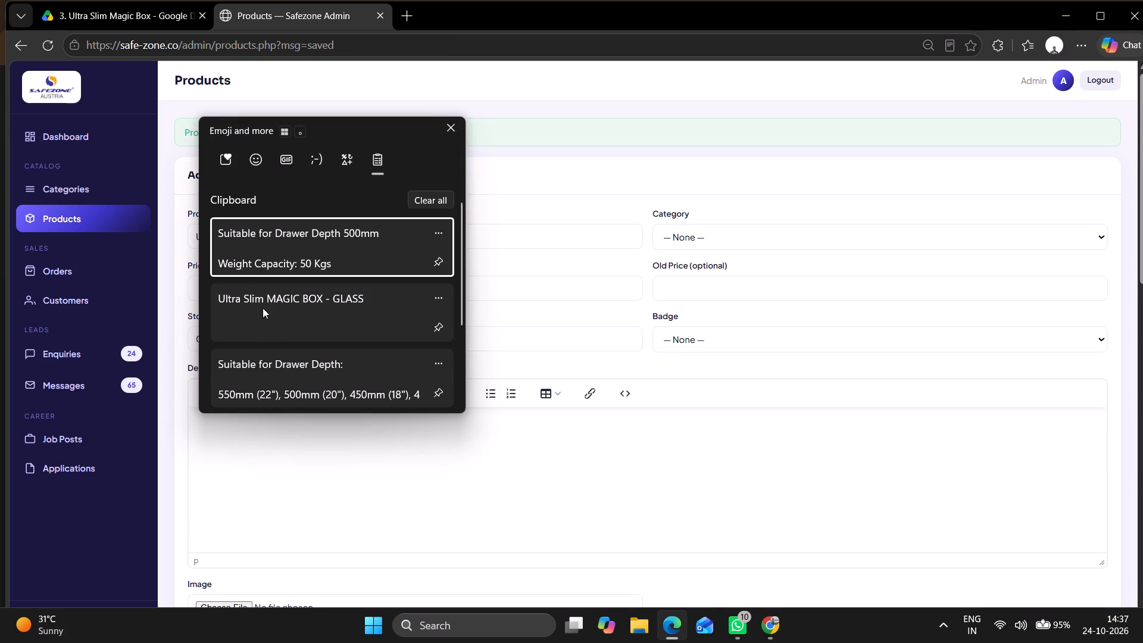
double_click(286, 242)
key(ctrl+v)
scroll(446, 530, down, 3)
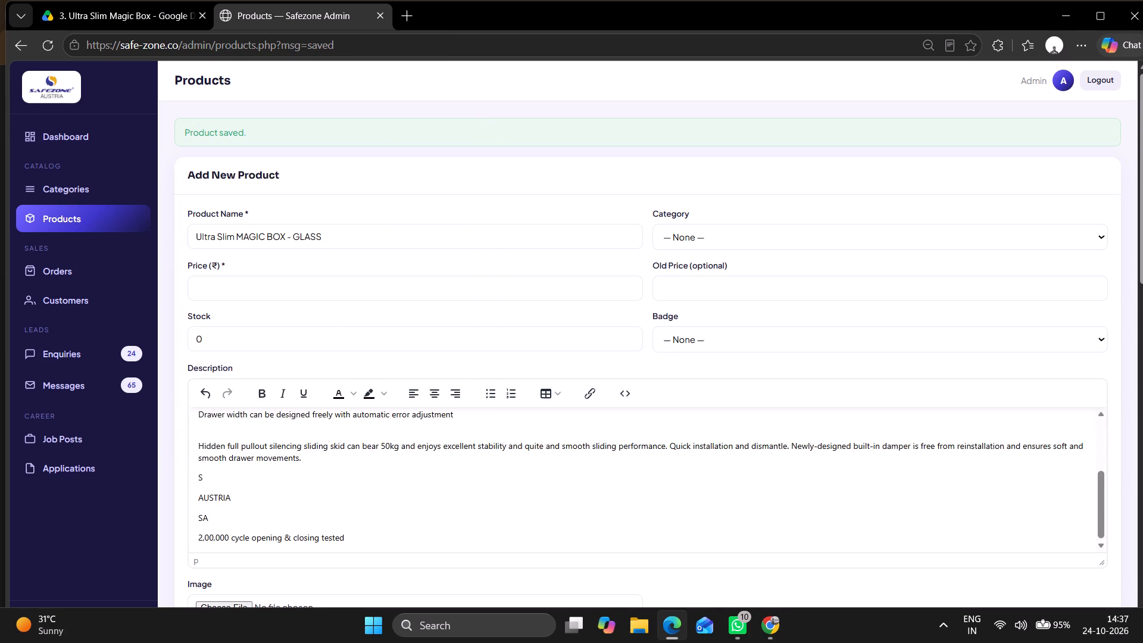
scroll(439, 520, down, 1)
scroll(427, 505, up, 1)
scroll(410, 489, down, 3)
Remove the stray "S", "AUSTRIA" and "SA" lines above the cycle-testing line near the end of the description.
click(295, 516)
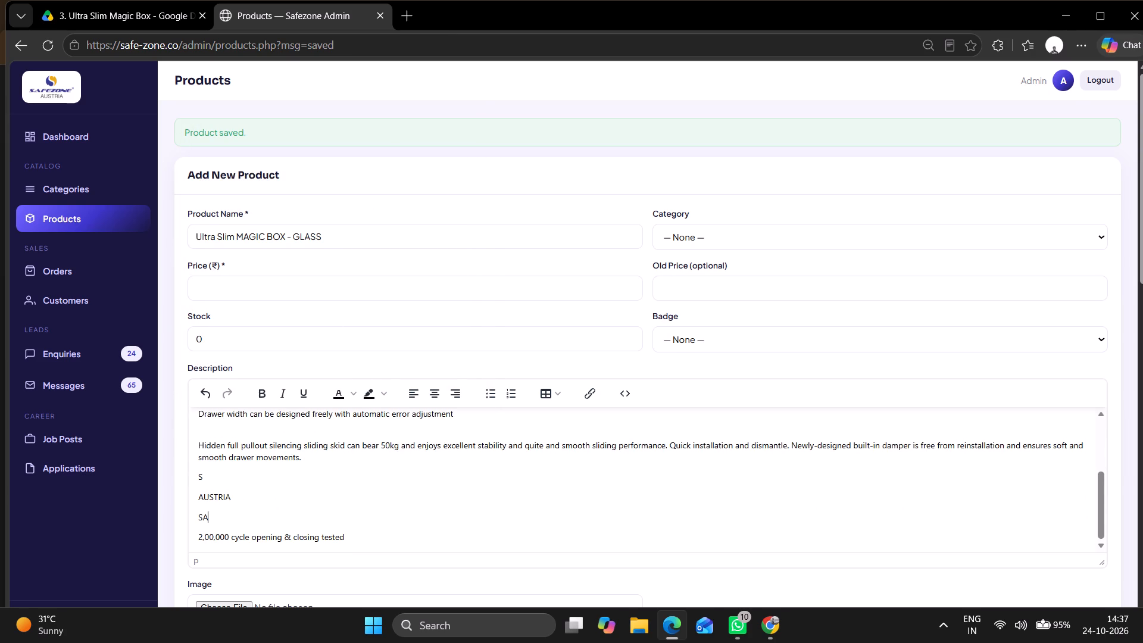
key(BackSpace)
key(BackSpace)
key(BackSpace)
key(BackSpace)
key(BackSpace)
key(BackSpace)
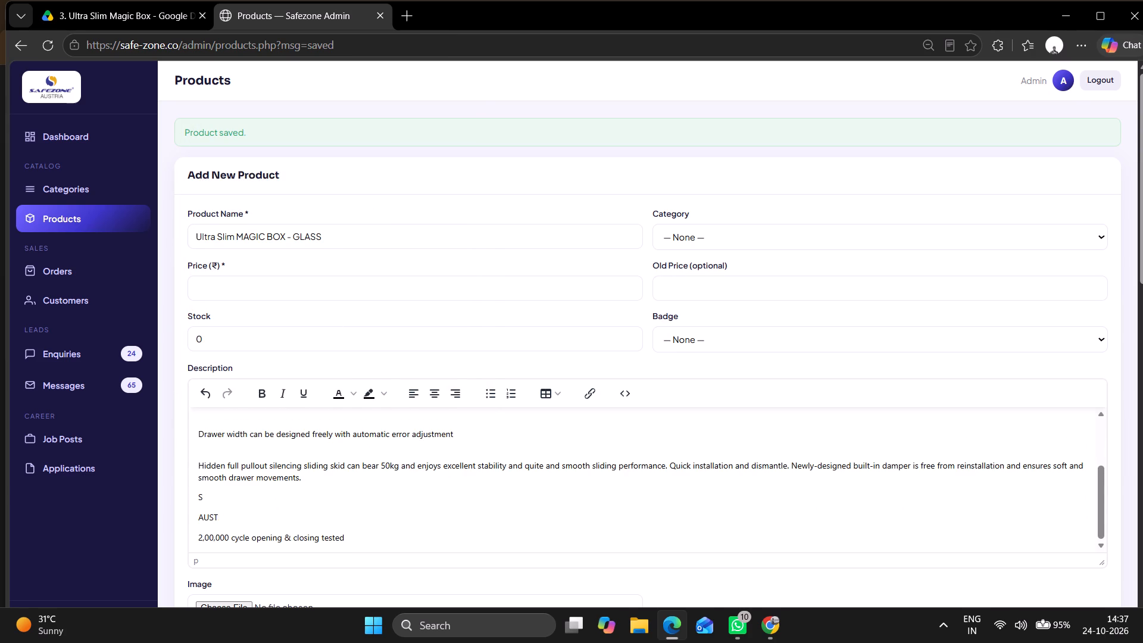
key(BackSpace)
key(BackSpace)
key(BackSpace)
key(BackSpace)
key(BackSpace)
key(BackSpace)
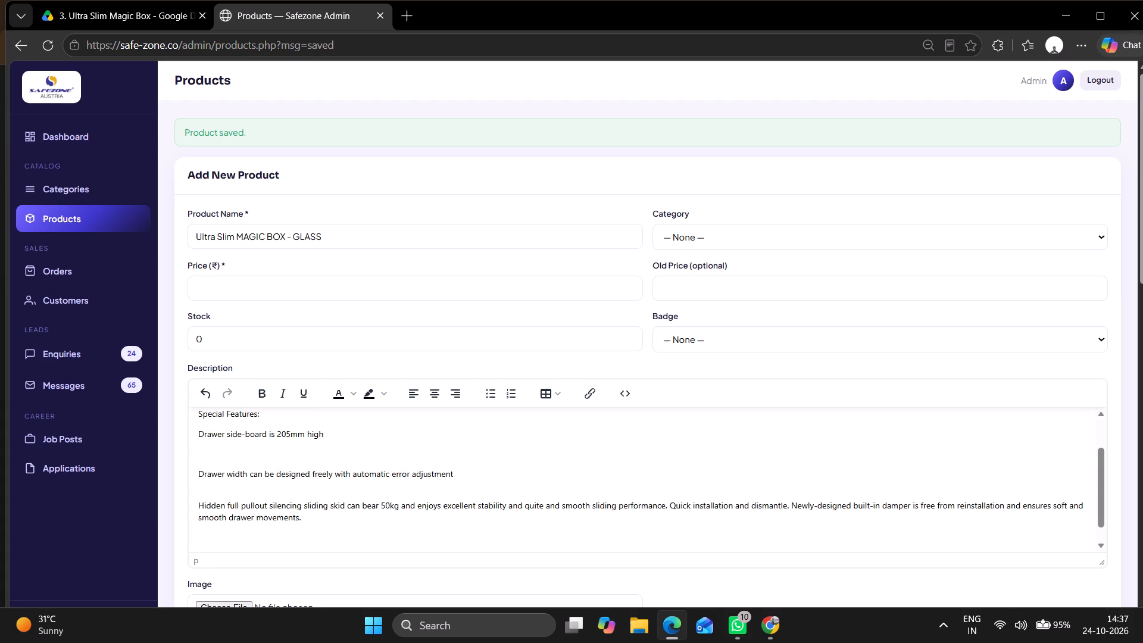
scroll(308, 505, up, 3)
scroll(309, 504, down, 11)
click(424, 529)
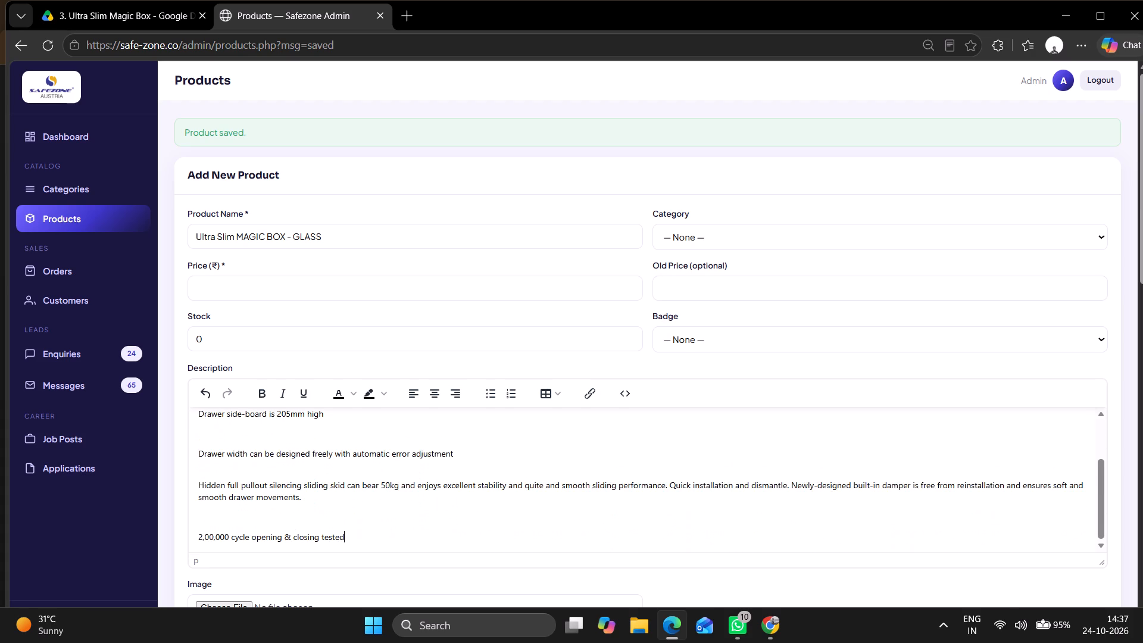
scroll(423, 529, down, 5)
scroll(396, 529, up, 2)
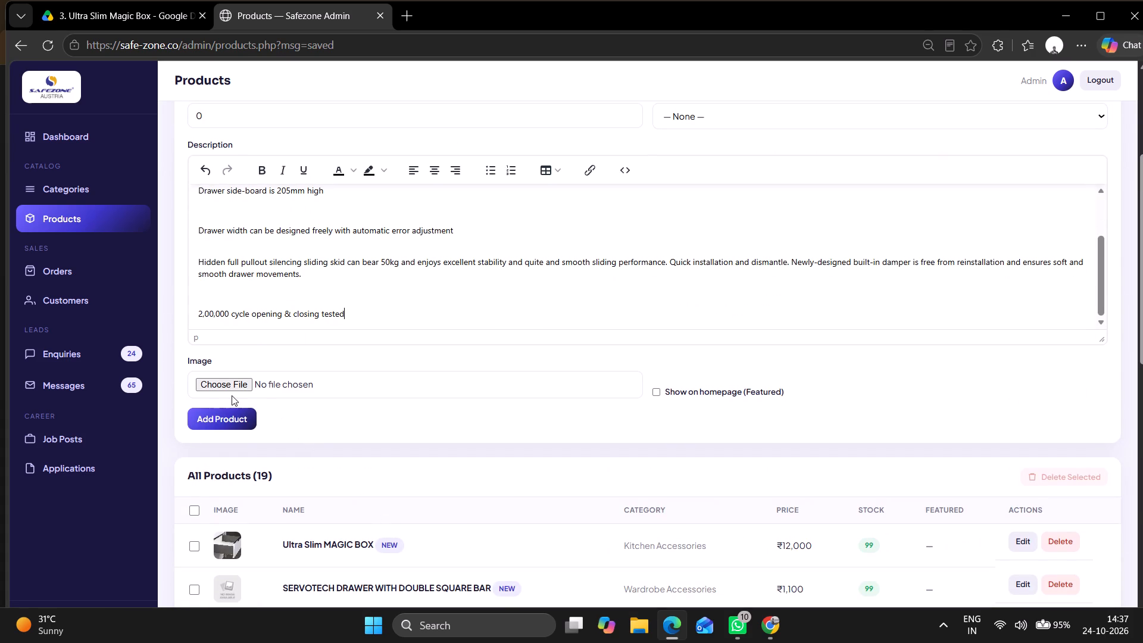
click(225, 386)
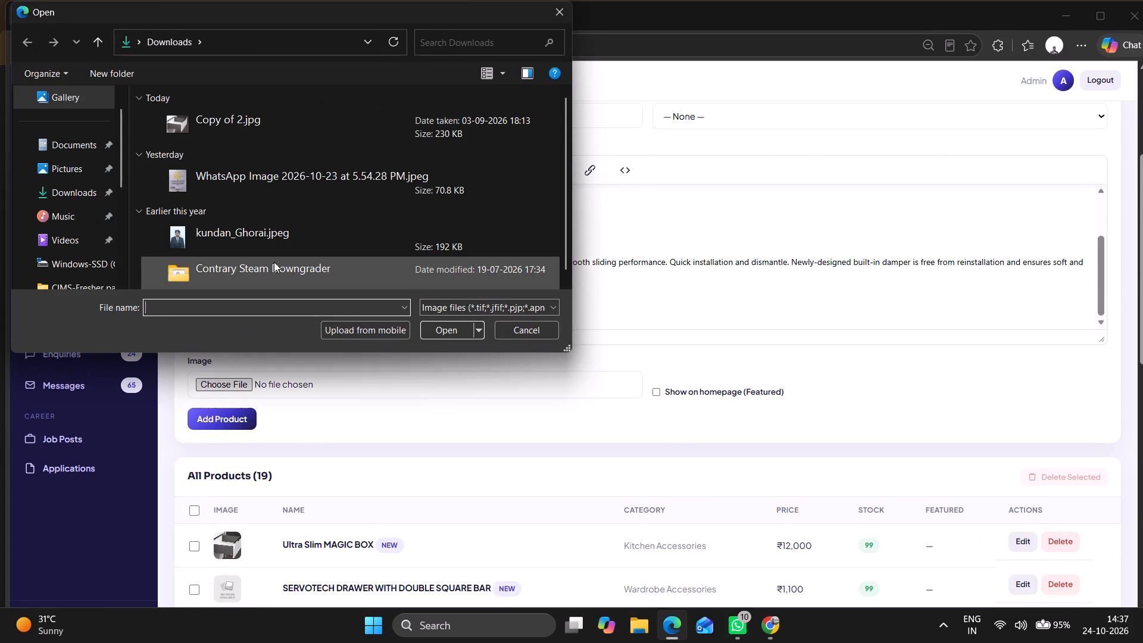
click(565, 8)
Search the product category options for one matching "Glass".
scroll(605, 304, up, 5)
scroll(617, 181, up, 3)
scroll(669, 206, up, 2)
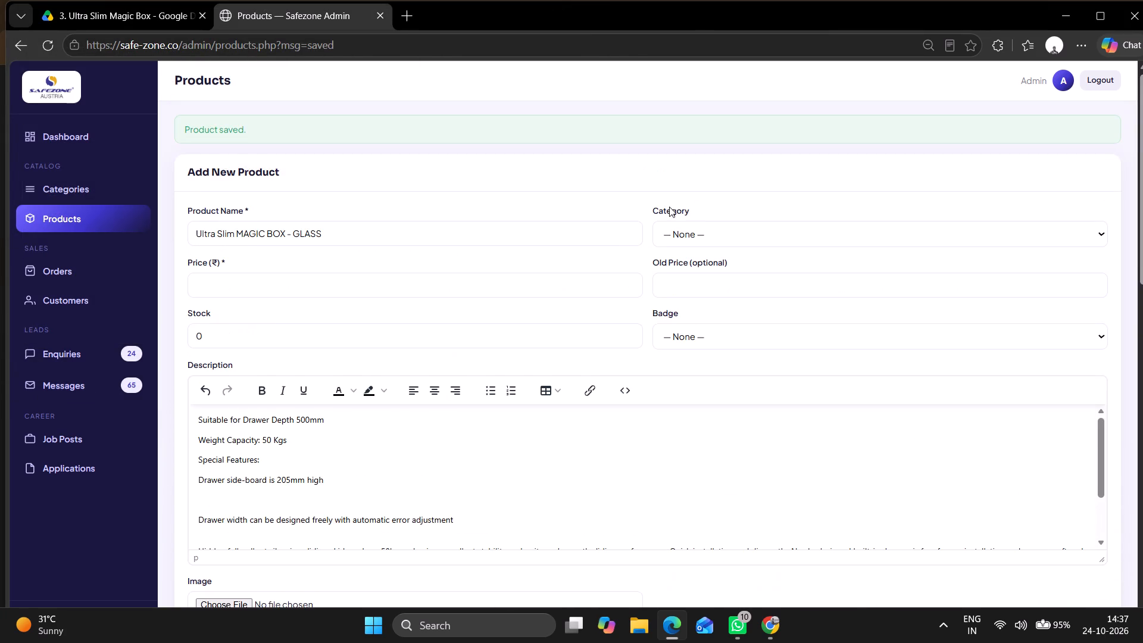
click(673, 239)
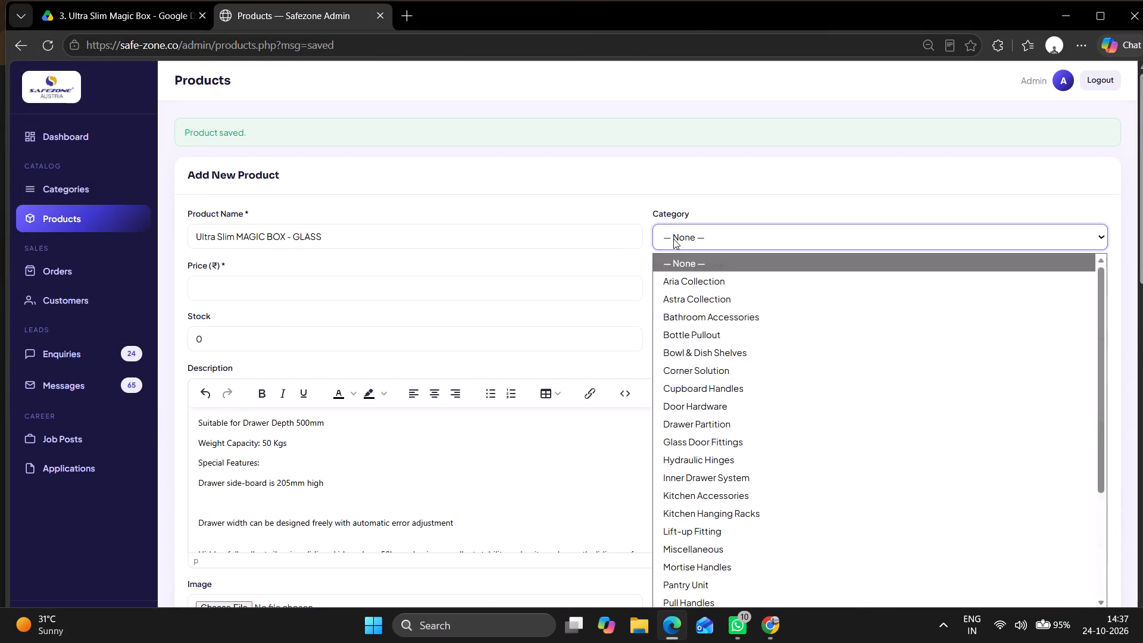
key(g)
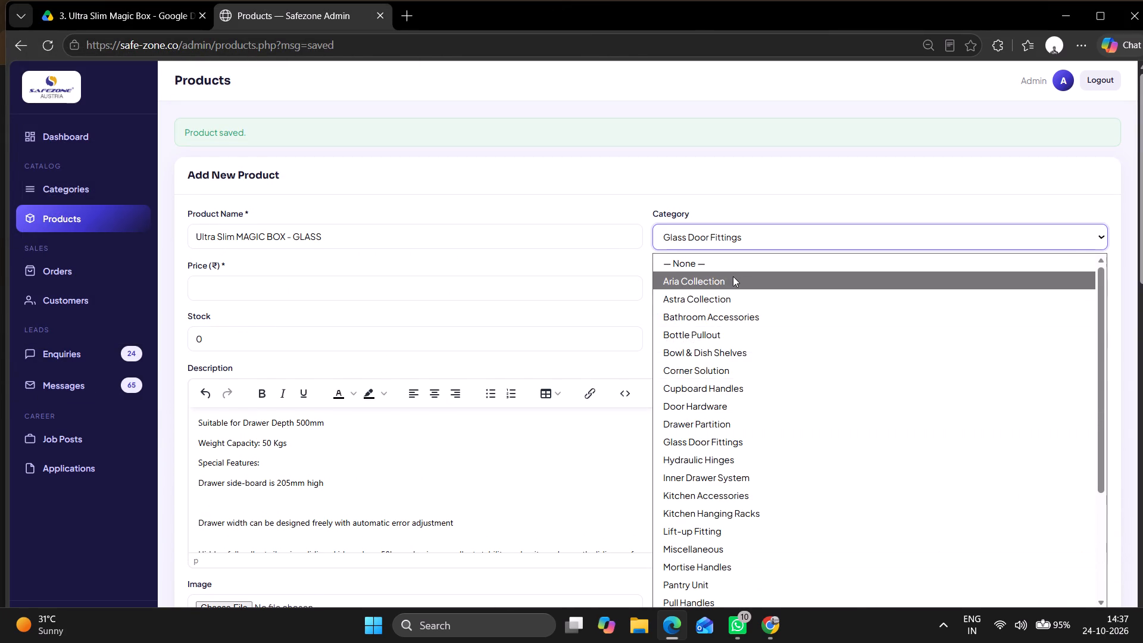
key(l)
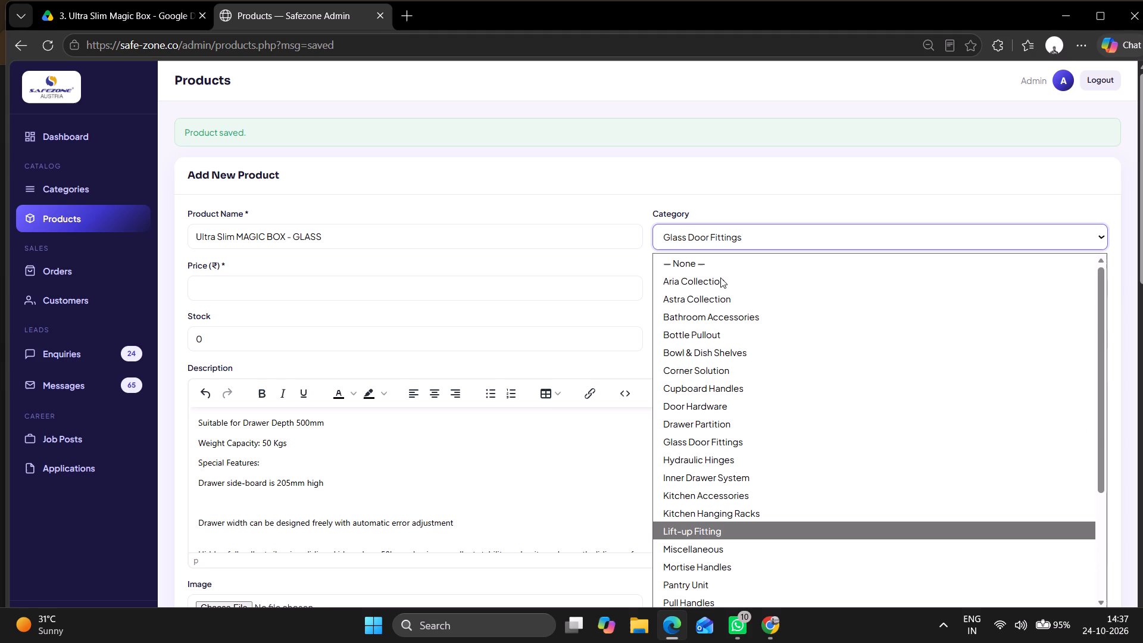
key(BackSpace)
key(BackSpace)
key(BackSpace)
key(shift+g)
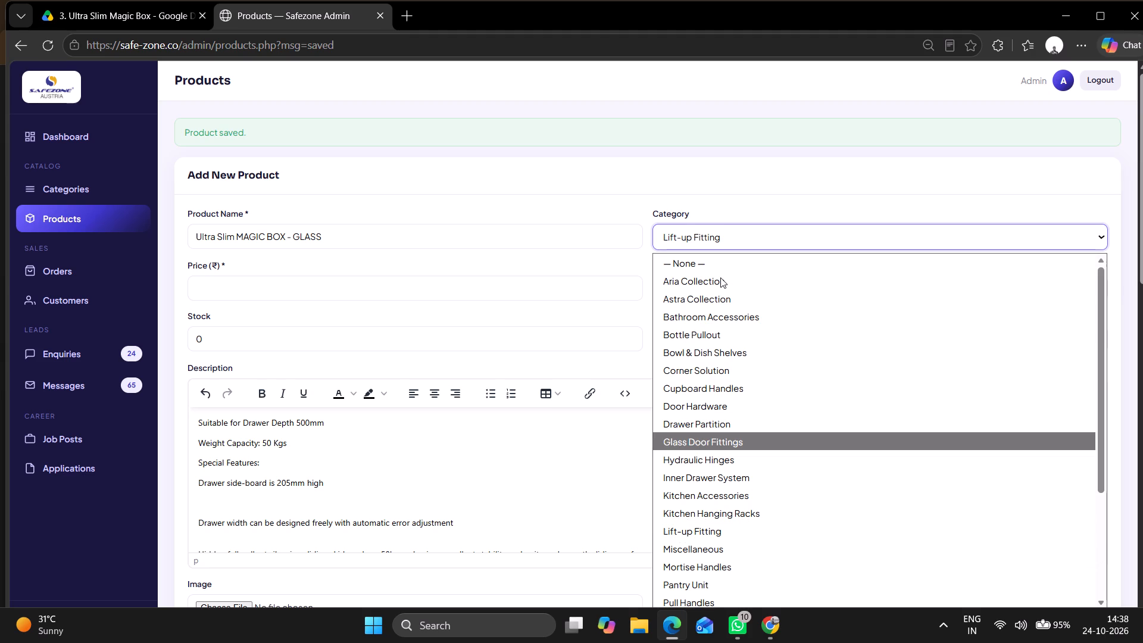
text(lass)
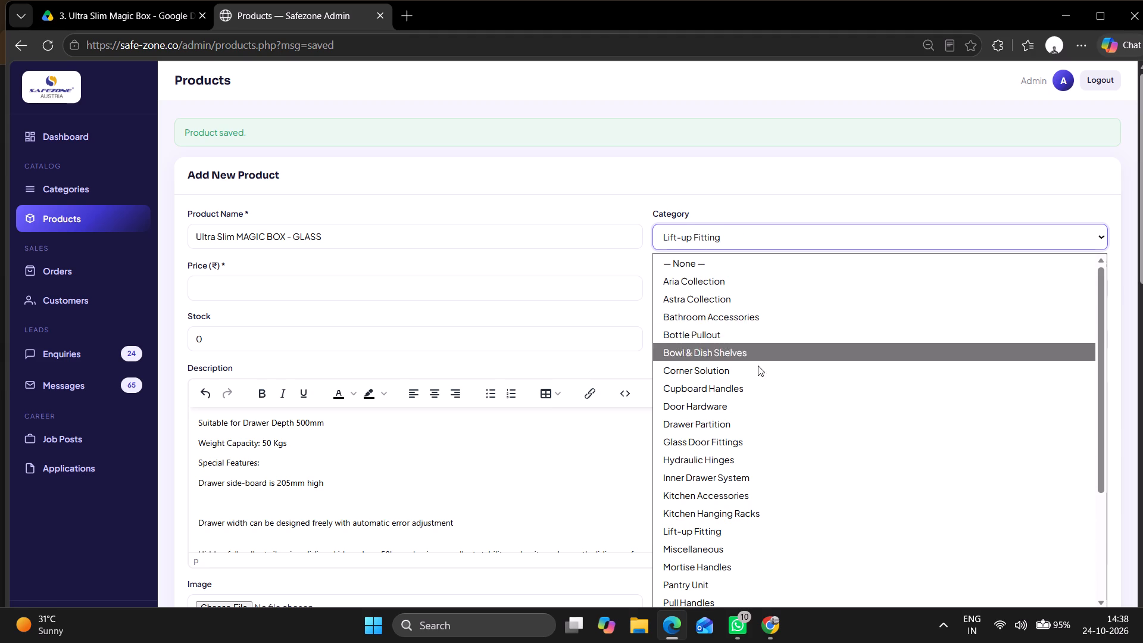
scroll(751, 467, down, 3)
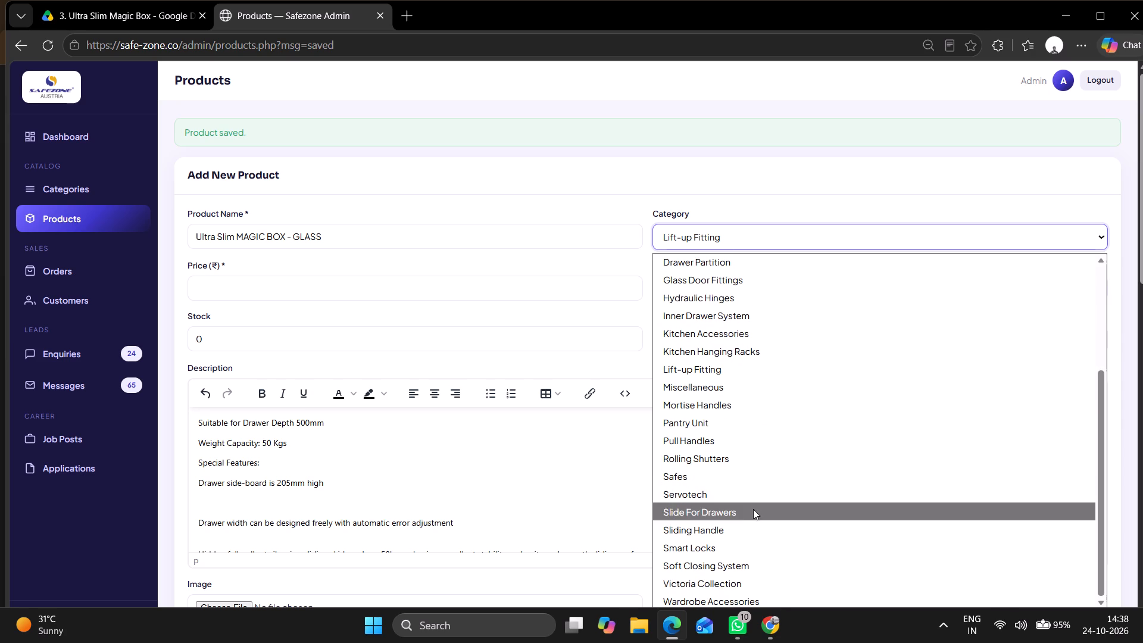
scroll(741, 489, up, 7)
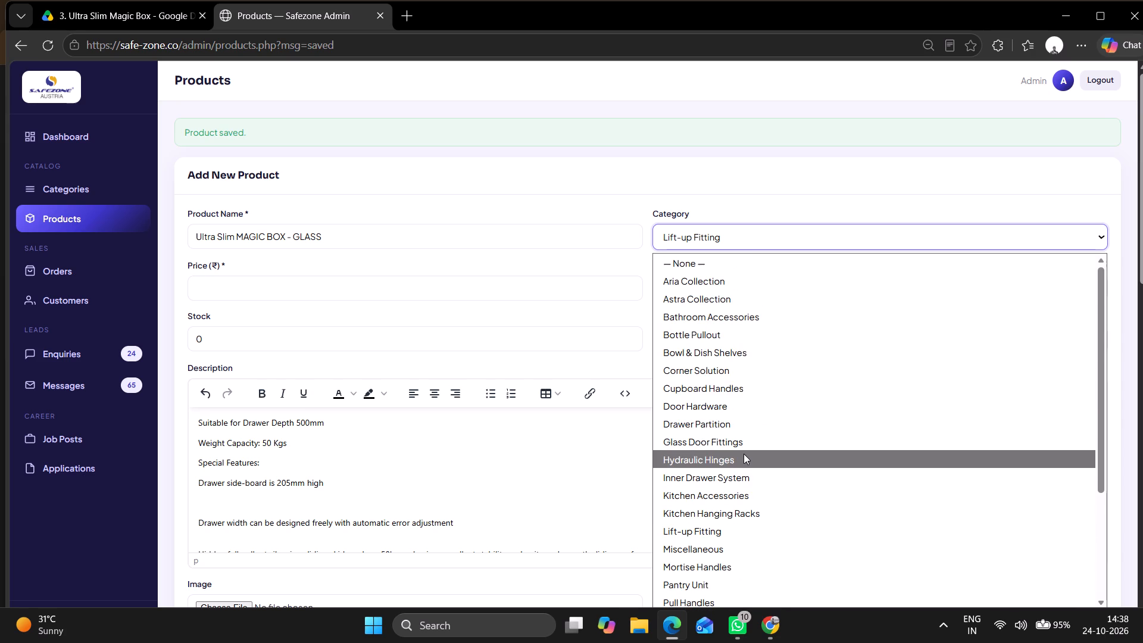
Set the category of the Ultra Slim MAGIC BOX - GLASS product to Kitchen Accessories.
text(ki)
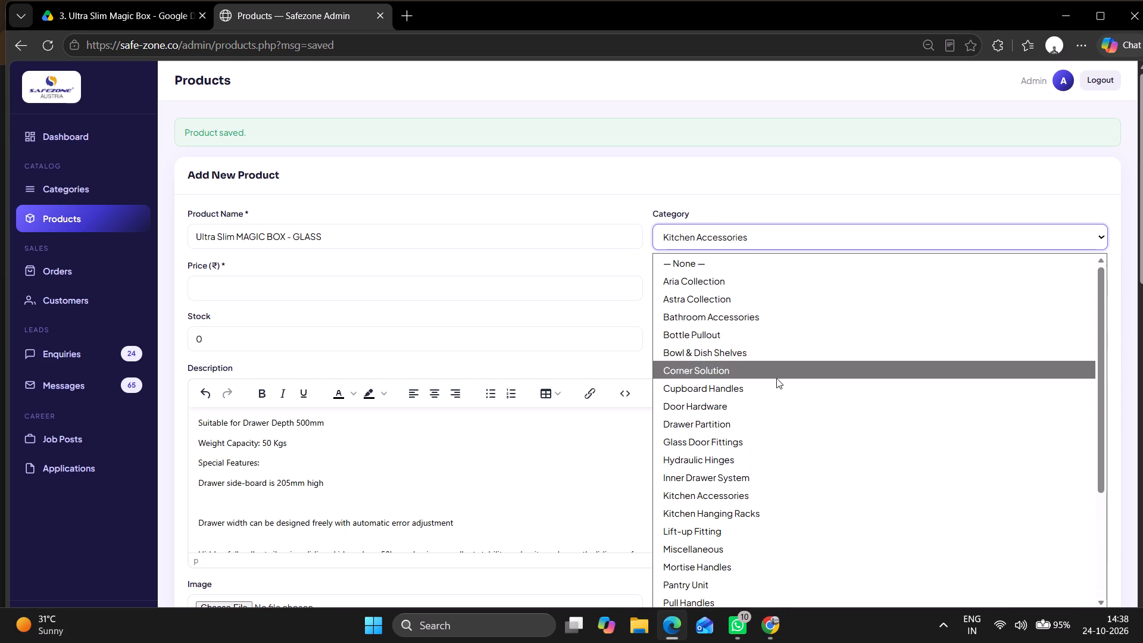
key(Return)
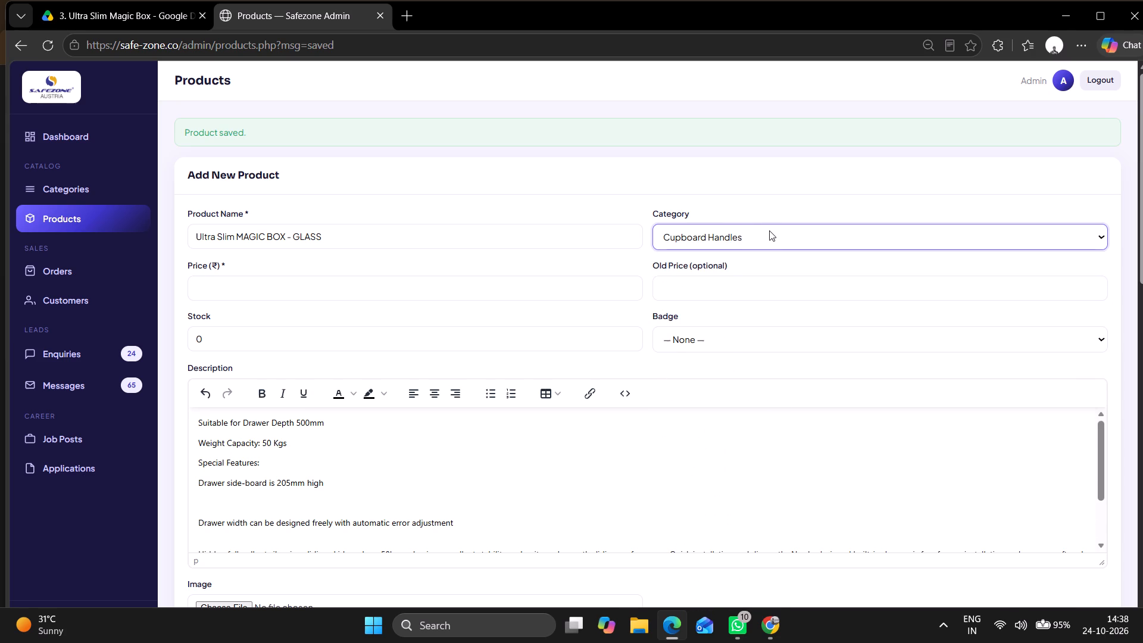
double_click(771, 230)
double_click(772, 230)
click(772, 231)
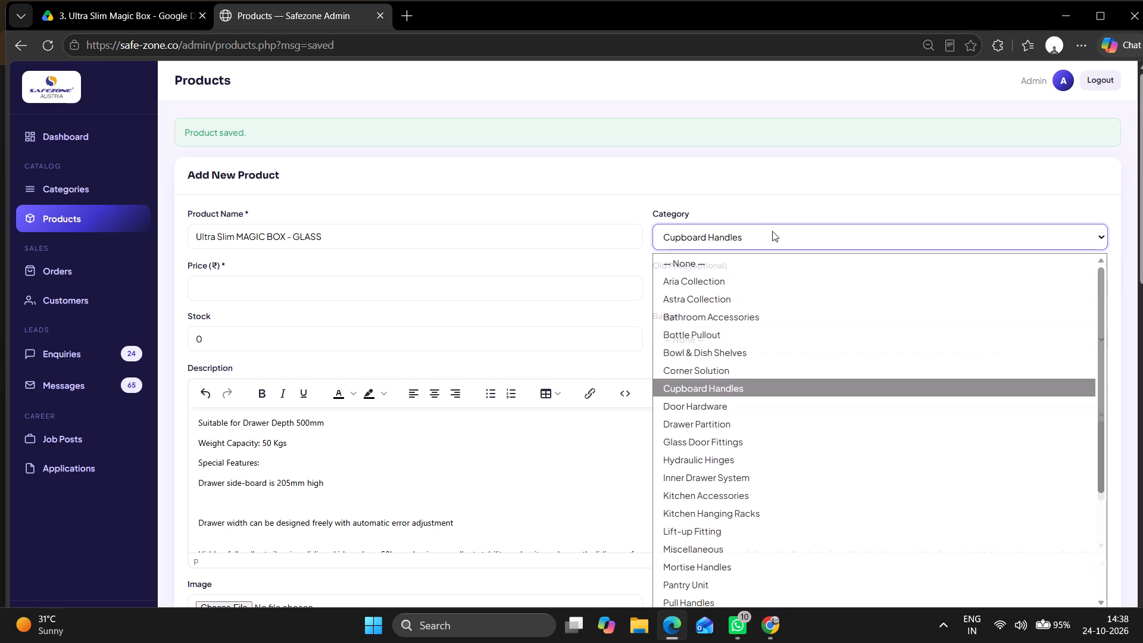
text(Ki)
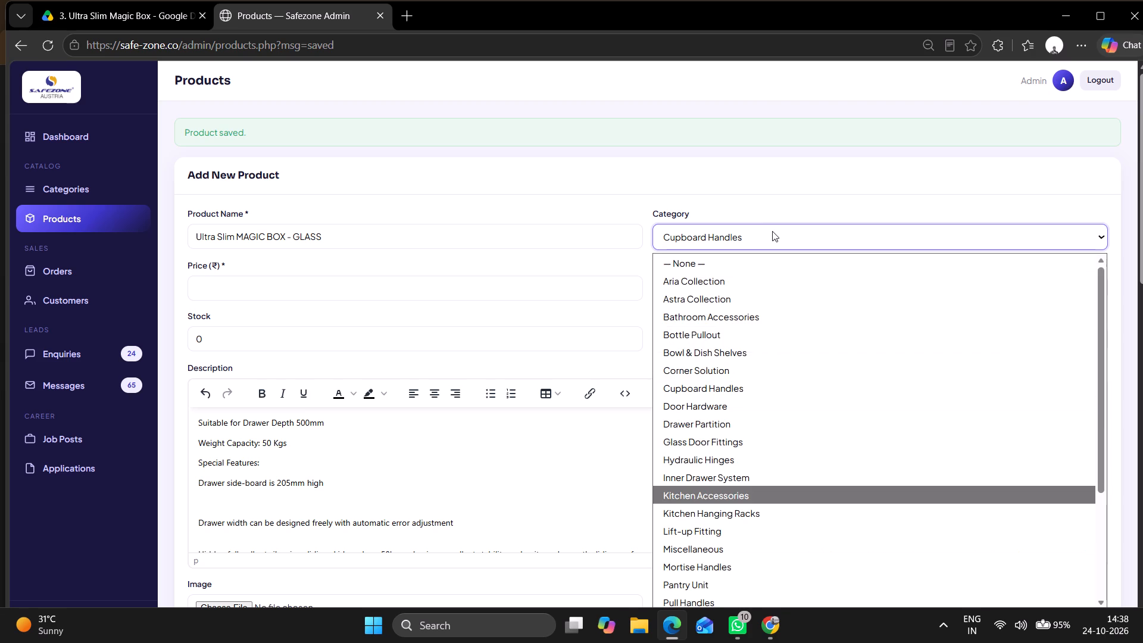
key(Return)
Download the glass-sided drawer image 8.jpg from the 3. Ultra Slim Magic Box folder in Google Drive.
scroll(523, 386, down, 2)
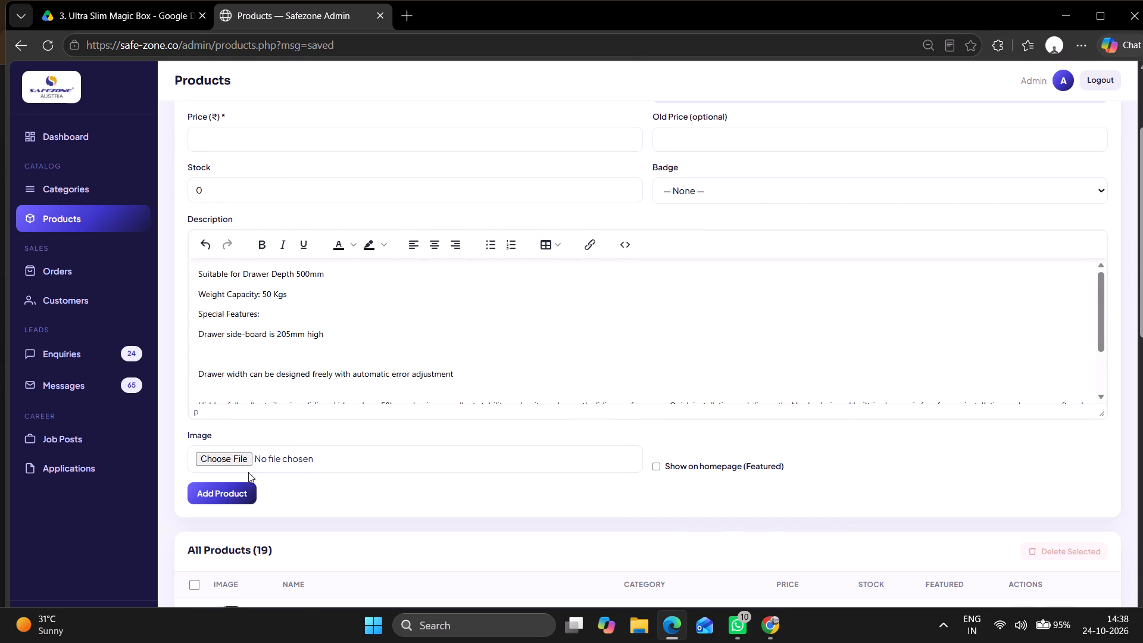
scroll(328, 341, up, 3)
click(131, 18)
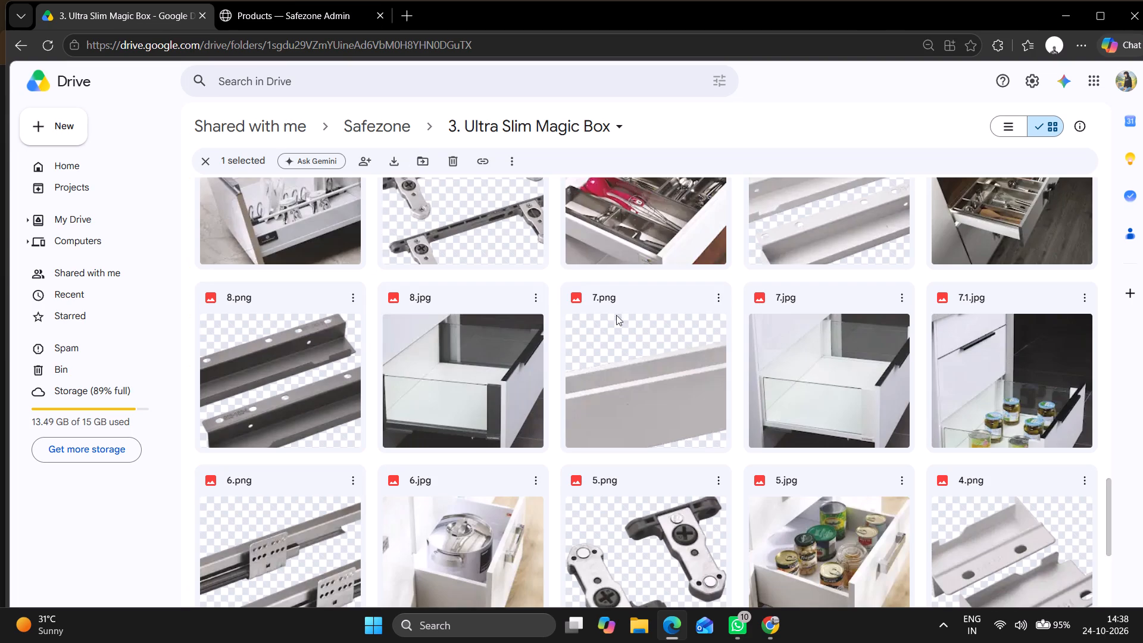
scroll(628, 323, down, 5)
scroll(631, 327, up, 5)
double_click(532, 296)
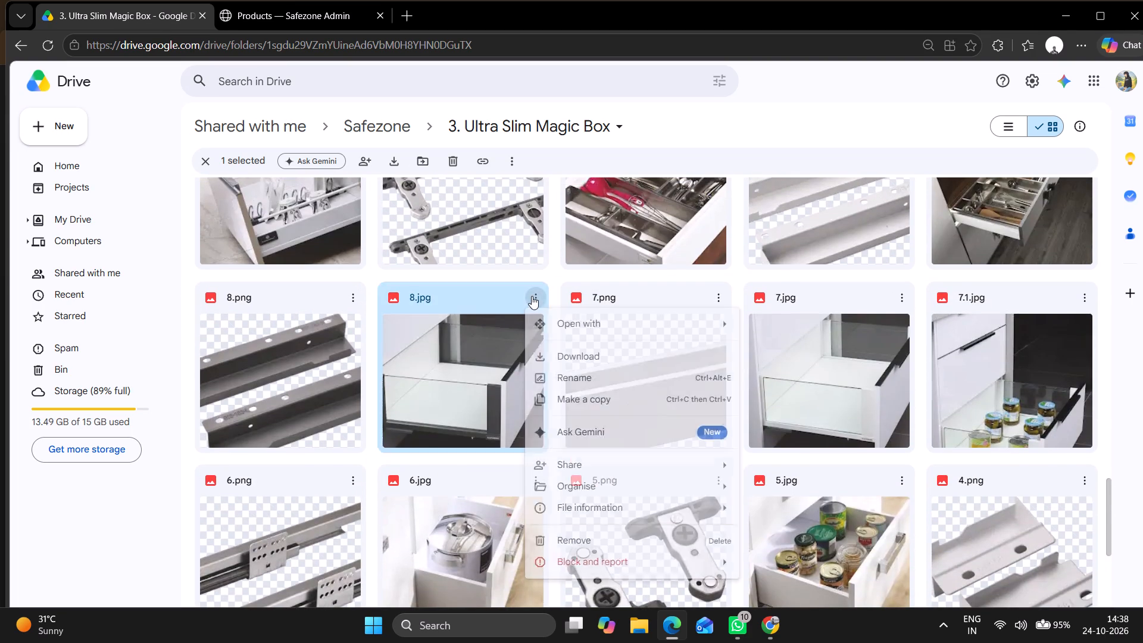
double_click(564, 357)
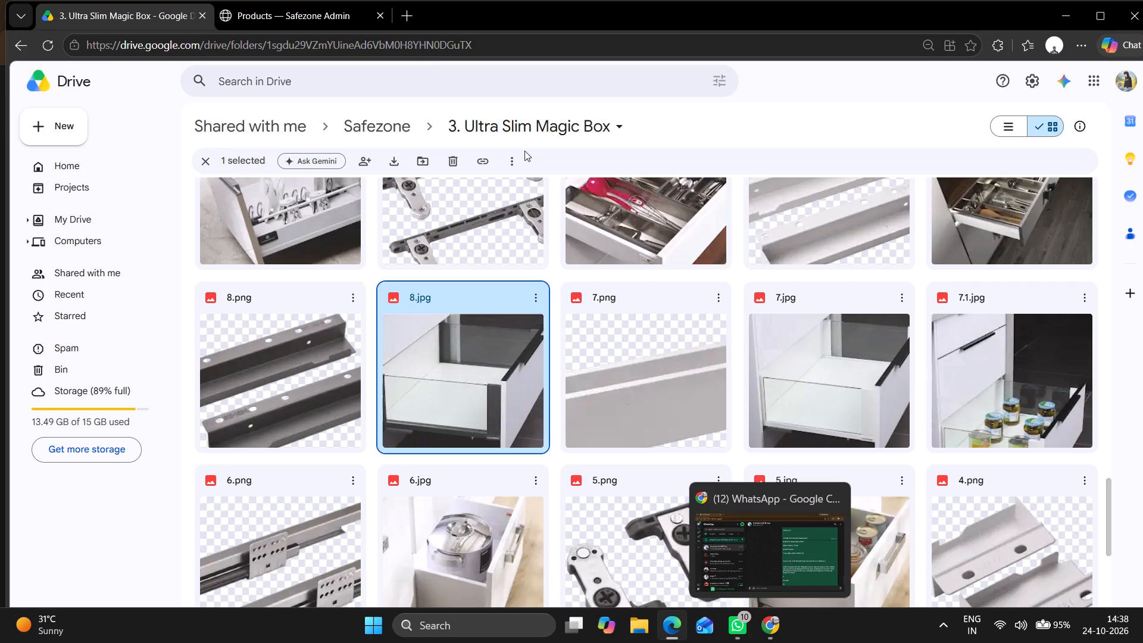
Return to the Safezone Admin product form and attach the downloaded 8.jpg as the product image.
double_click(301, 4)
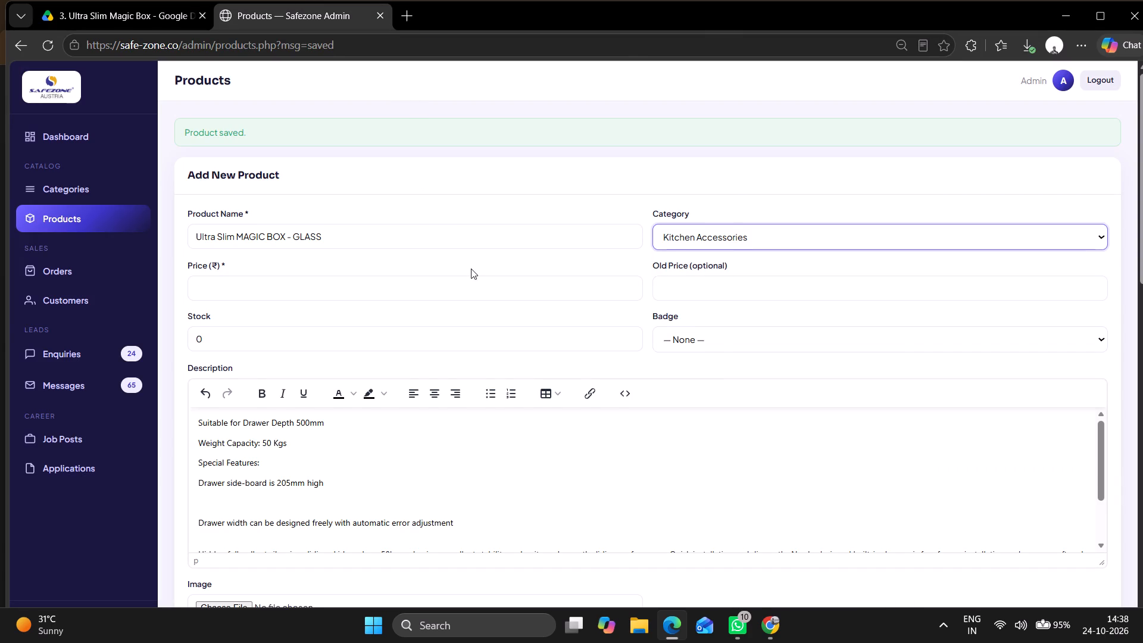
scroll(471, 269, down, 3)
double_click(245, 381)
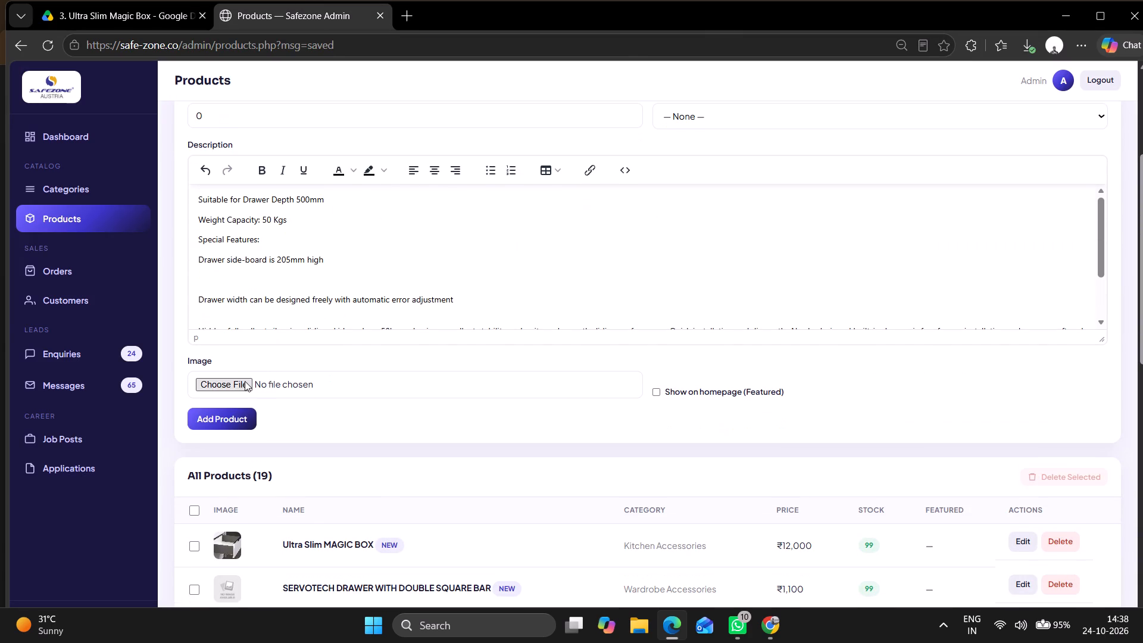
double_click(230, 132)
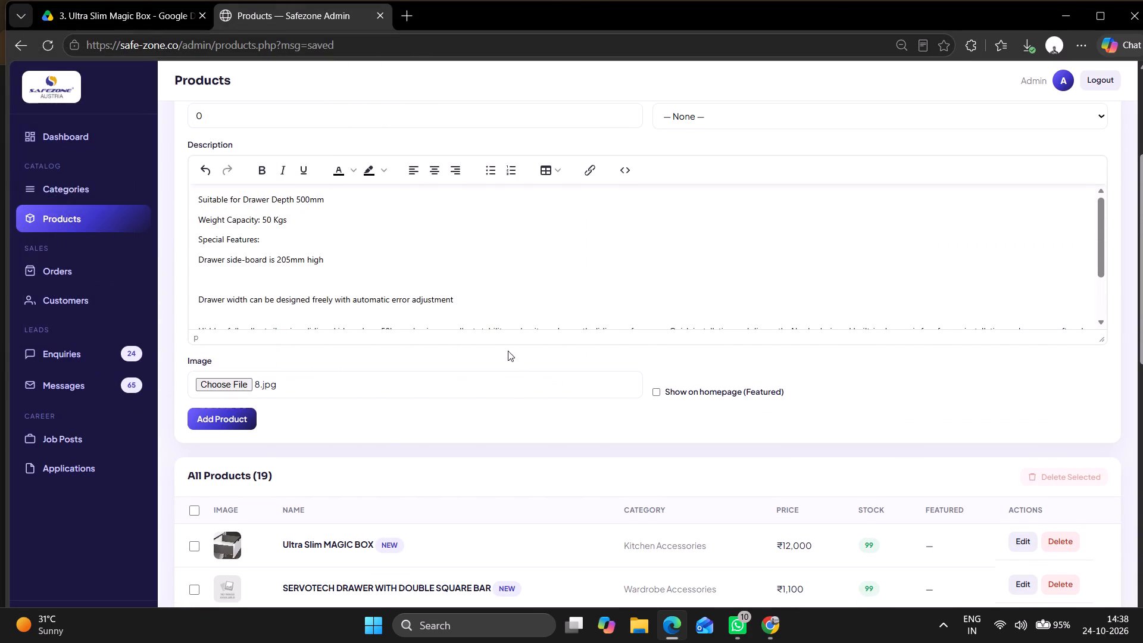
Set the price of the Ultra Slim MAGIC BOX - GLASS product to 13000.
scroll(388, 419, down, 1)
scroll(380, 412, up, 6)
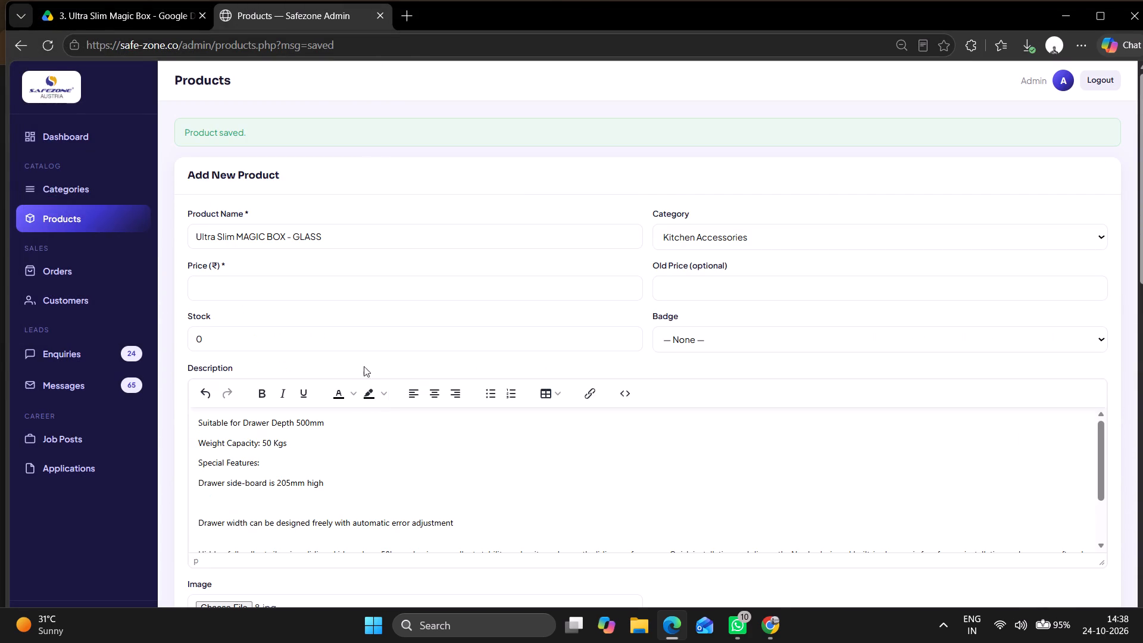
click(292, 287)
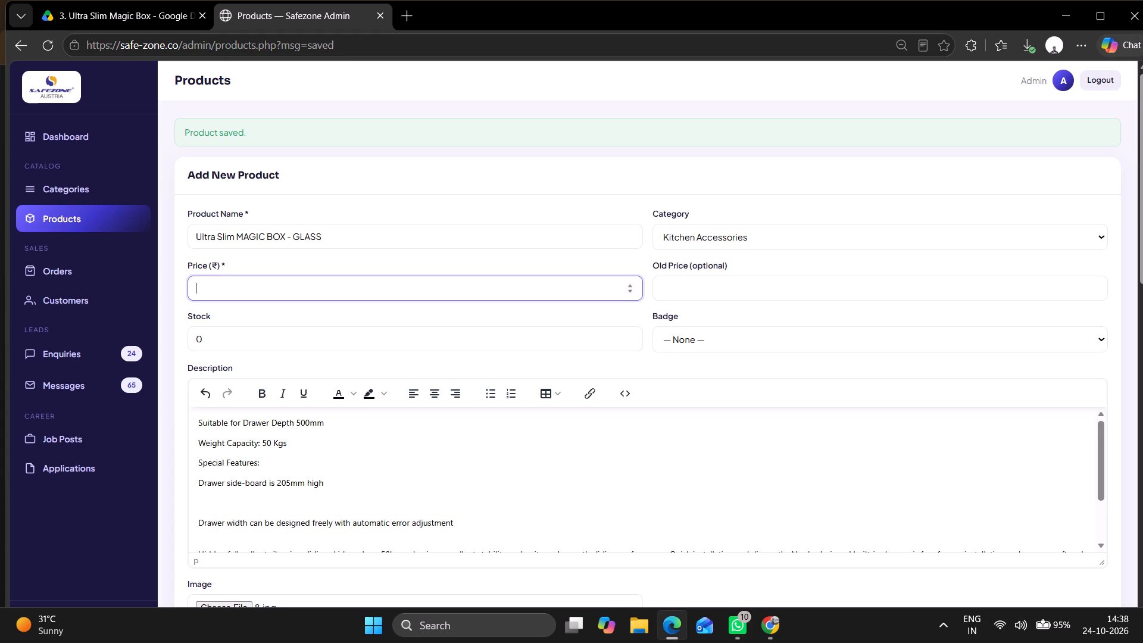
text(13000)
Set the stock of the Ultra Slim MAGIC BOX - GLASS product to 99 and its badge to NEW.
click(393, 344)
key(BackSpace)
key(BackSpace)
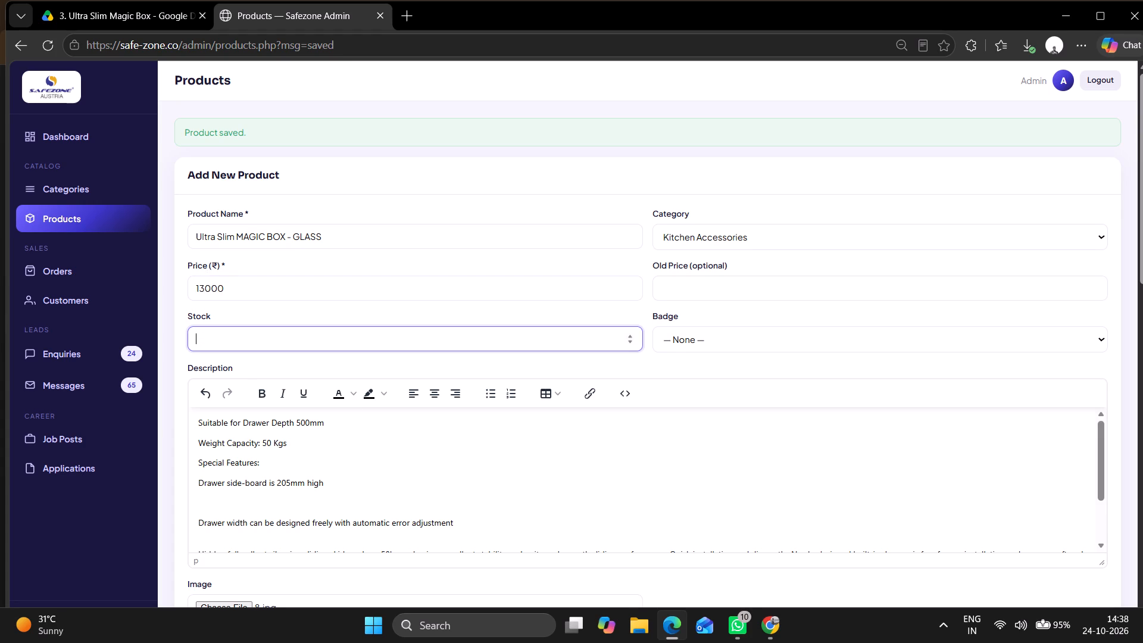
text(99)
click(705, 336)
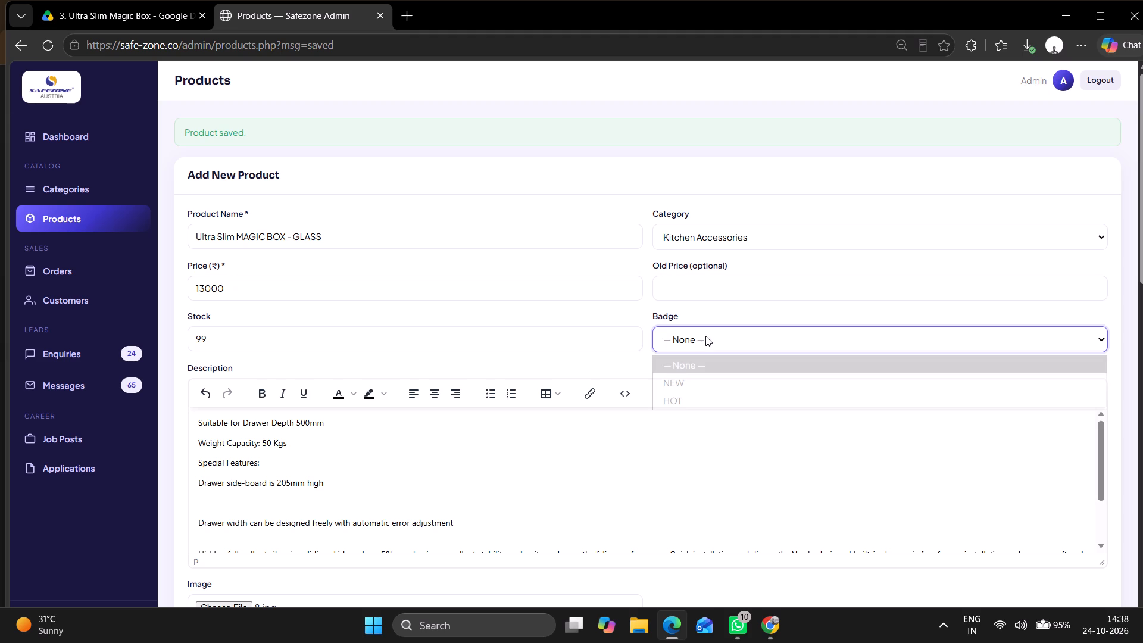
click(726, 387)
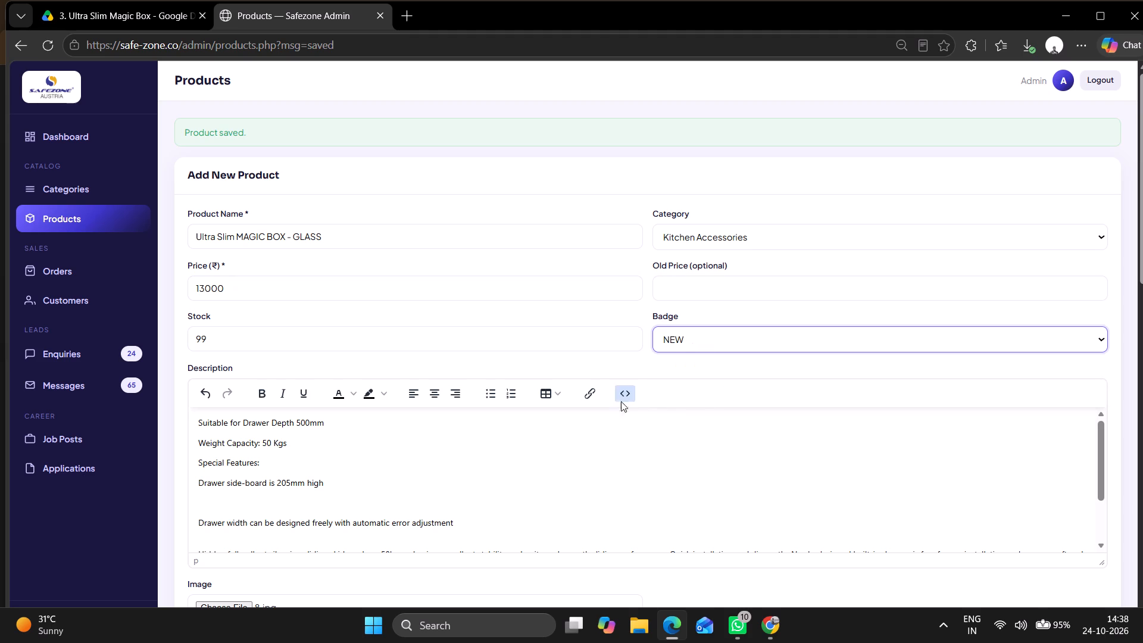
Add the completed Ultra Slim MAGIC BOX - GLASS product to the catalogue and check its entry in the product list.
scroll(496, 423, down, 4)
scroll(471, 456, up, 3)
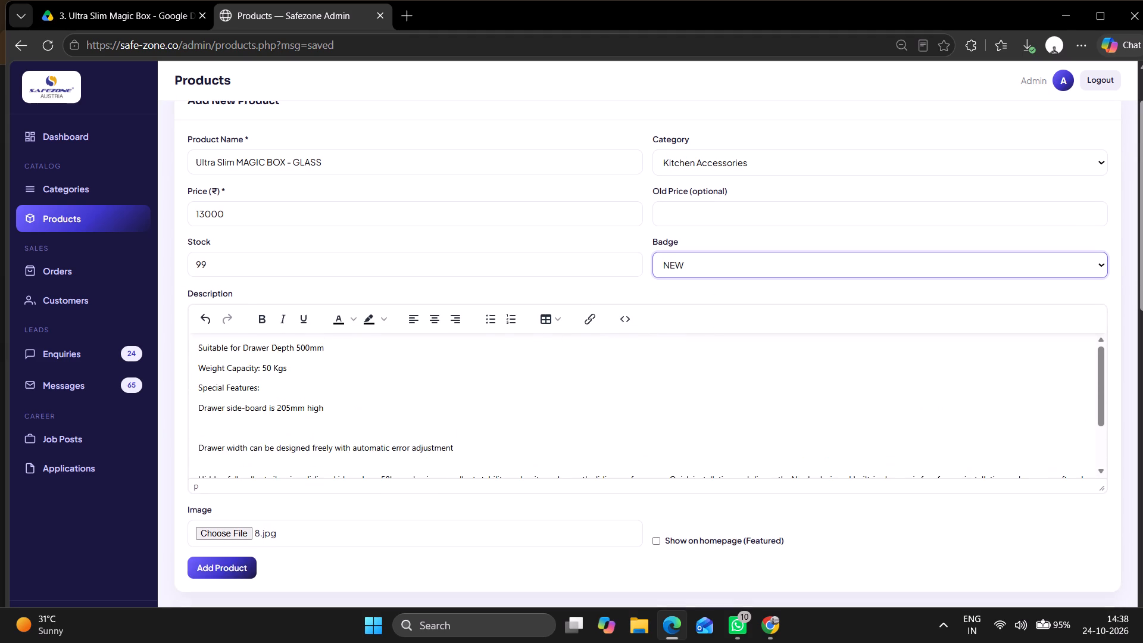
scroll(466, 207, up, 3)
scroll(402, 226, down, 5)
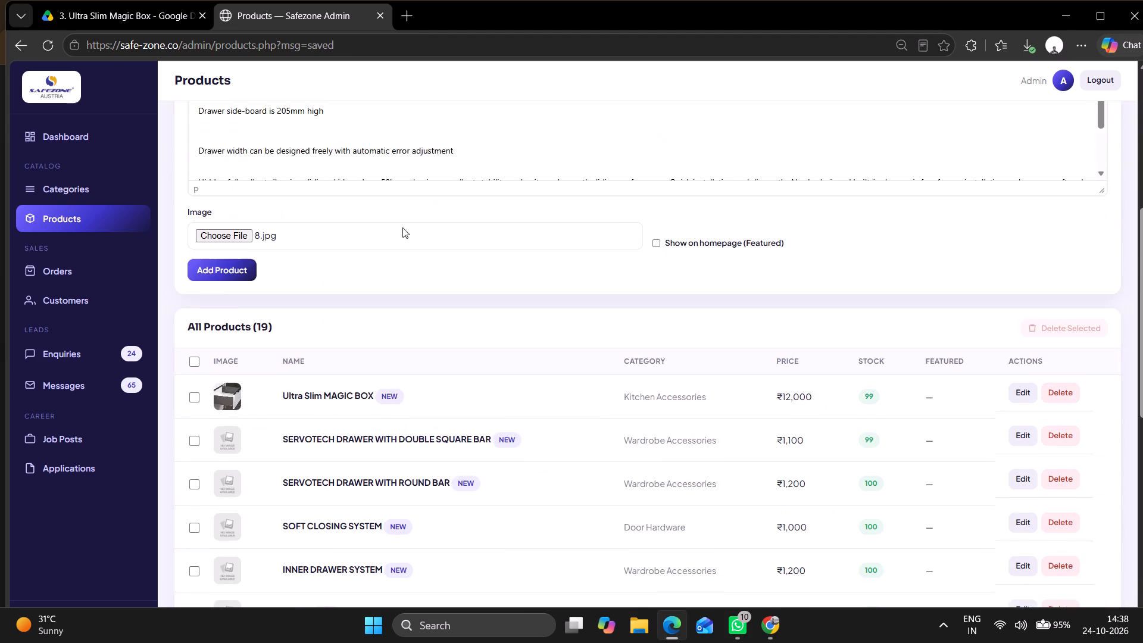
scroll(402, 234, down, 1)
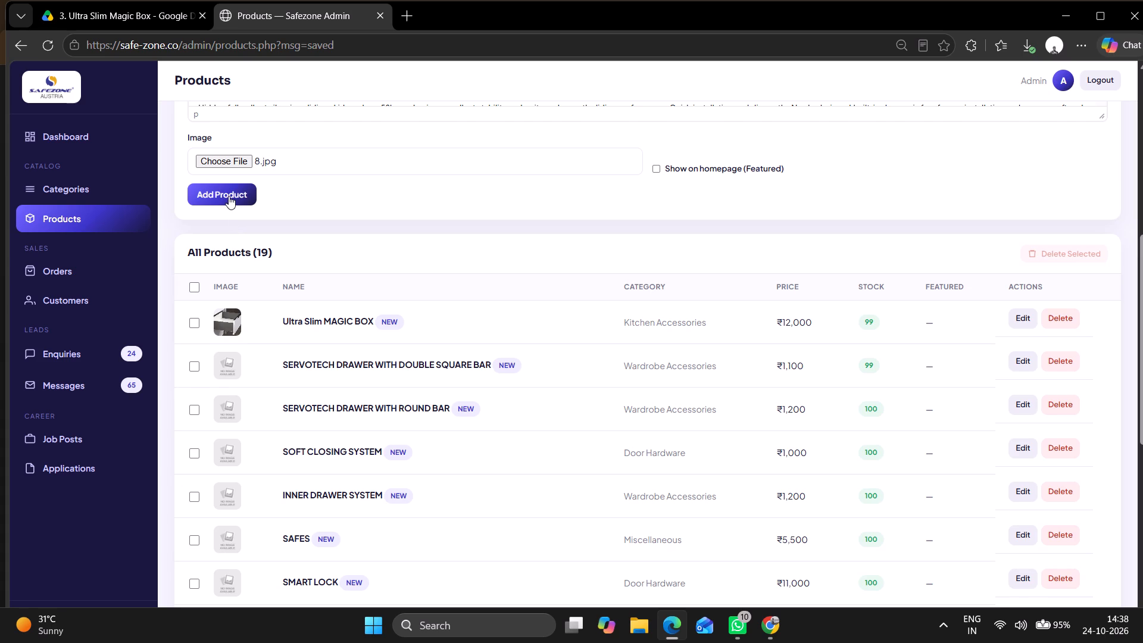
triple_click(229, 196)
click(229, 196)
scroll(238, 199, down, 3)
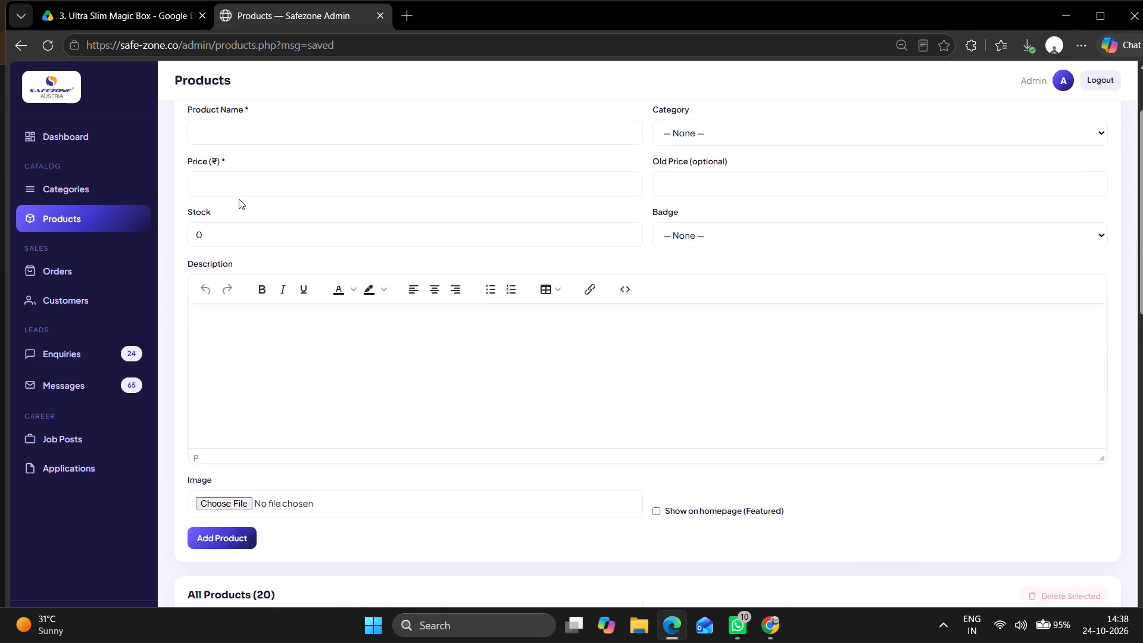
scroll(239, 199, down, 2)
scroll(321, 252, down, 2)
scroll(321, 253, up, 2)
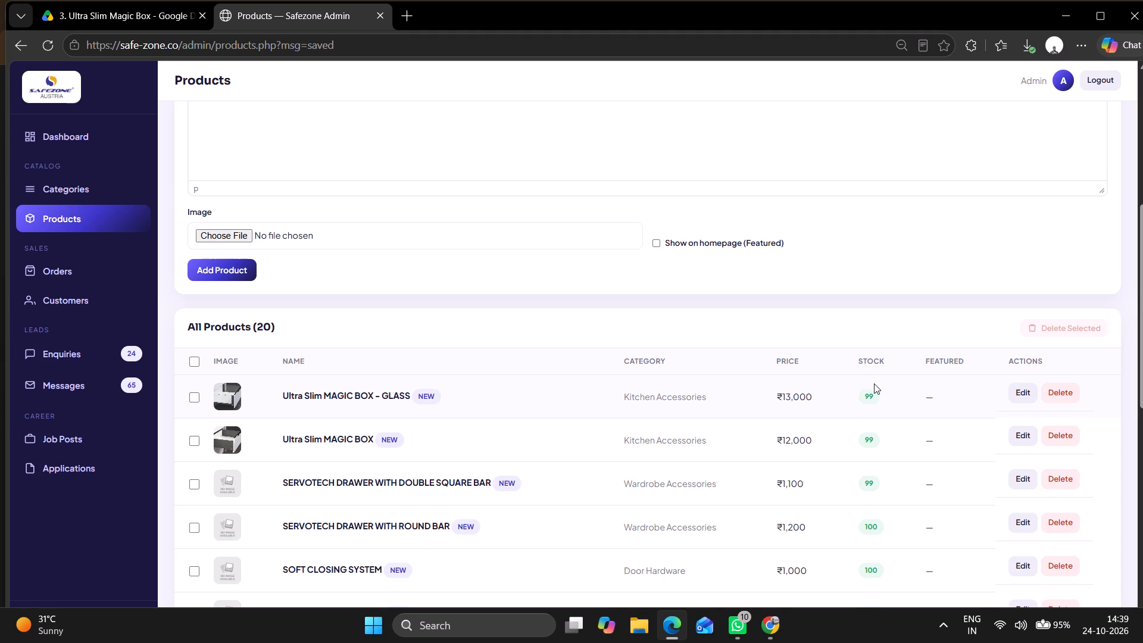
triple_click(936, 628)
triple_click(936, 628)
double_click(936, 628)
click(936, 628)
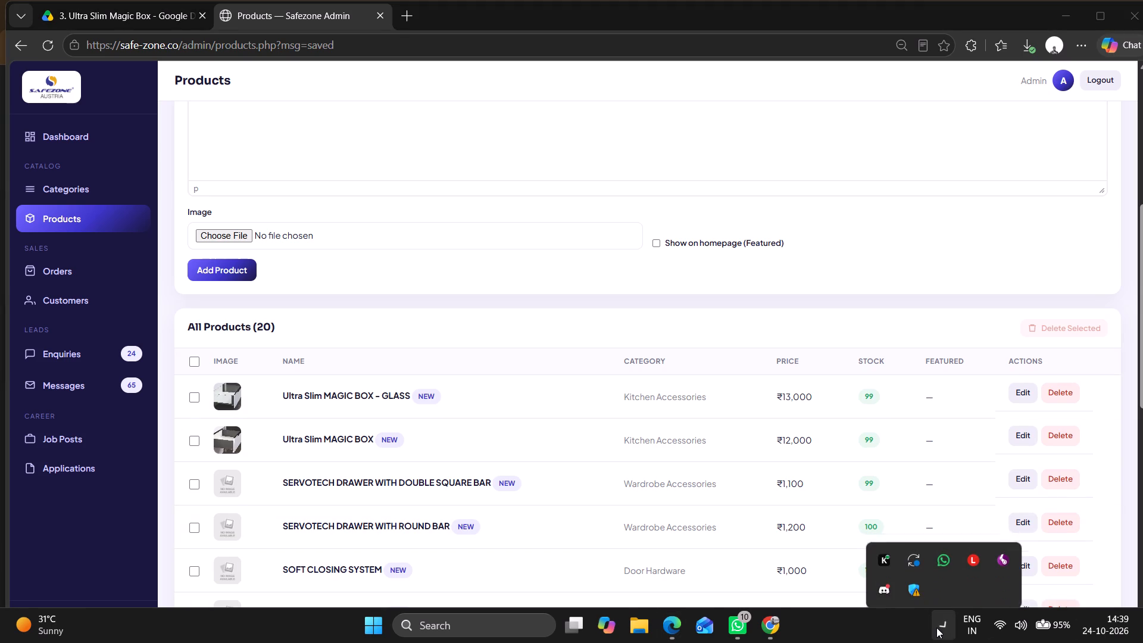
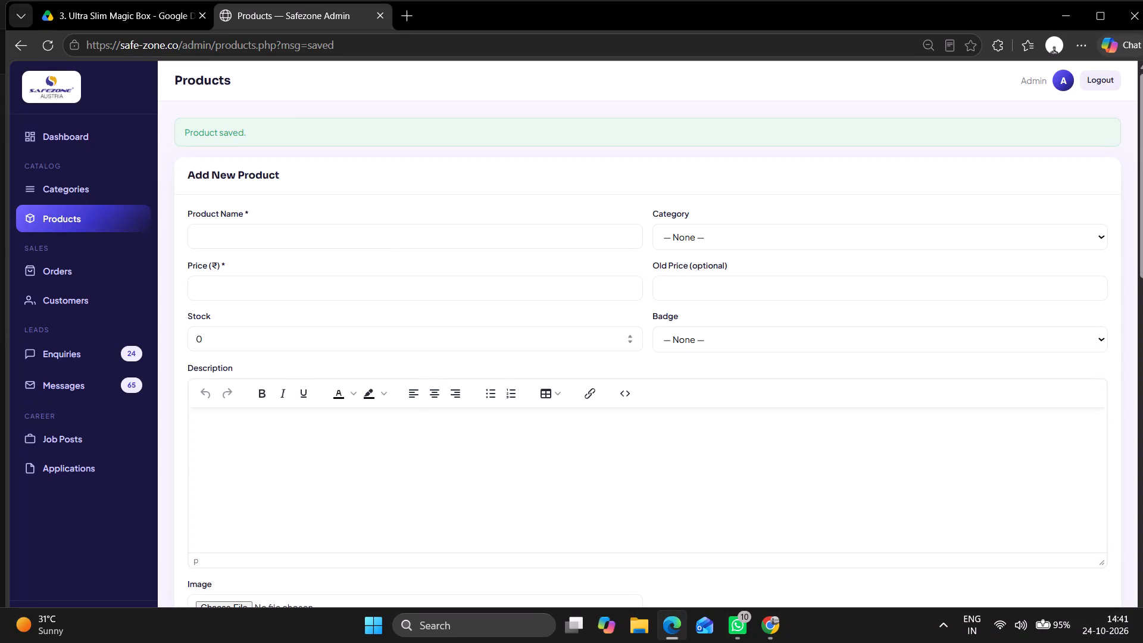
Attach 1.jpg from the Downloads folder as the image of the new product.
scroll(230, 462, down, 3)
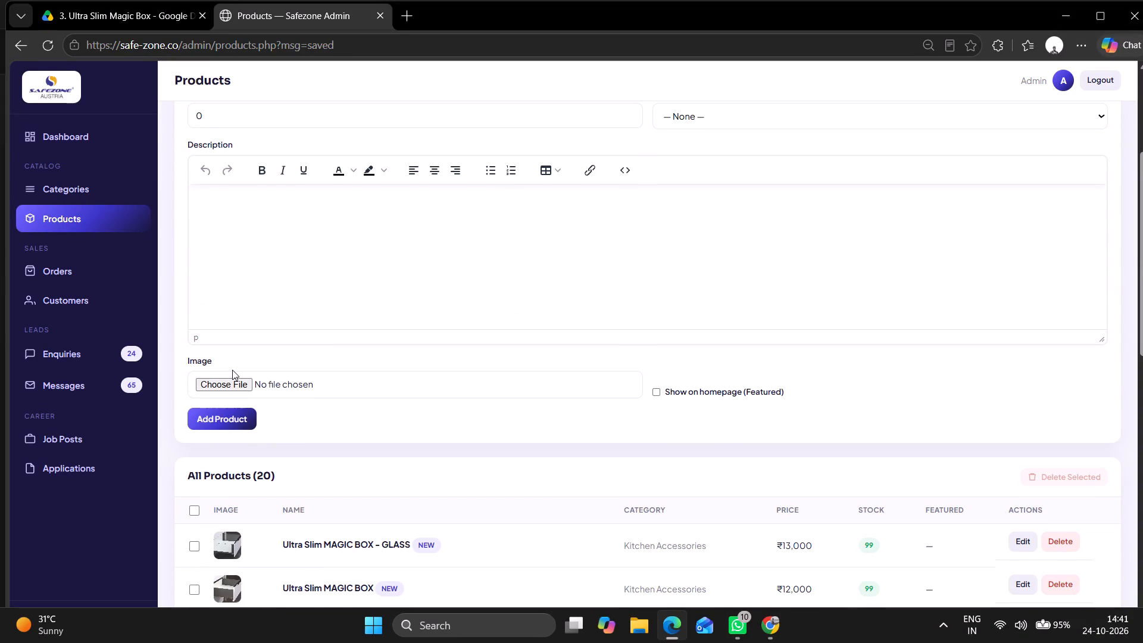
double_click(241, 382)
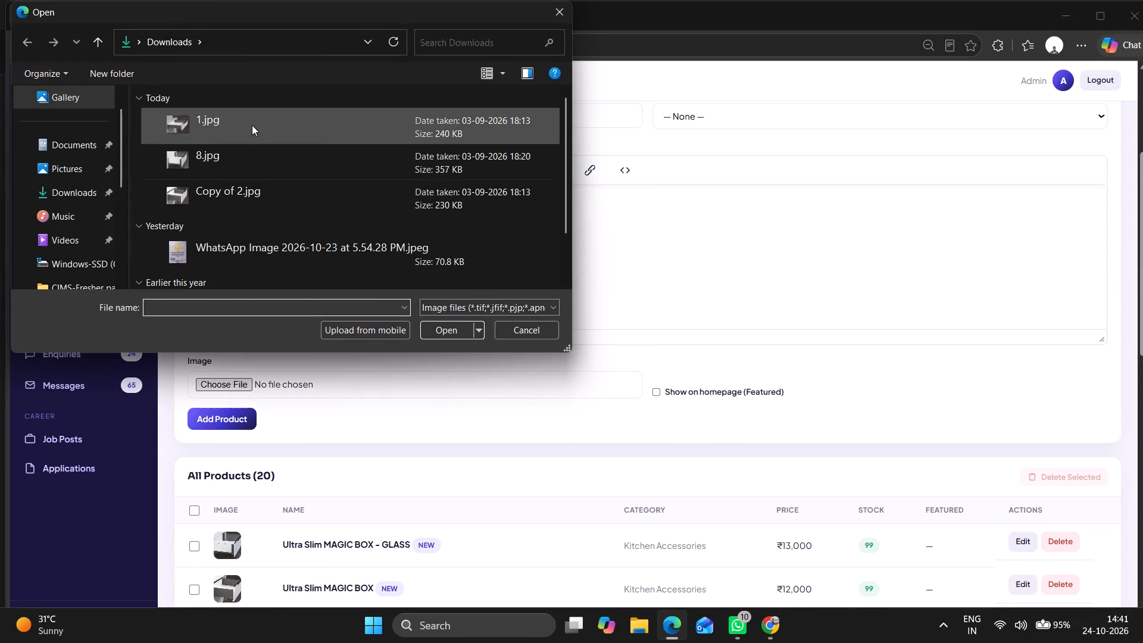
double_click(252, 125)
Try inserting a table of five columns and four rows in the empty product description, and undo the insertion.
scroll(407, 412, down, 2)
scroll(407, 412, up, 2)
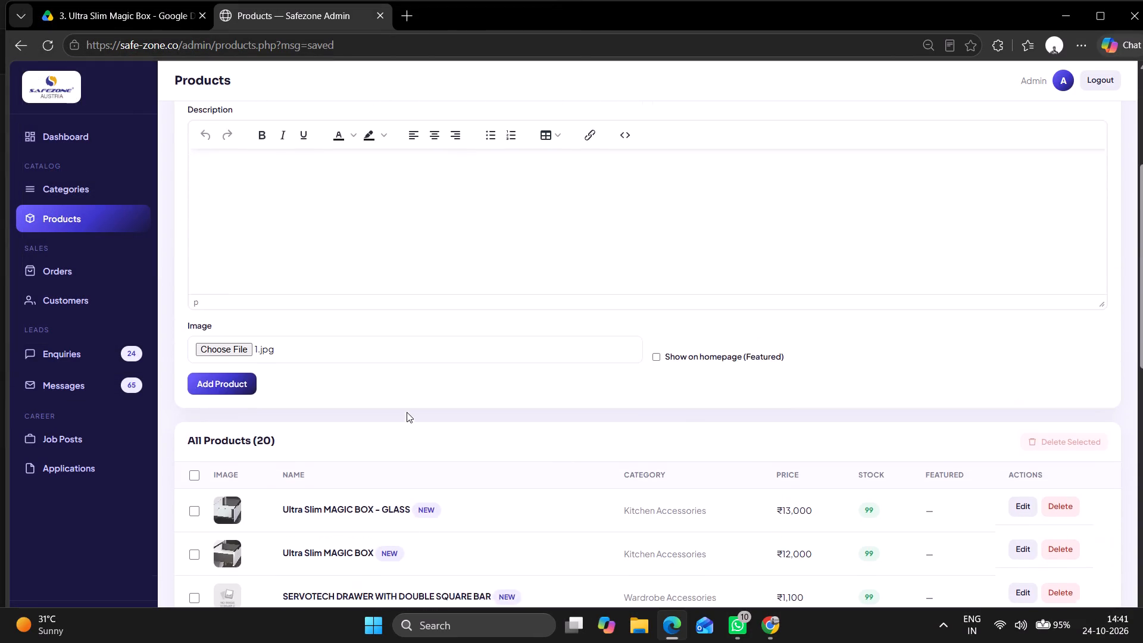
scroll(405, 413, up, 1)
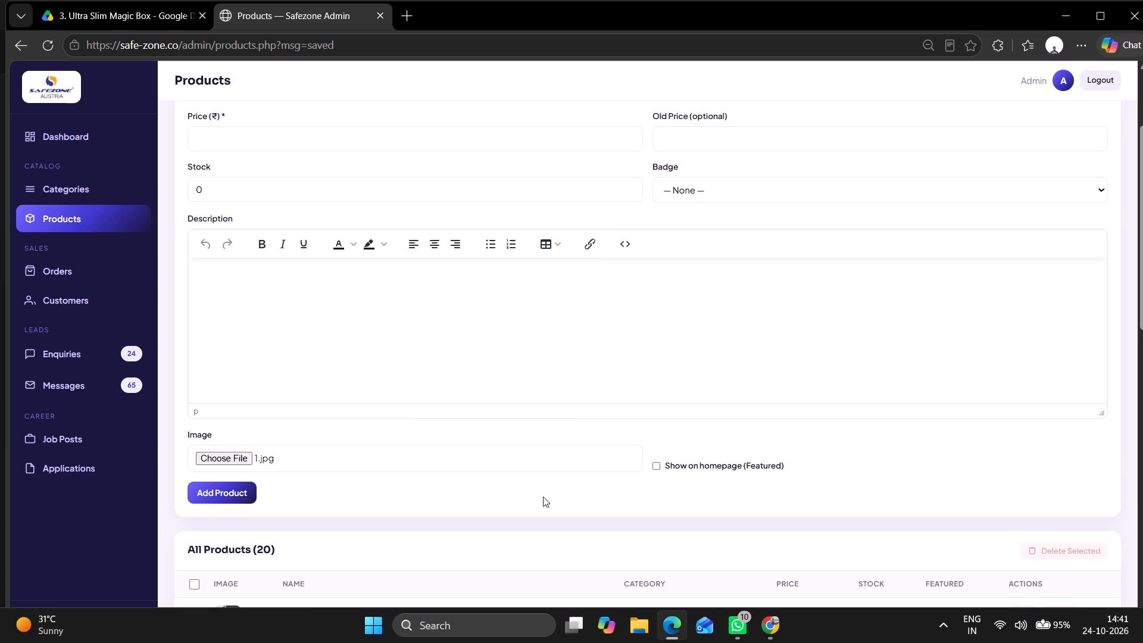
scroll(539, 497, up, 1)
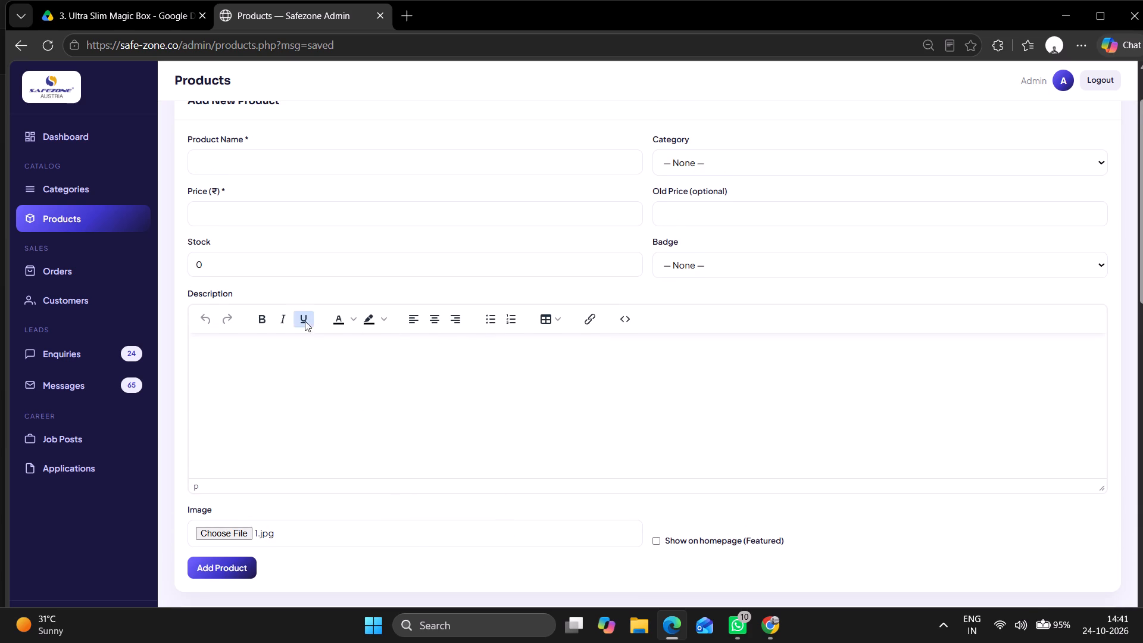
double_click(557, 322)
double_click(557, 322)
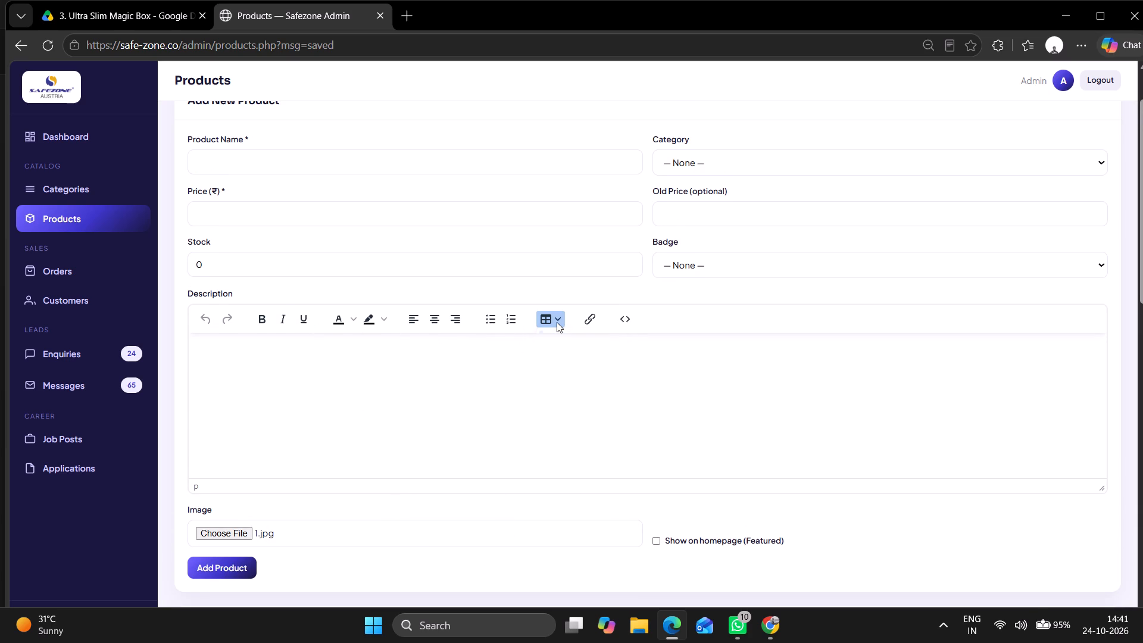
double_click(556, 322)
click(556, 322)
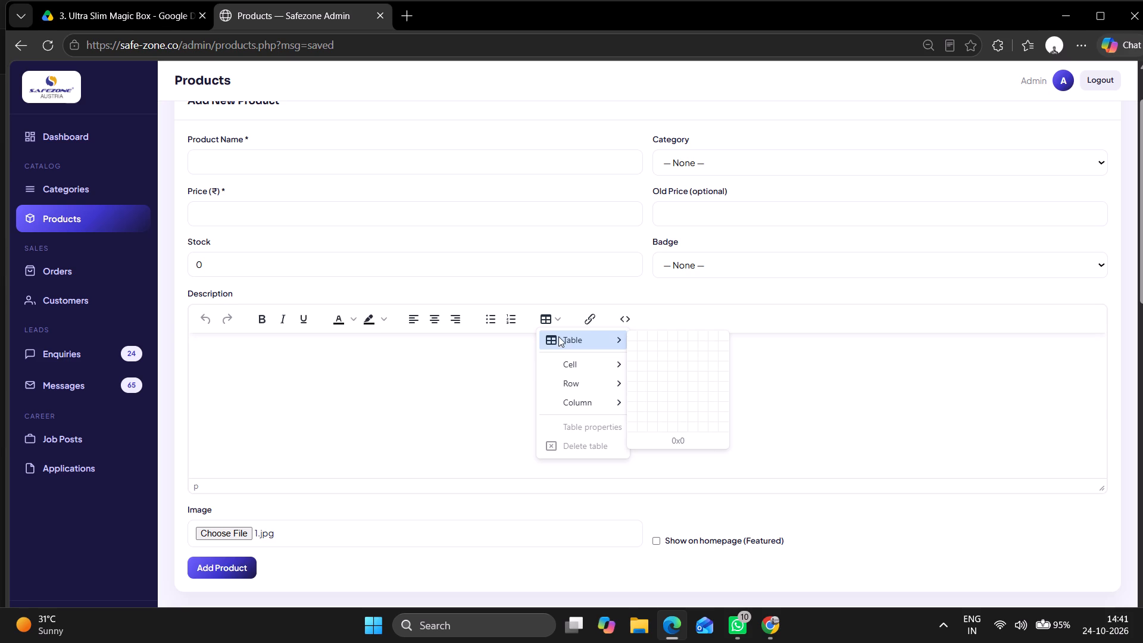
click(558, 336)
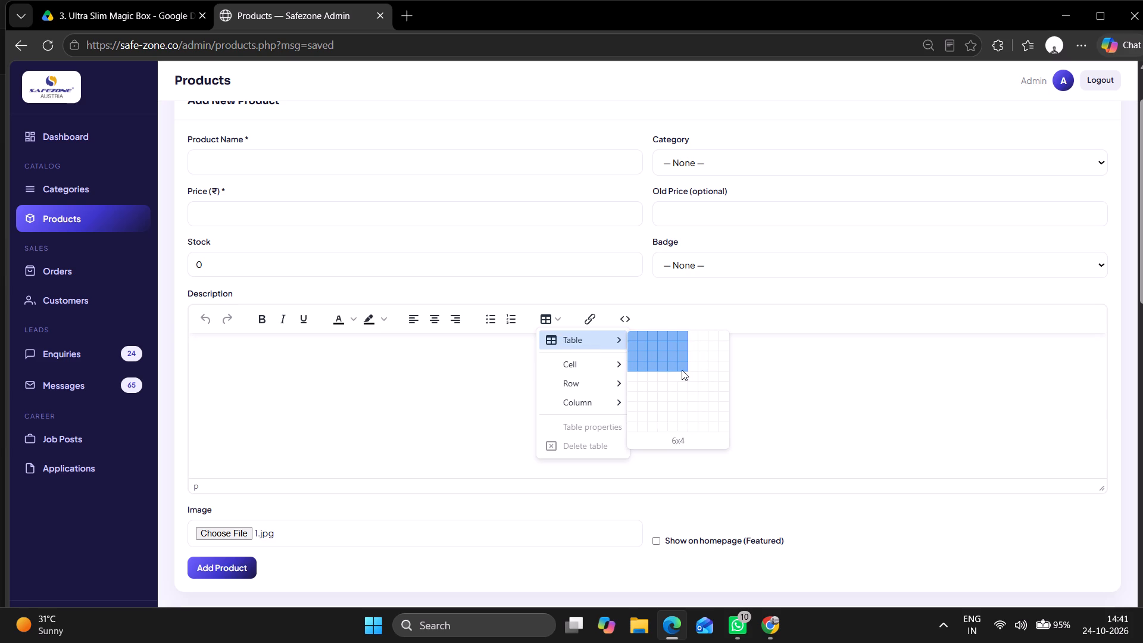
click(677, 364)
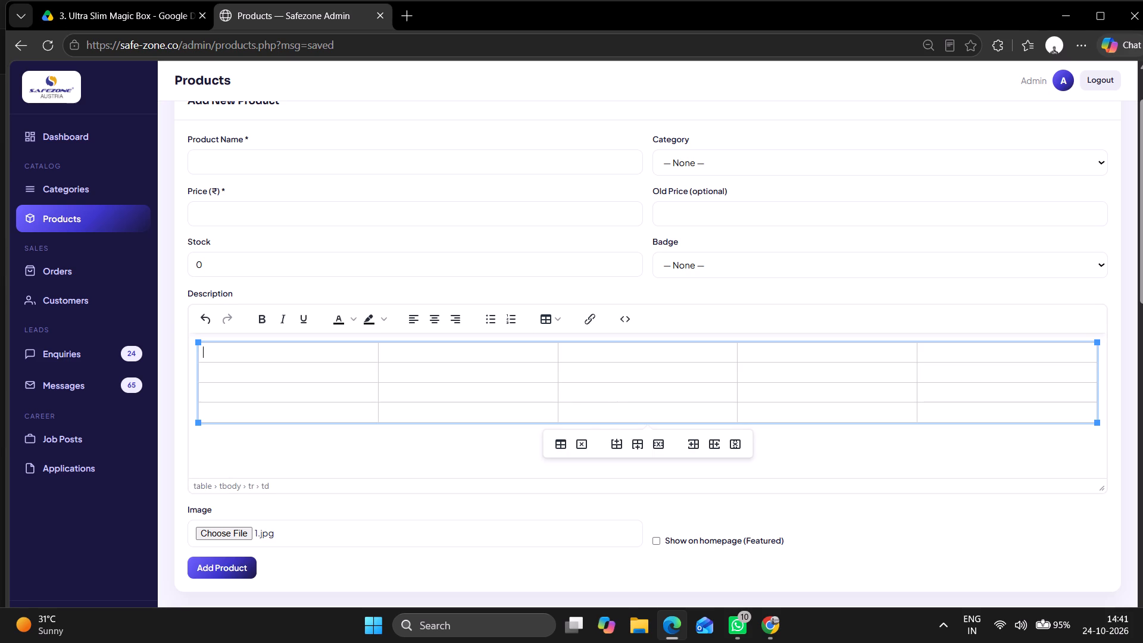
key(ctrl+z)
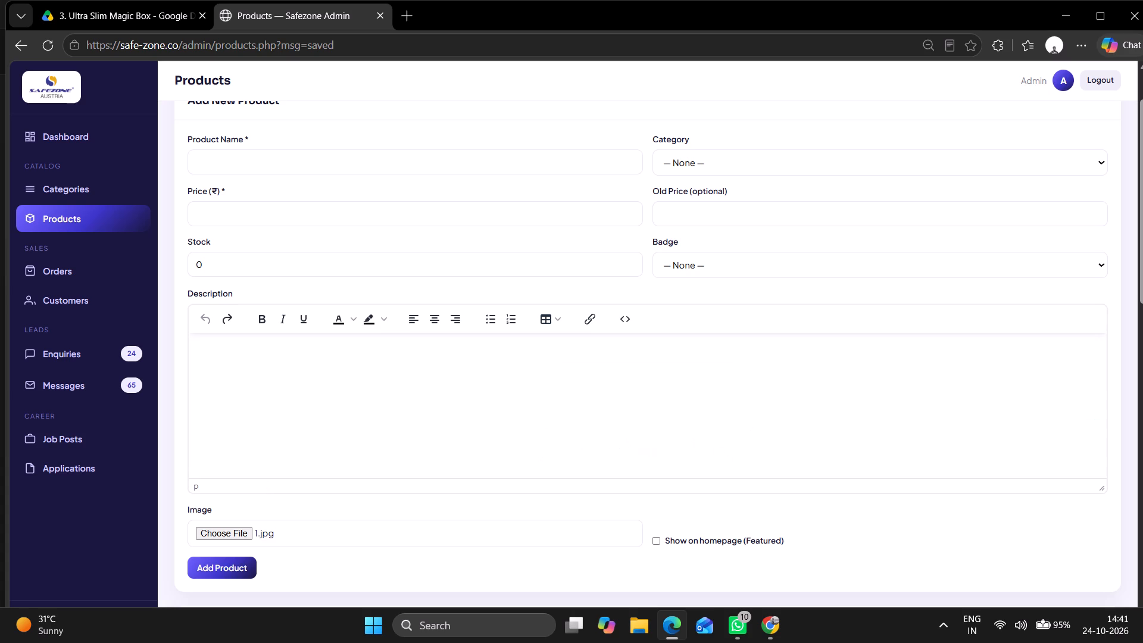
Open the source code of the new product's description.
click(629, 317)
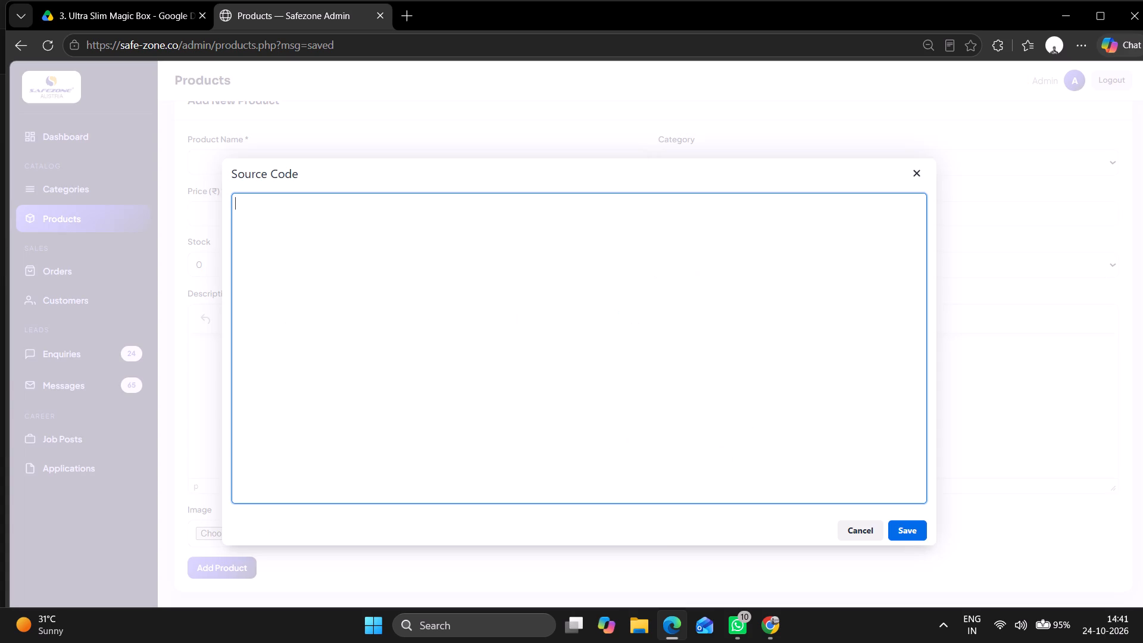
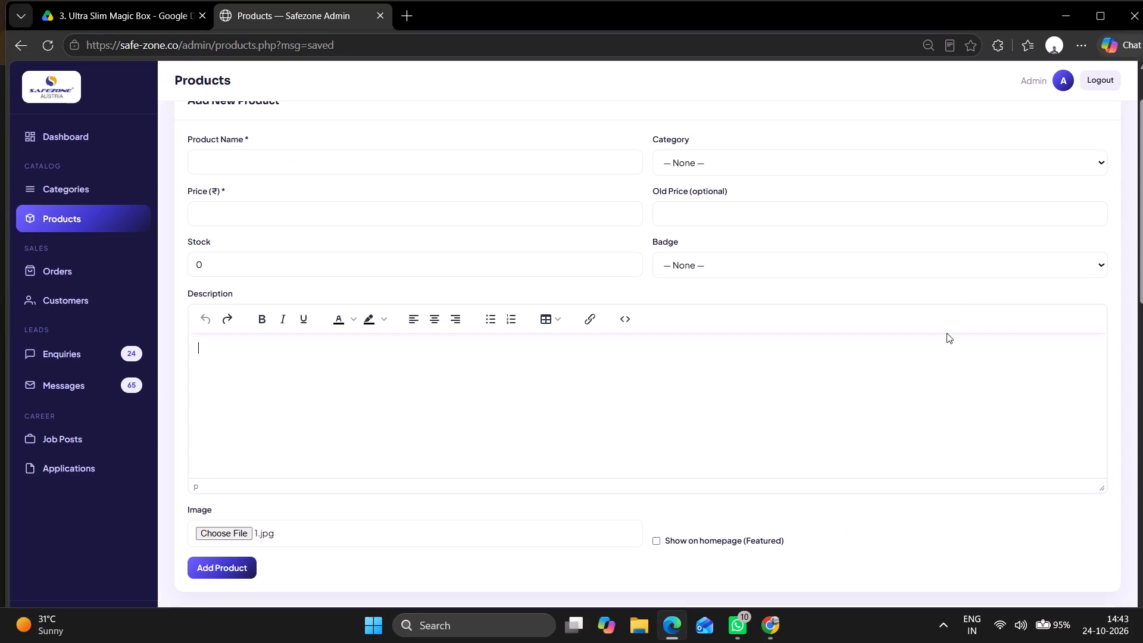
Fill in the new product's name and price of 13000 from the saved Ultra Slim MAGIC BOX - GLASS entry.
scroll(648, 340, up, 1)
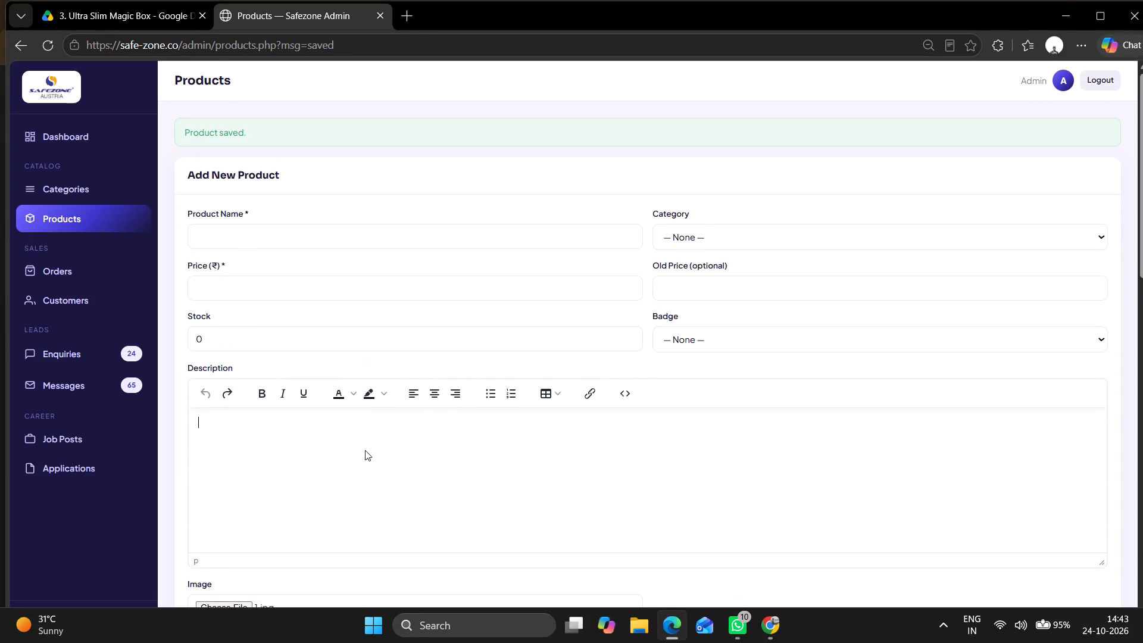
scroll(365, 450, up, 2)
scroll(213, 193, up, 1)
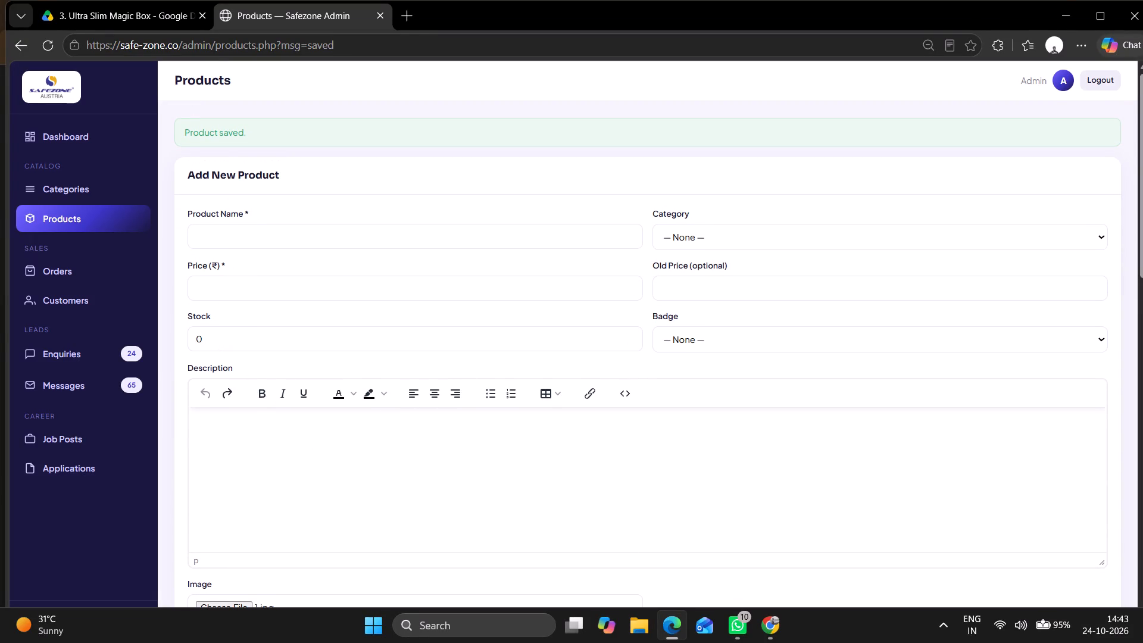
triple_click(229, 246)
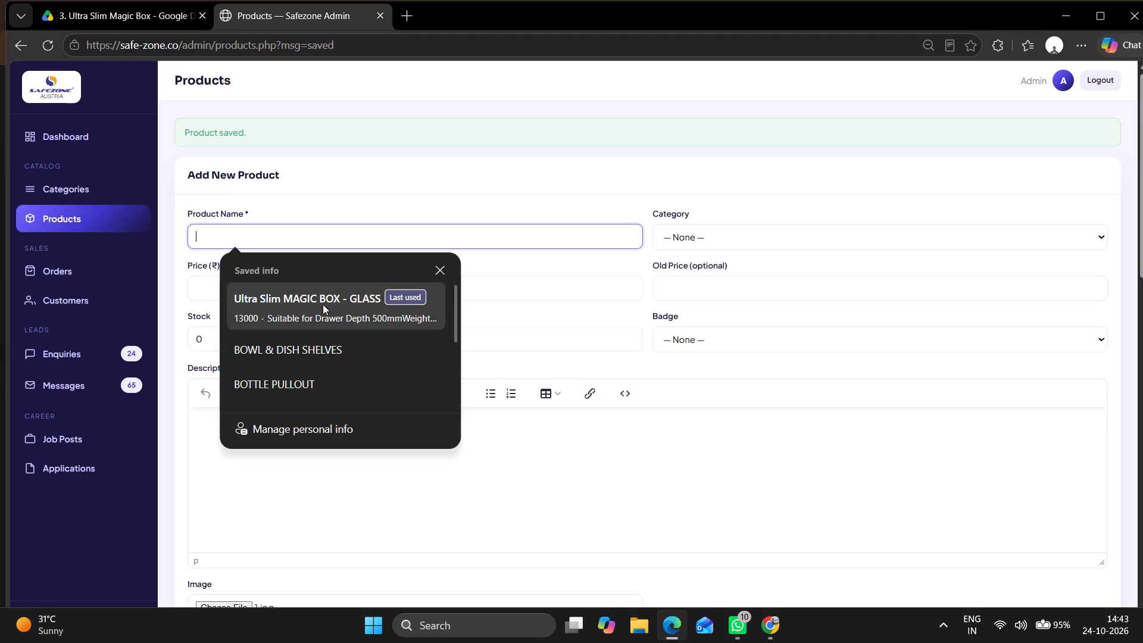
double_click(325, 305)
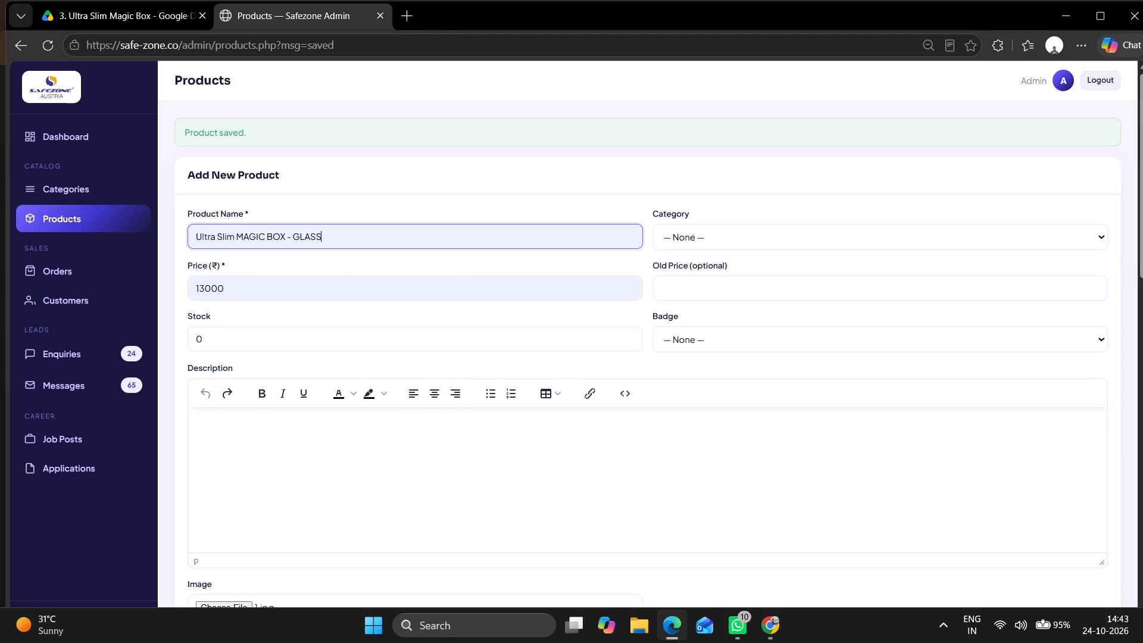
Change the product name to Ultra Slim INNER DRAWER.
key(BackSpace)
key(BackSpace)
key(BackSpace)
key(BackSpace)
key(BackSpace)
key(BackSpace)
key(BackSpace)
key(BackSpace)
key(BackSpace)
key(BackSpace)
key(BackSpace)
key(BackSpace)
key(BackSpace)
key(BackSpace)
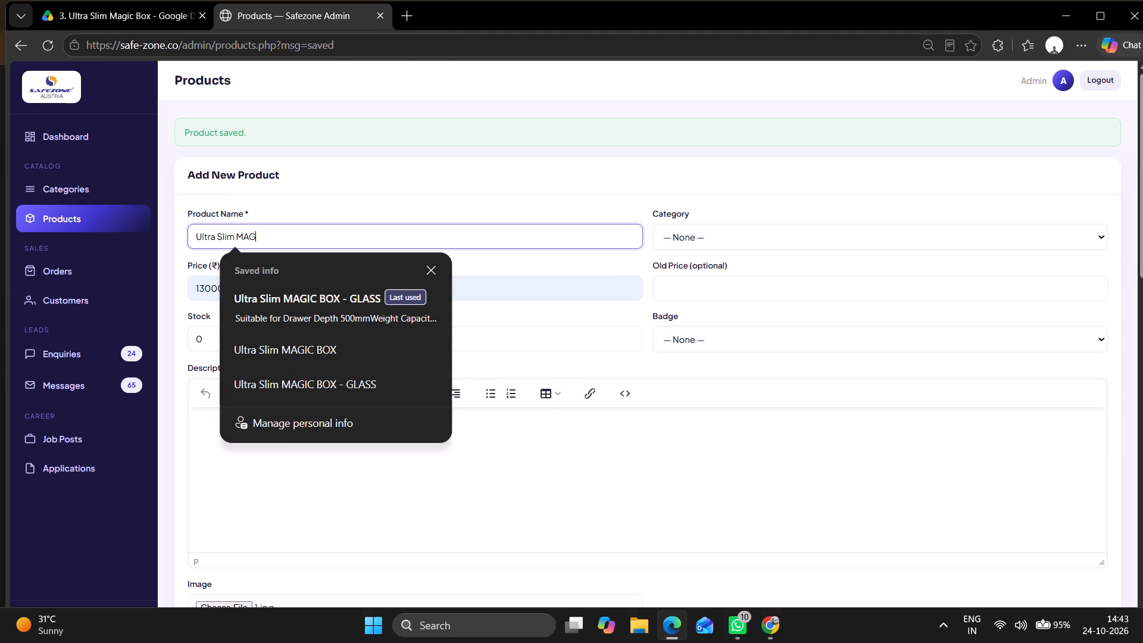
key(BackSpace)
key(BackSpace)
key(BackSpace)
text(INNER)
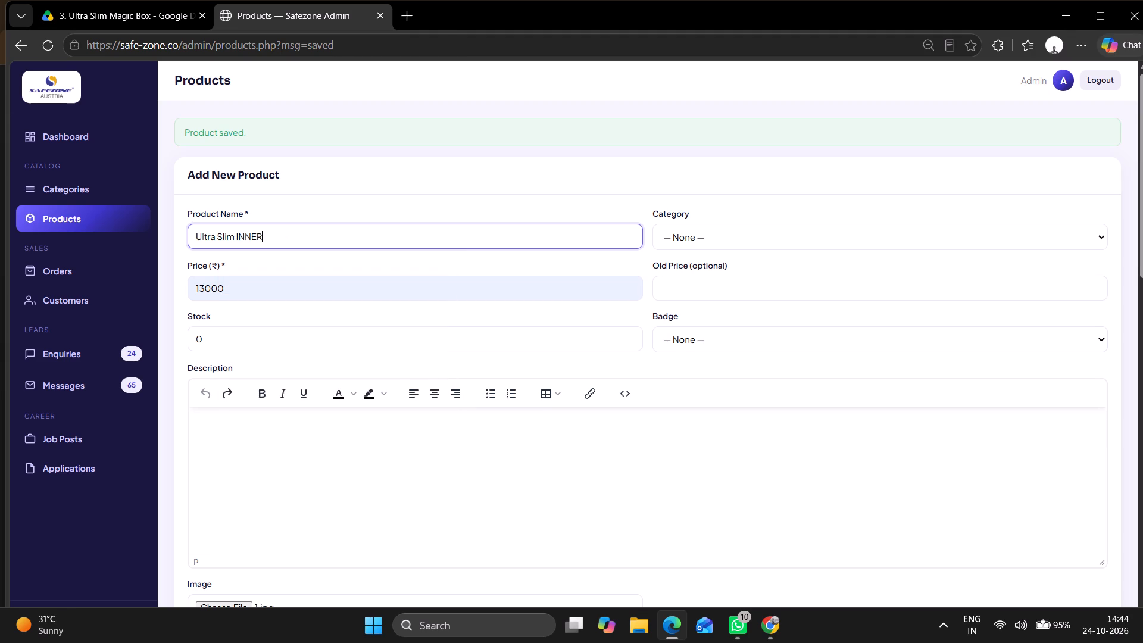
key(space)
text(DRAWE)
key(r)
Assign the Ultra Slim INNER DRAWER product to the Kitchen Accessories category.
triple_click(695, 234)
double_click(695, 234)
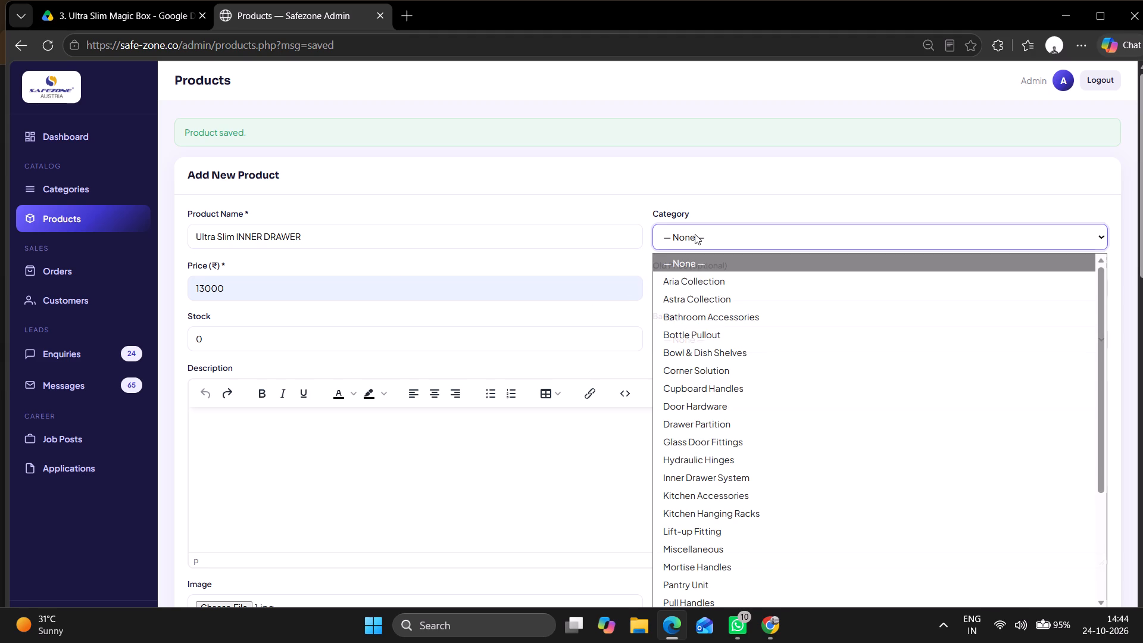
key(k)
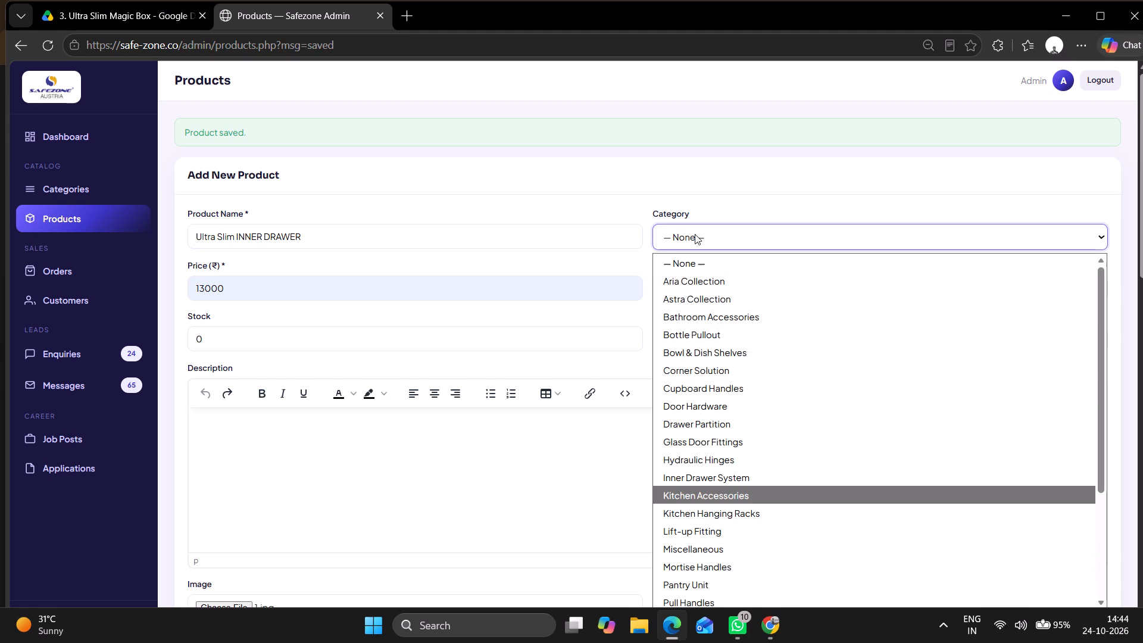
key(Return)
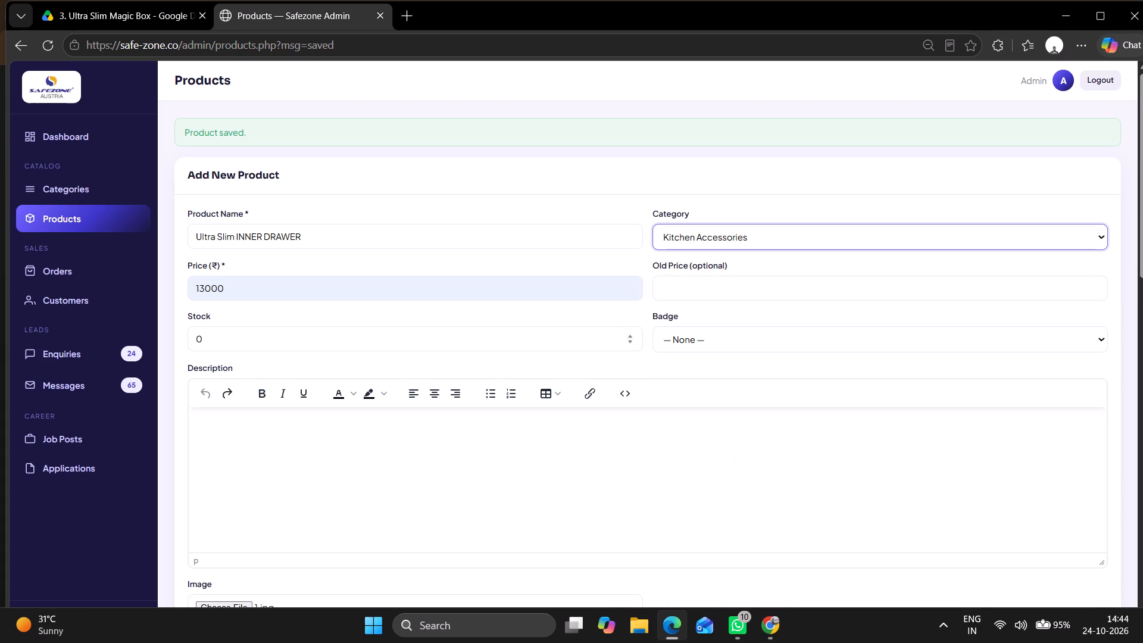
Set the stock to 99 and submit the Ultra Slim INNER DRAWER product.
double_click(305, 345)
key(BackSpace)
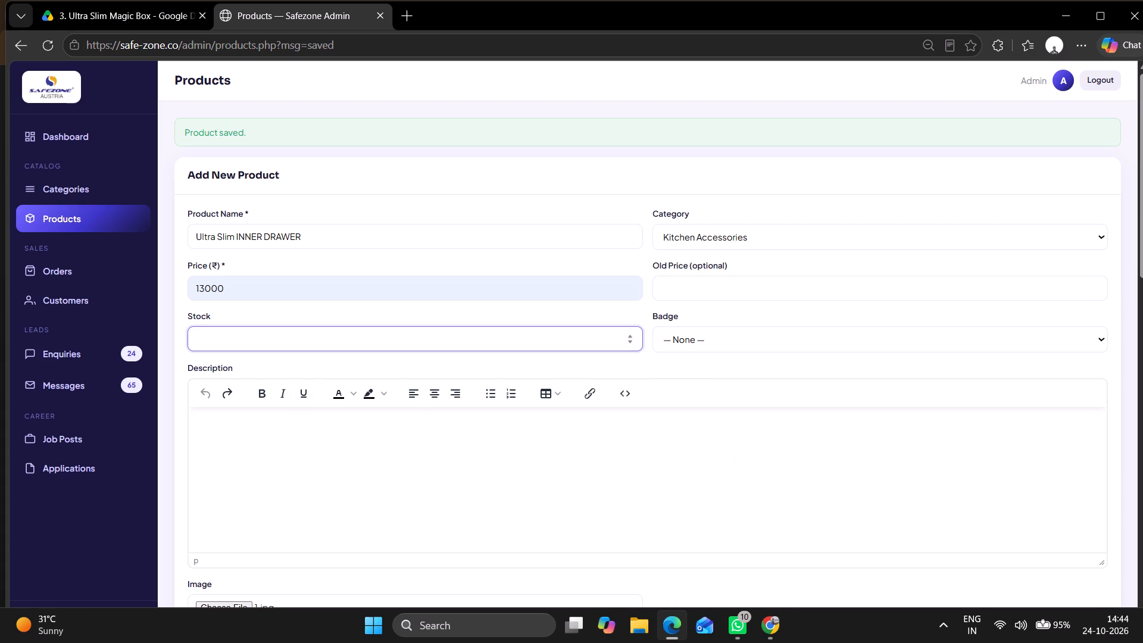
text(99)
key(Return)
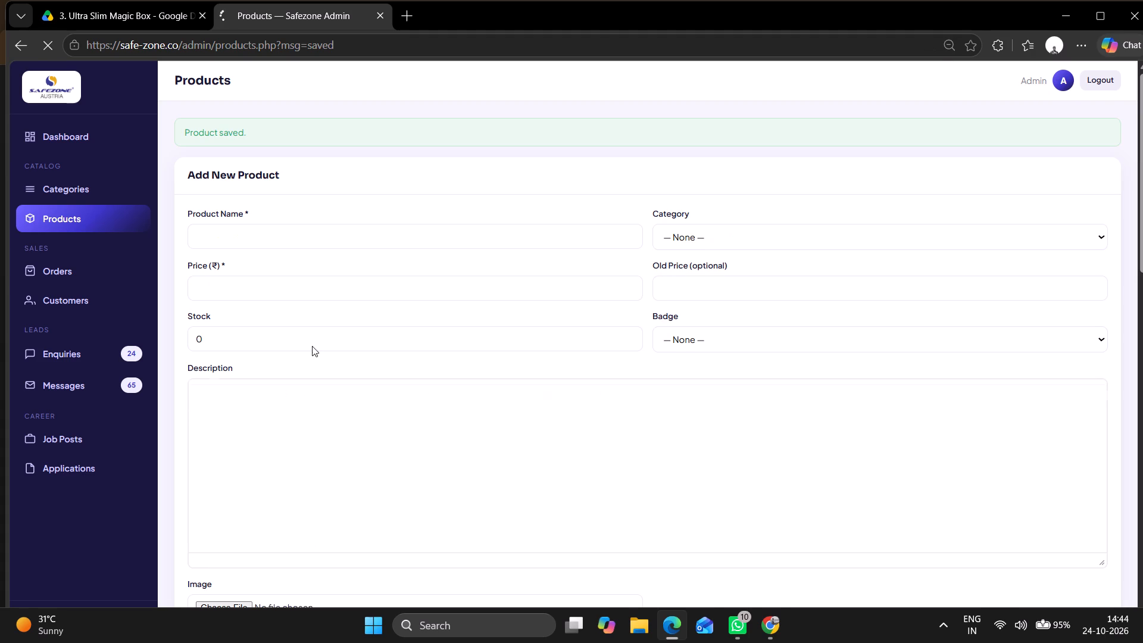
Set the badge in the blank new product form to NEW.
triple_click(694, 342)
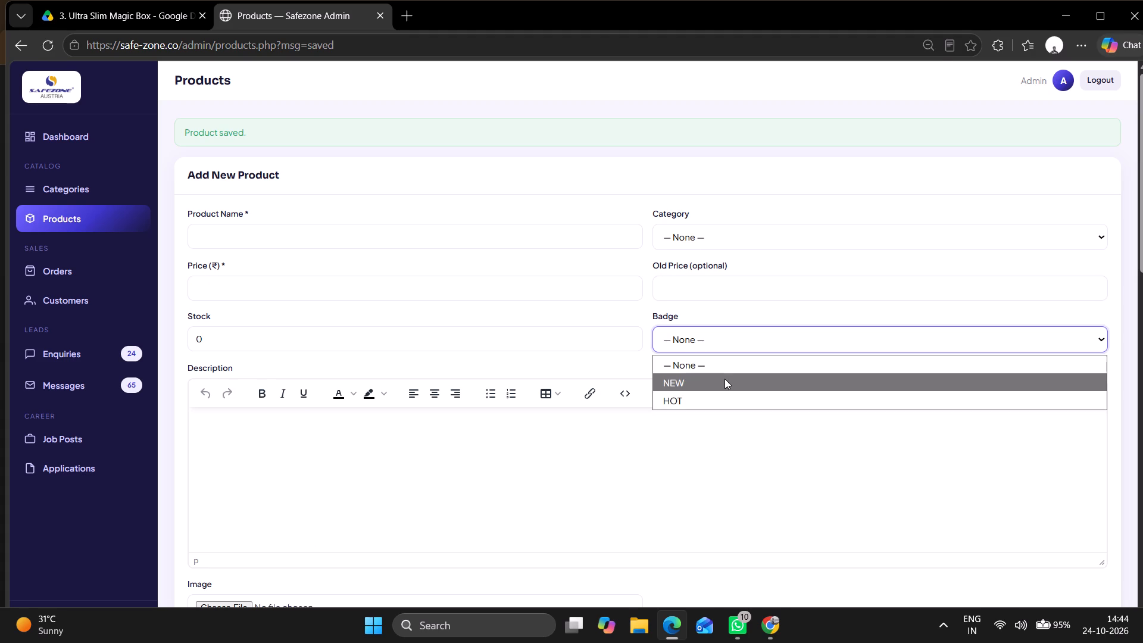
double_click(704, 385)
Start the product description with the text "Internal Front P".
double_click(344, 450)
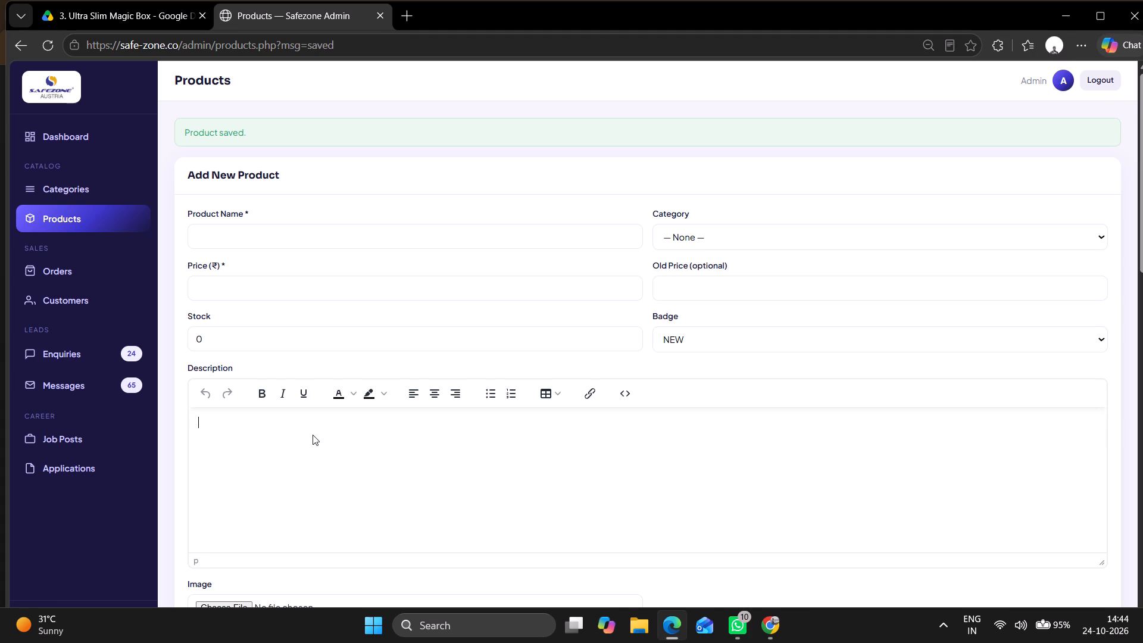
key(i)
key(BackSpace)
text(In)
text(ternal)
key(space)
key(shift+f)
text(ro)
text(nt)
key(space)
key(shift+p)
Complete the description's first line so it reads "Internal Front Panel" and begin a new line below it.
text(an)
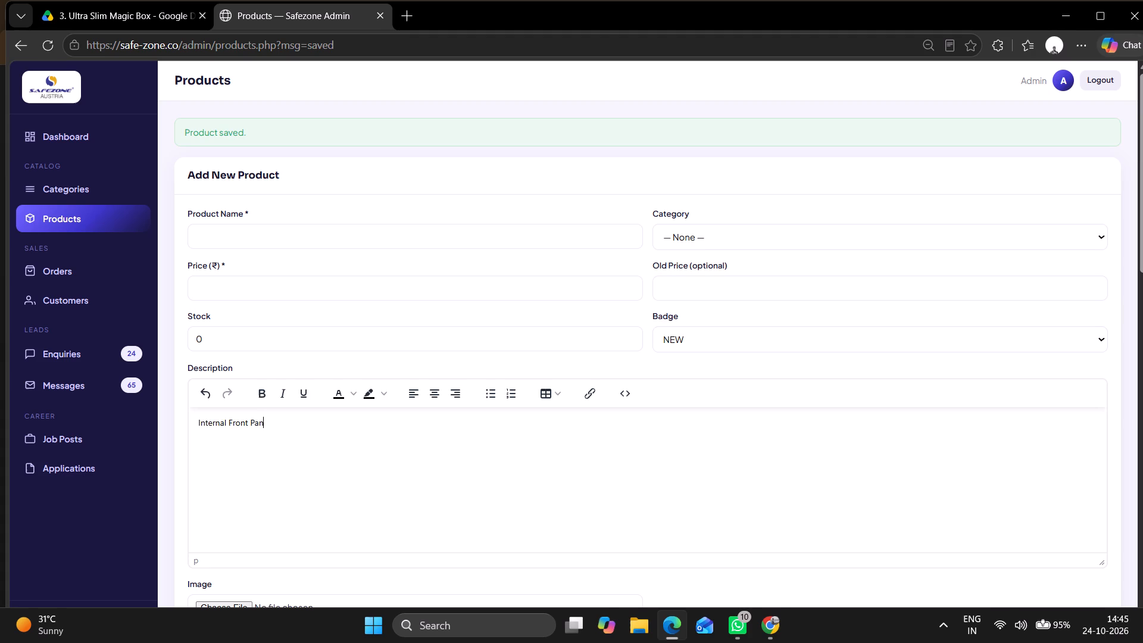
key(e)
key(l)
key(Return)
Start inserting a table below the "Internal Front Panel" line in the product description.
click(554, 399)
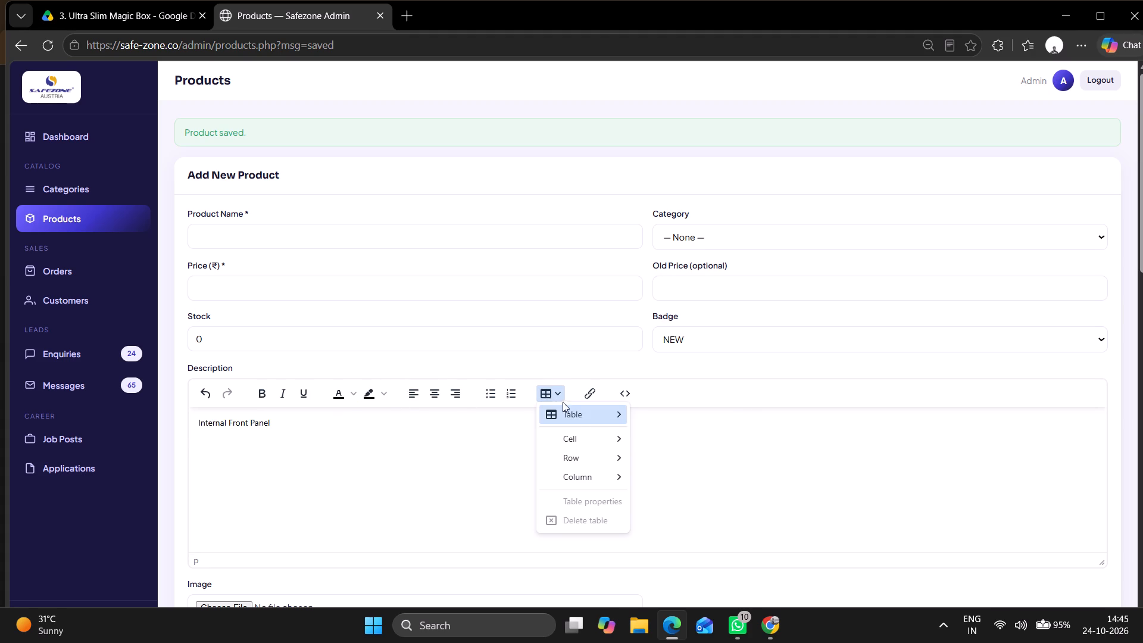
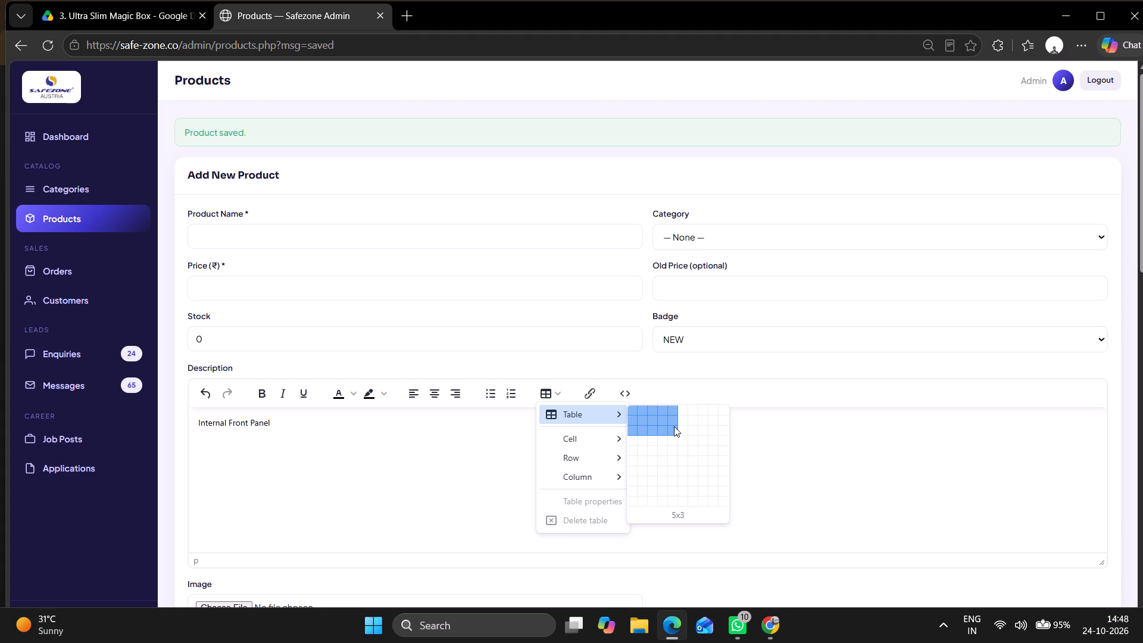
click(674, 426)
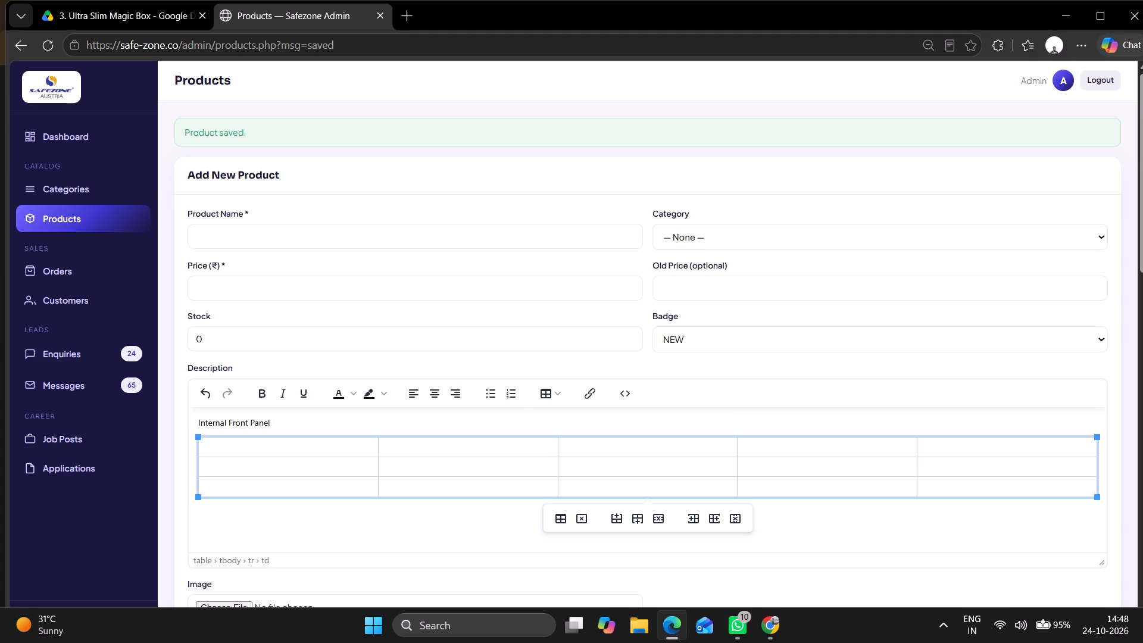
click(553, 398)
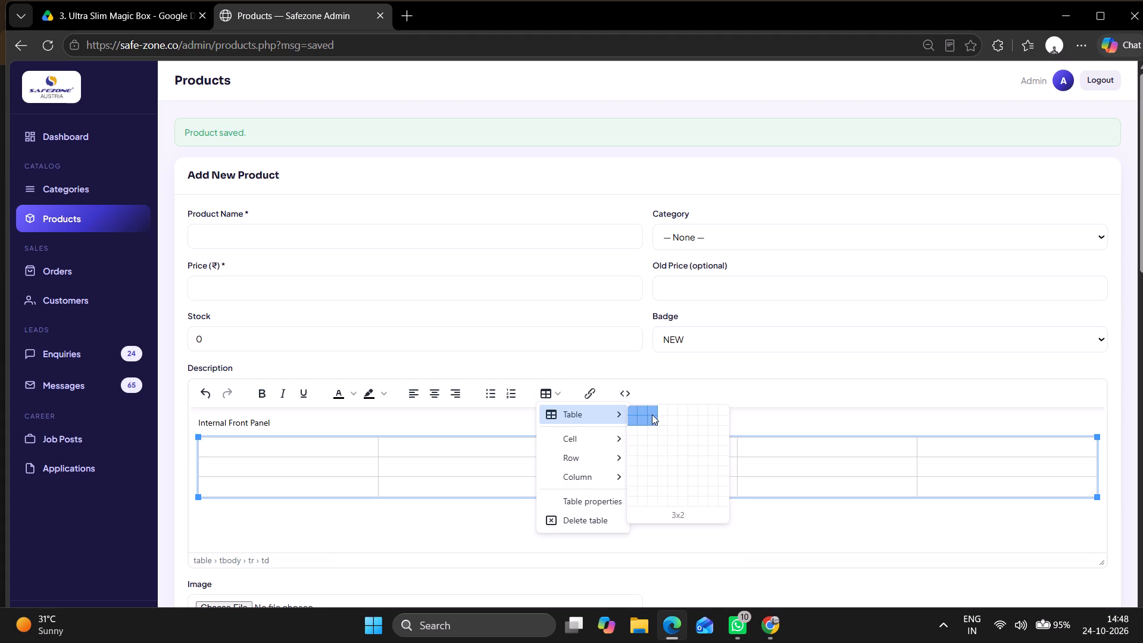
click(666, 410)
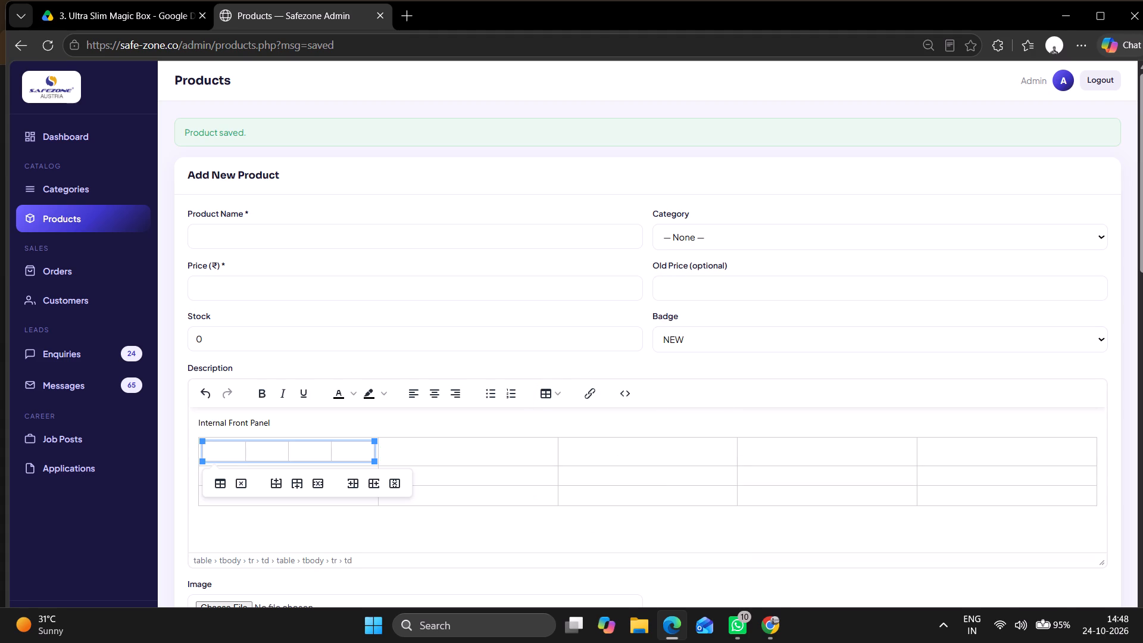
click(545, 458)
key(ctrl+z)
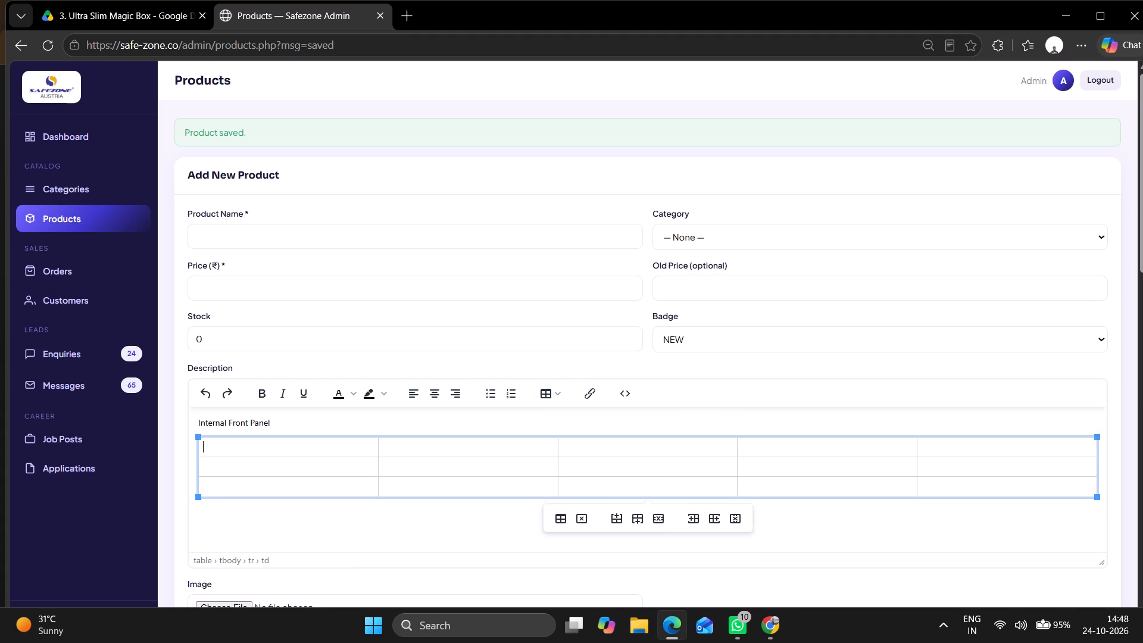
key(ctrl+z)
Insert a table of five columns and four rows below the Internal Front Panel text and start its first cell with N.
click(556, 397)
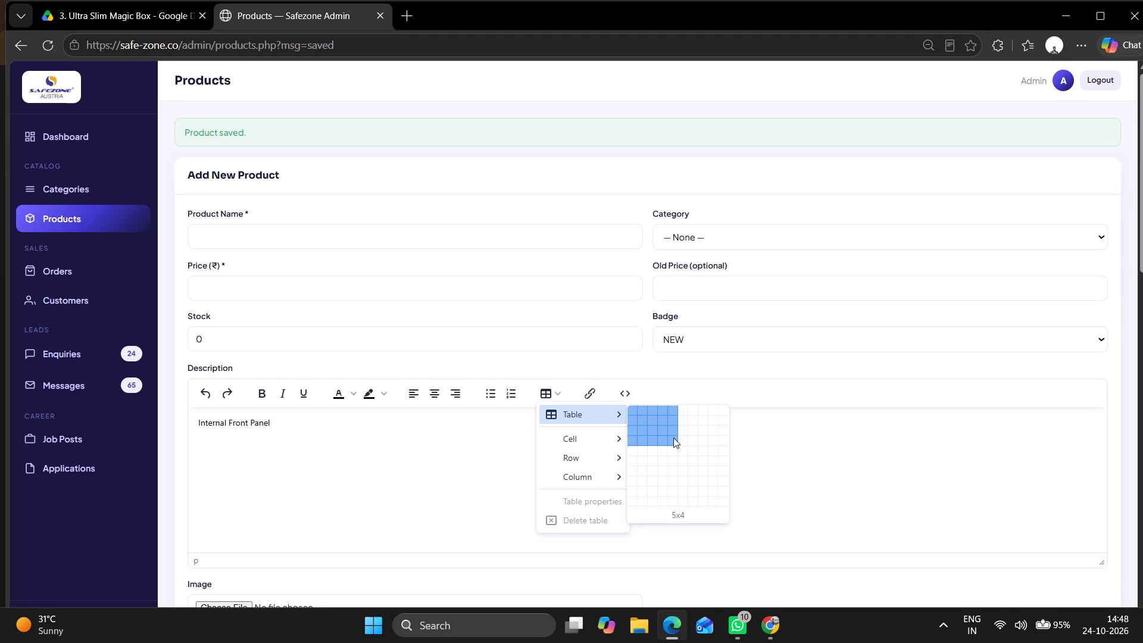
click(673, 438)
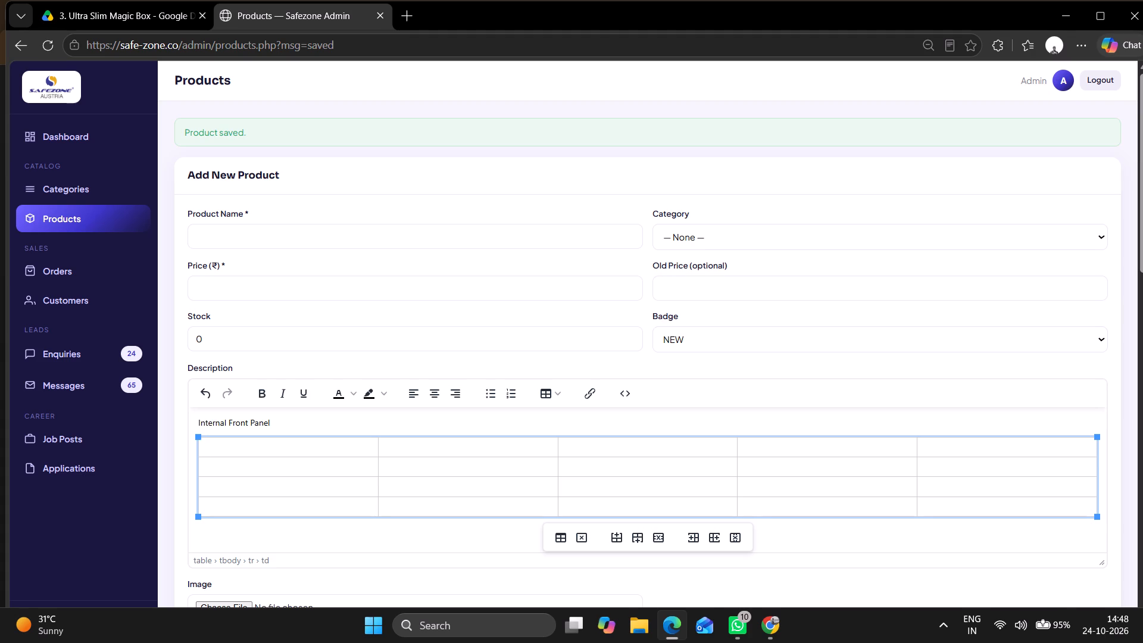
key(shift+n)
Make the Internal Front Panel line above the table bold.
click(278, 421)
drag(276, 420, 176, 411)
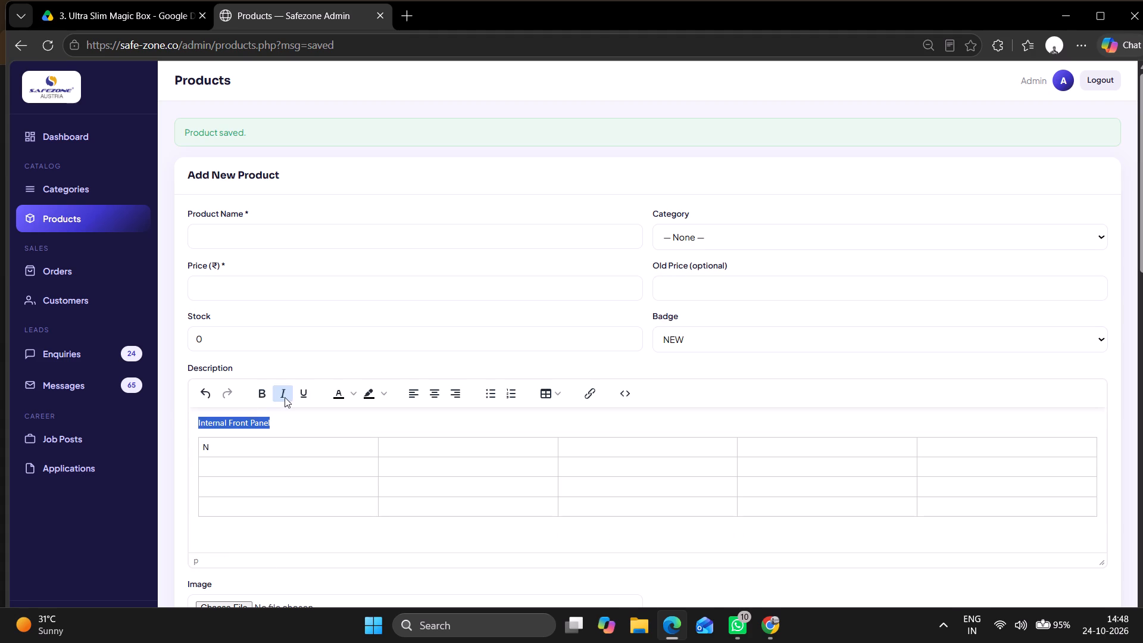
click(265, 393)
Complete the table's first header cell so it reads Nominal Length.
click(236, 451)
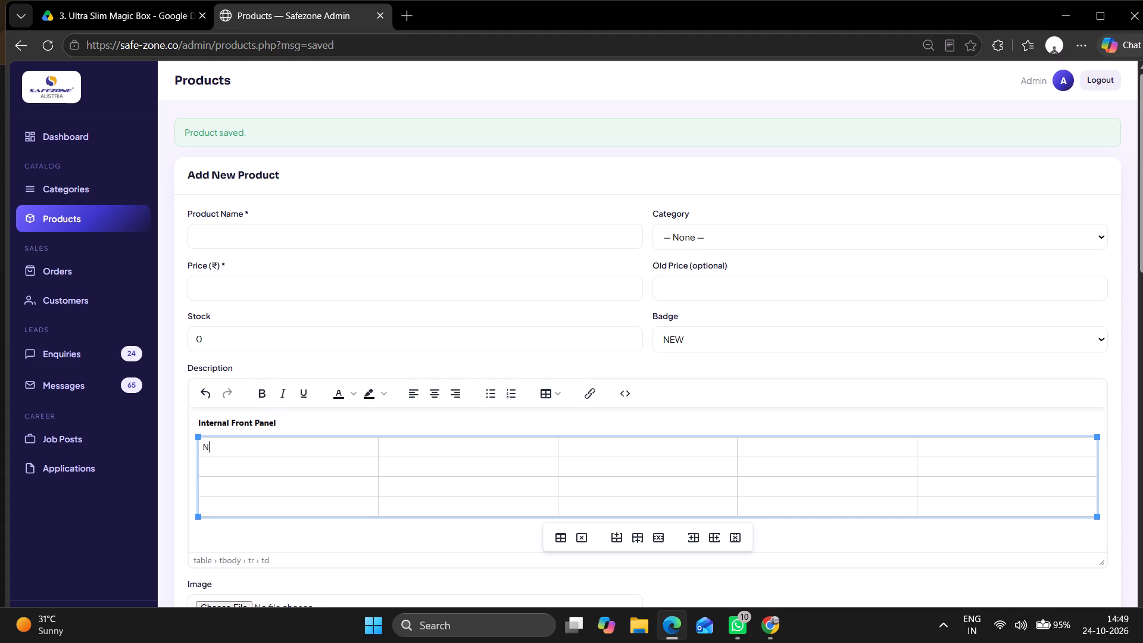
text(om)
text(inal)
key(space)
key(shift+l)
text(eng)
text(th)
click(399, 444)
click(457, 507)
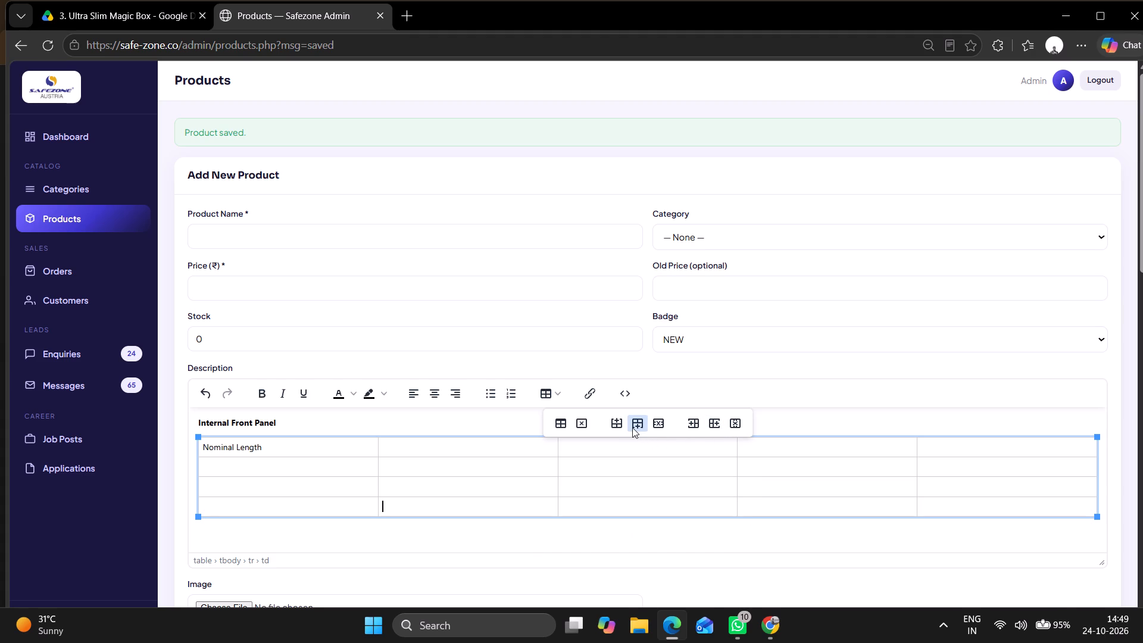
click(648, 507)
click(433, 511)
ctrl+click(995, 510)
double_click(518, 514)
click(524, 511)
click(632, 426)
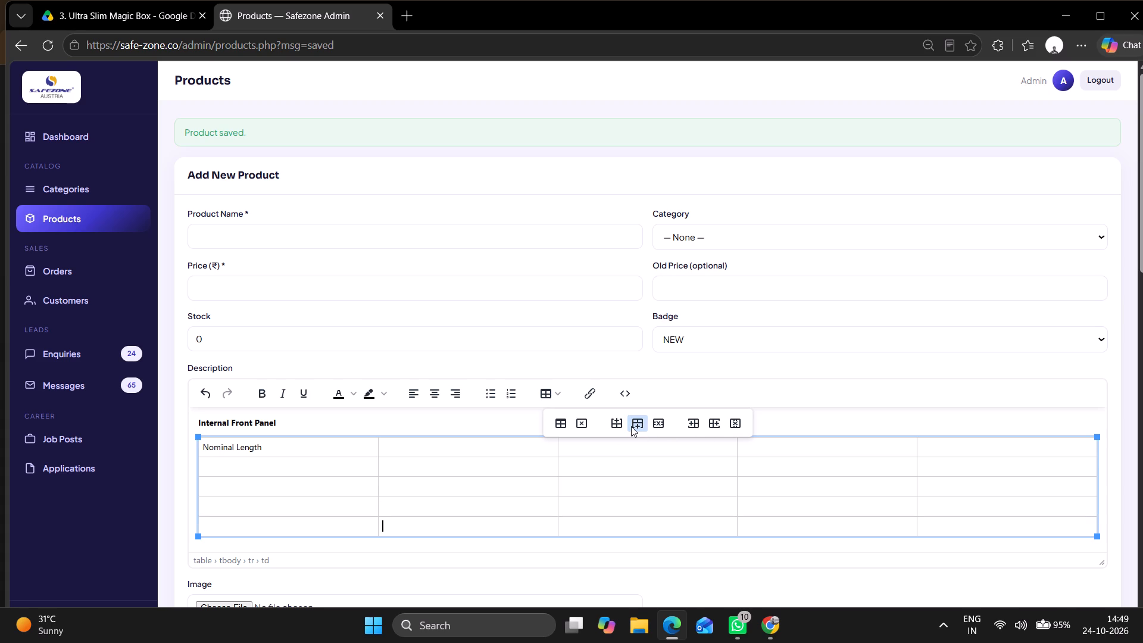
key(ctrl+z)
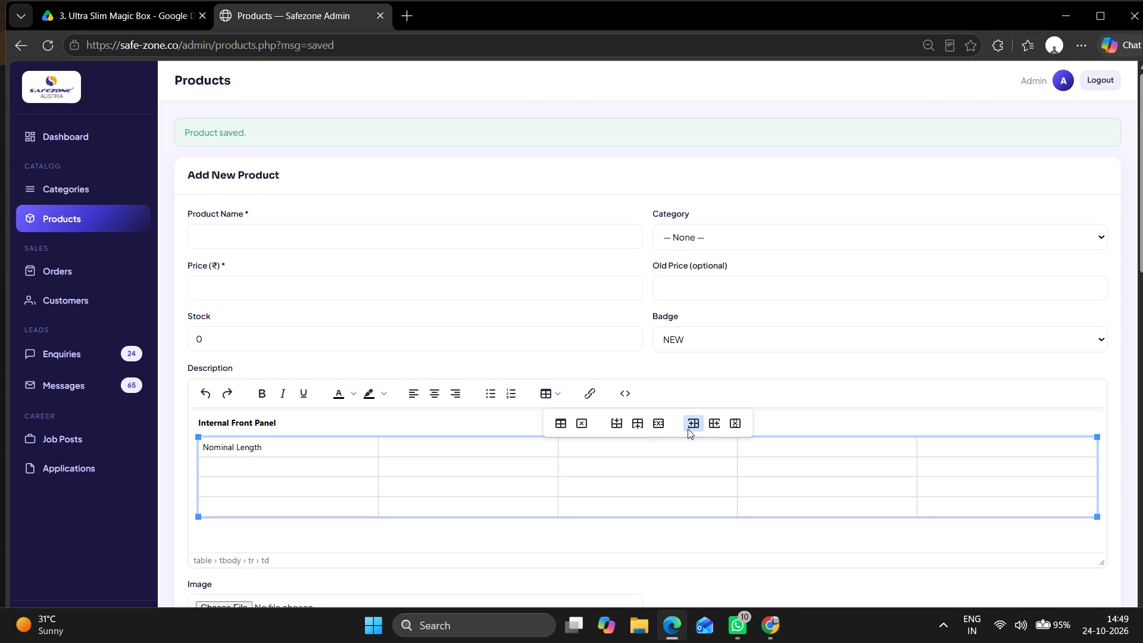
Insert one extra column before the second column of the description table.
double_click(694, 423)
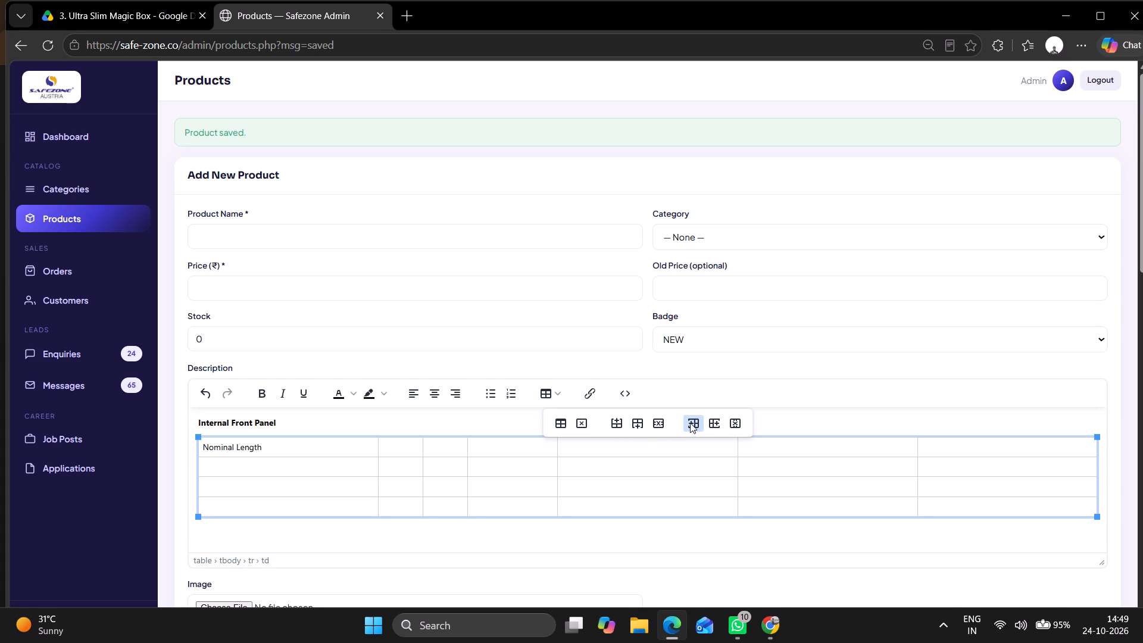
key(ctrl+z)
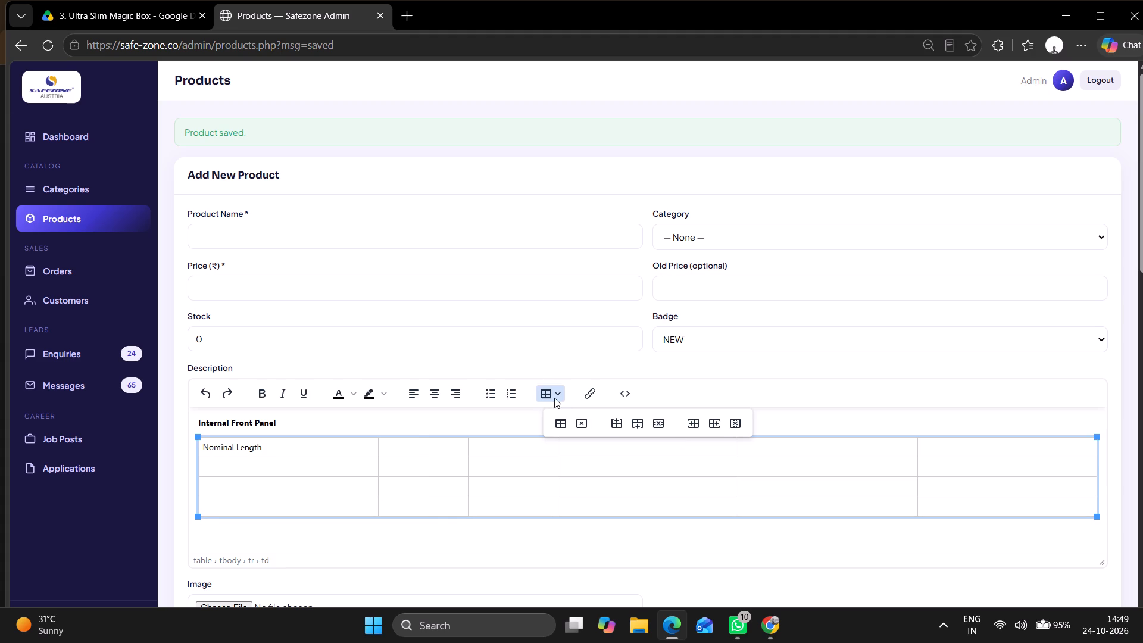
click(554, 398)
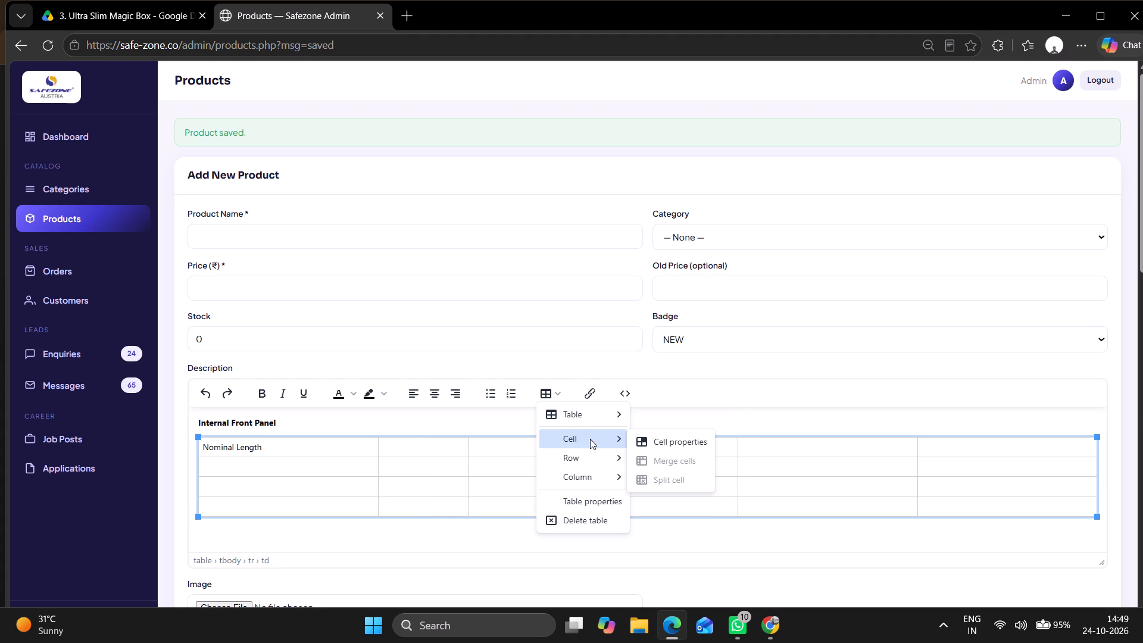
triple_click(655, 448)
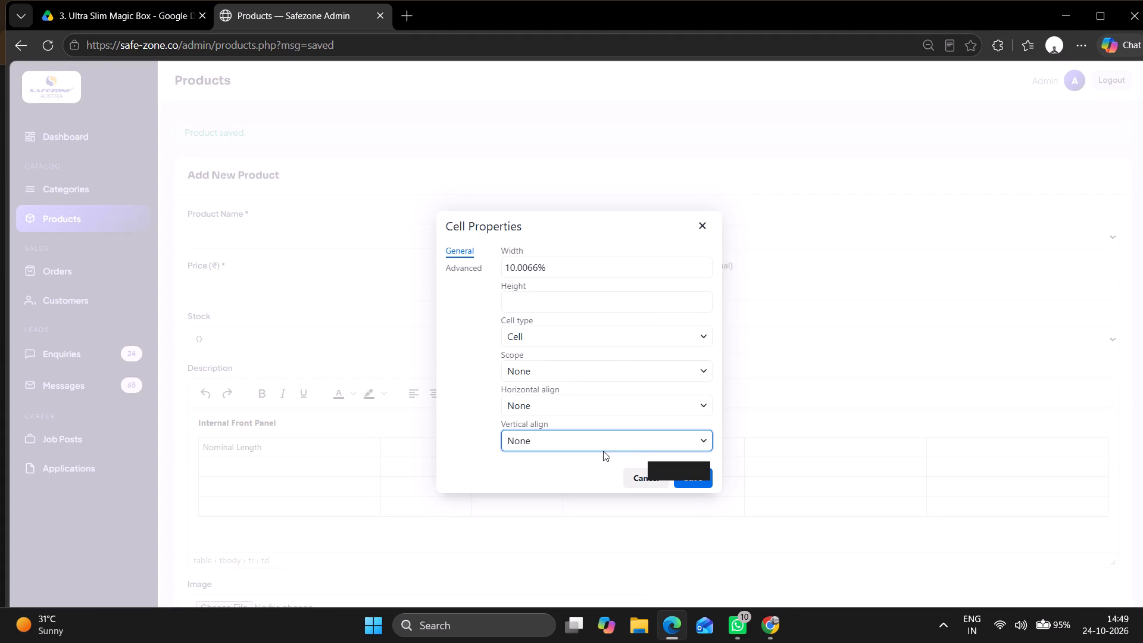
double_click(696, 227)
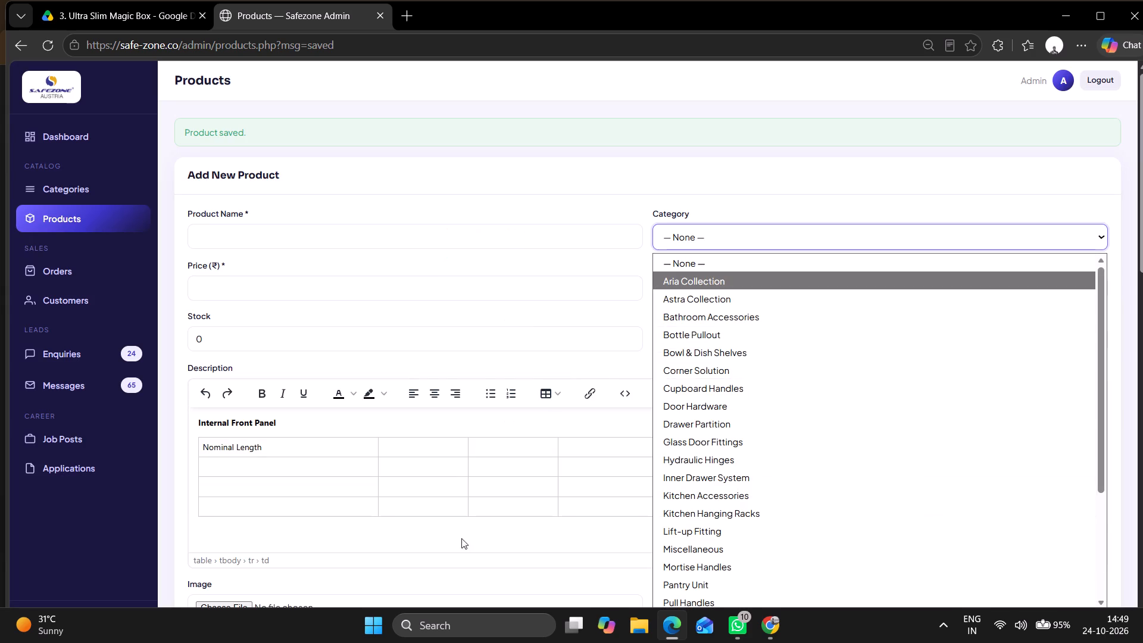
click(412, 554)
Merge the cells of the table's last row from the second column through the last column.
click(403, 503)
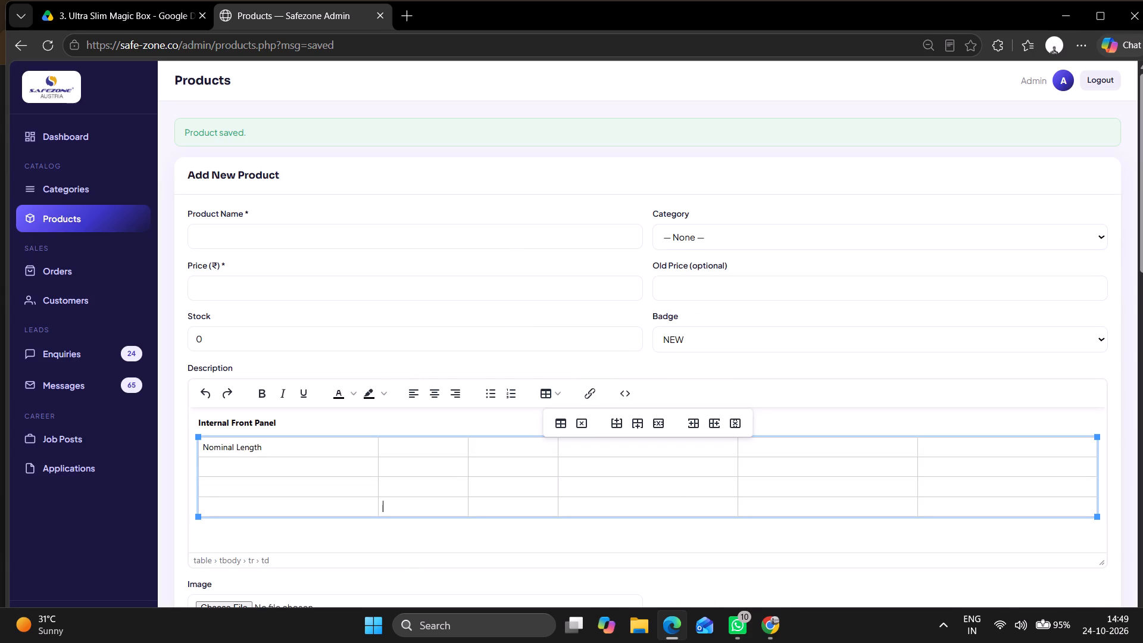
drag(417, 508, 862, 500)
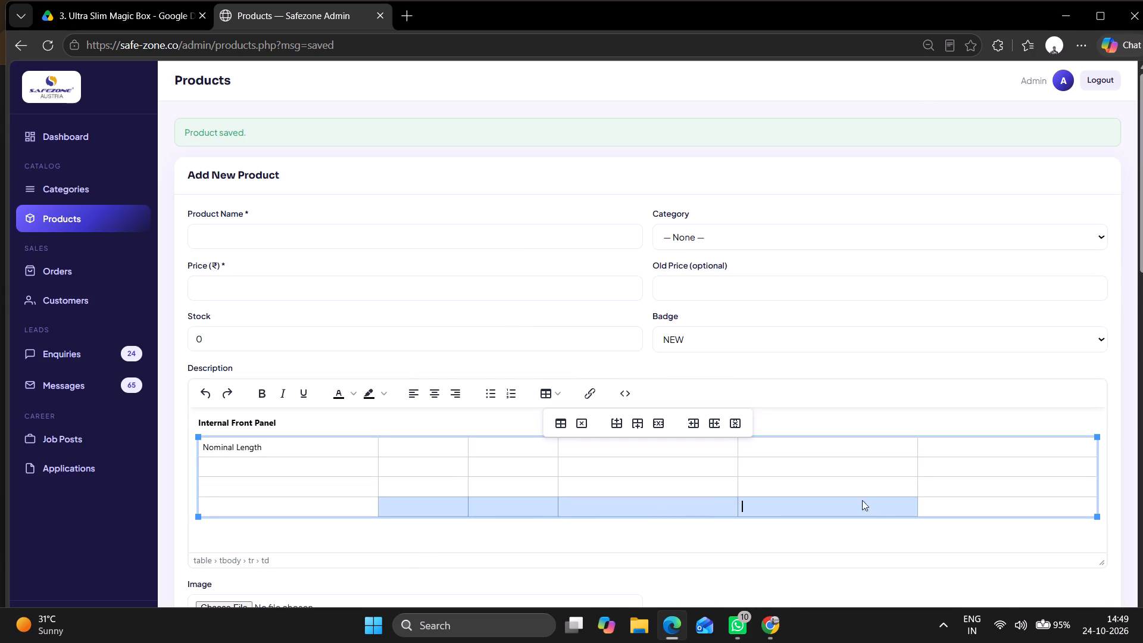
drag(862, 500, 932, 506)
click(932, 506)
drag(937, 504, 643, 491)
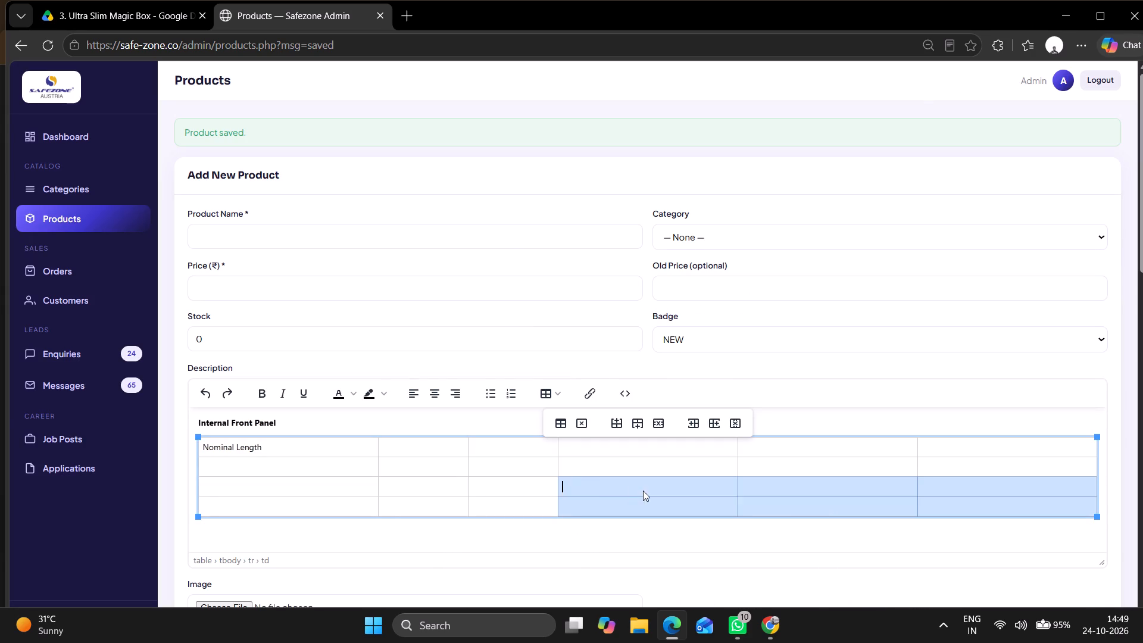
drag(643, 491, 416, 510)
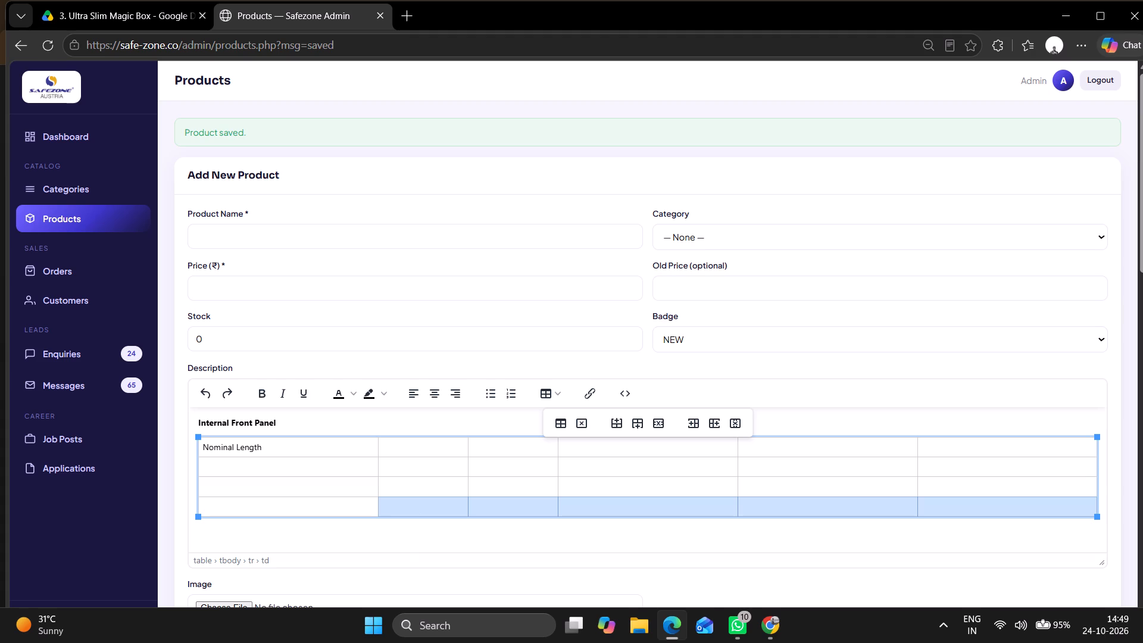
click(552, 395)
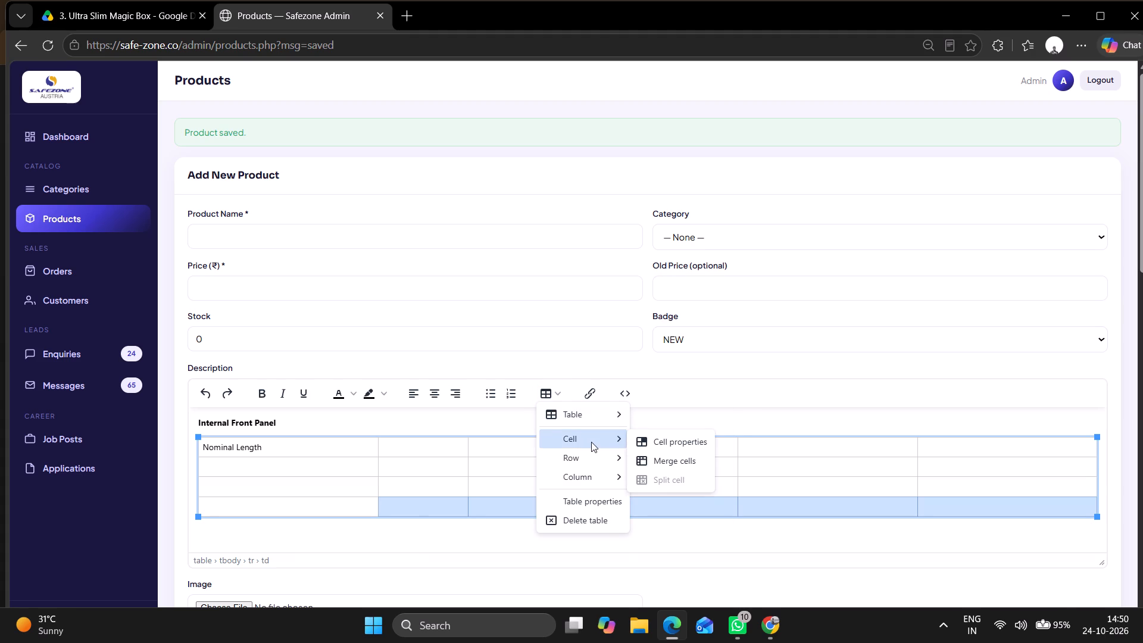
triple_click(669, 455)
click(564, 566)
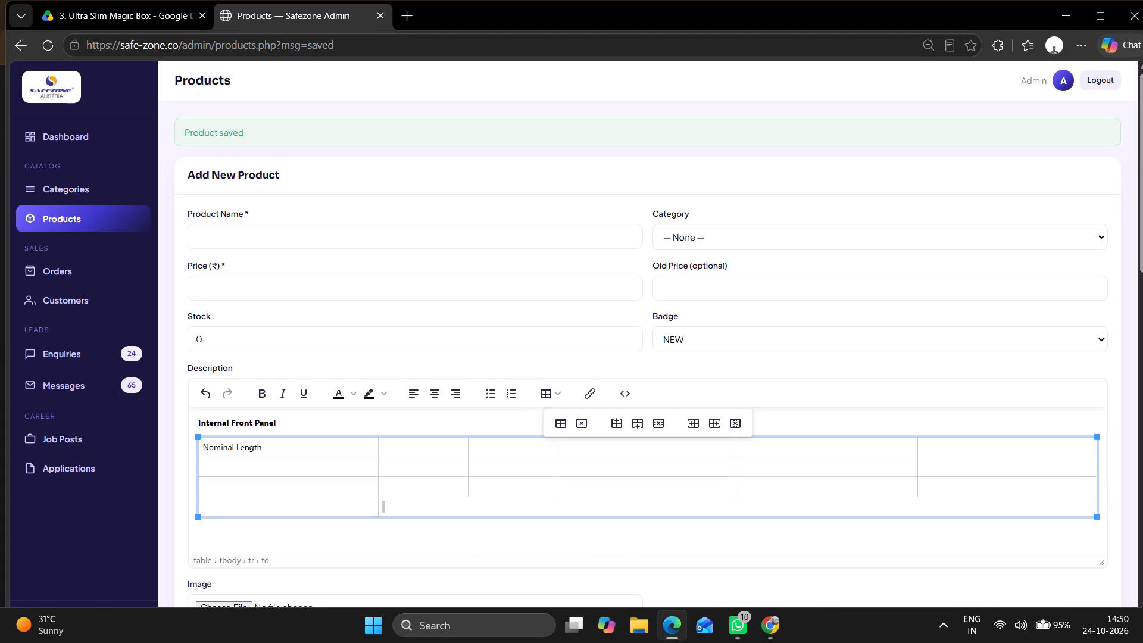
Enter Sikly White in the second cell of the table's first row.
click(399, 455)
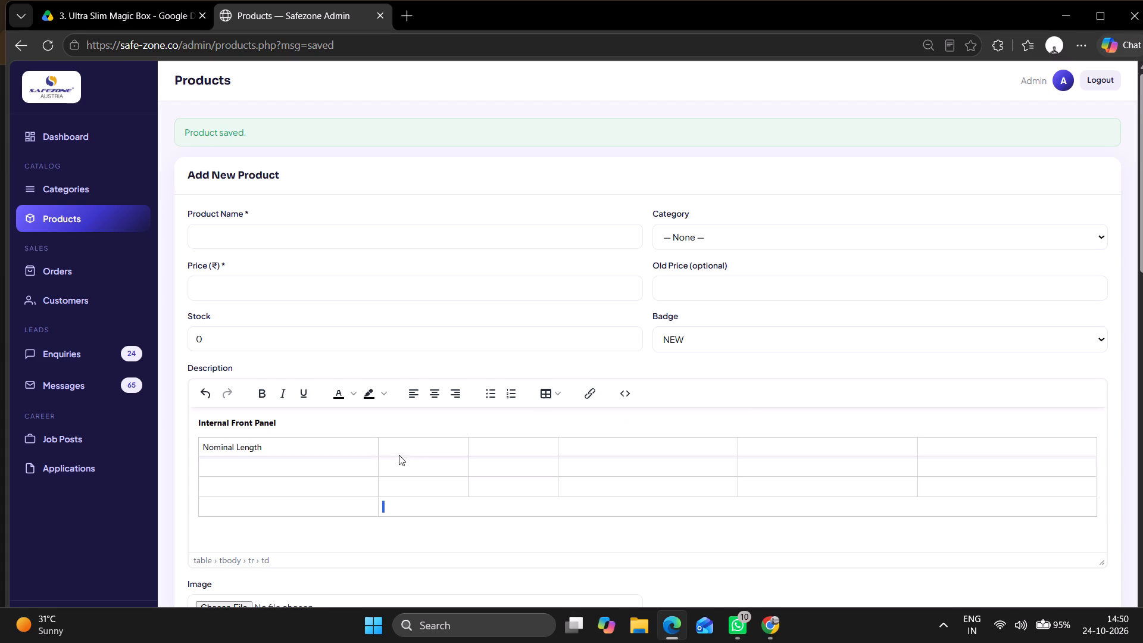
click(400, 454)
click(399, 444)
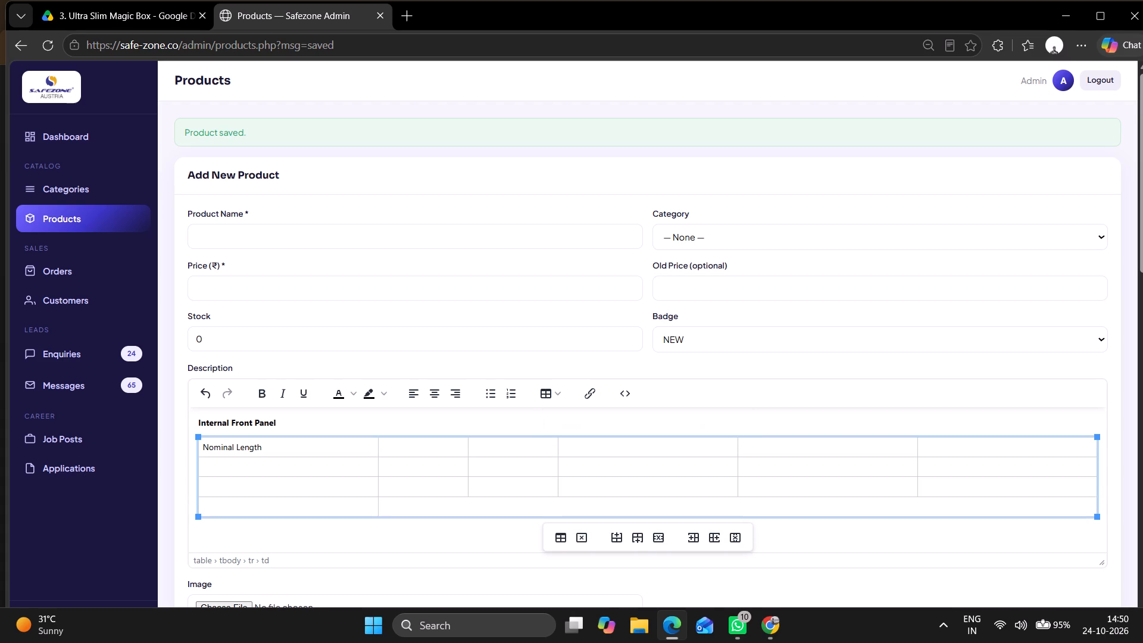
key(shift+s)
text(ikl)
text(y)
key(space)
text(Whit)
text(e)
key(space)
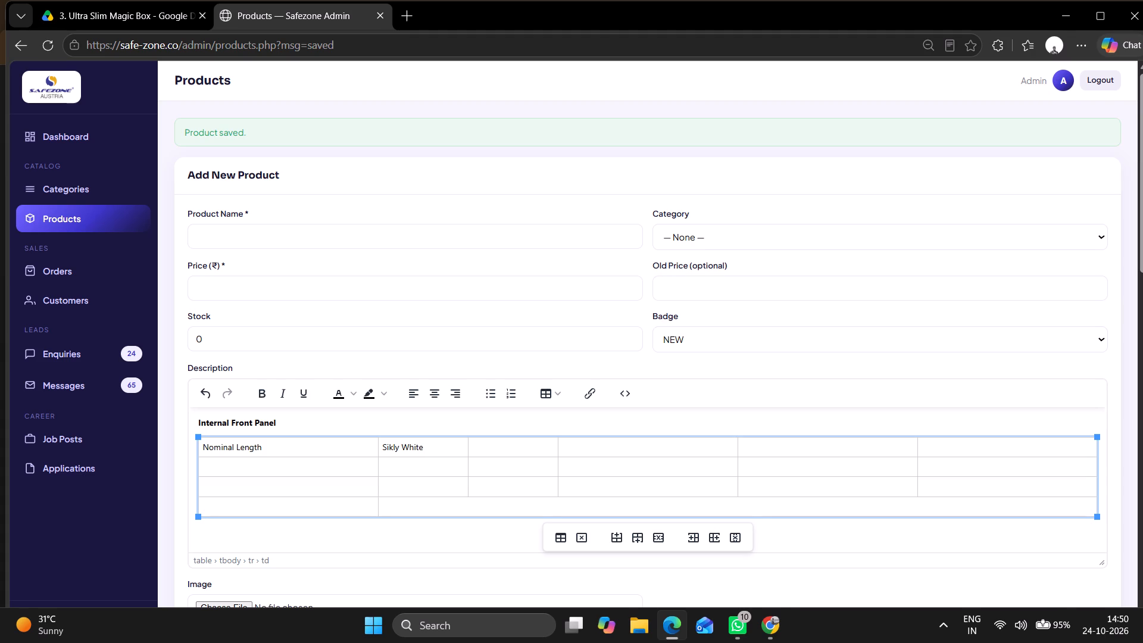
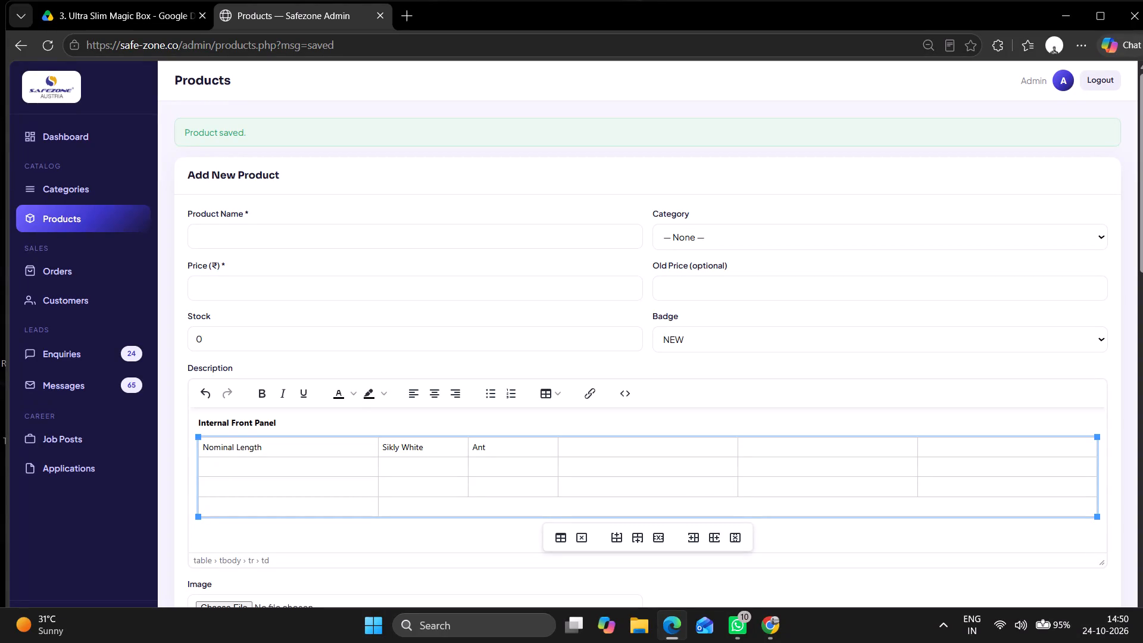
Complete the third header cell of the description table so it reads Anthra Grey.
text(hra)
key(space)
text(Gr)
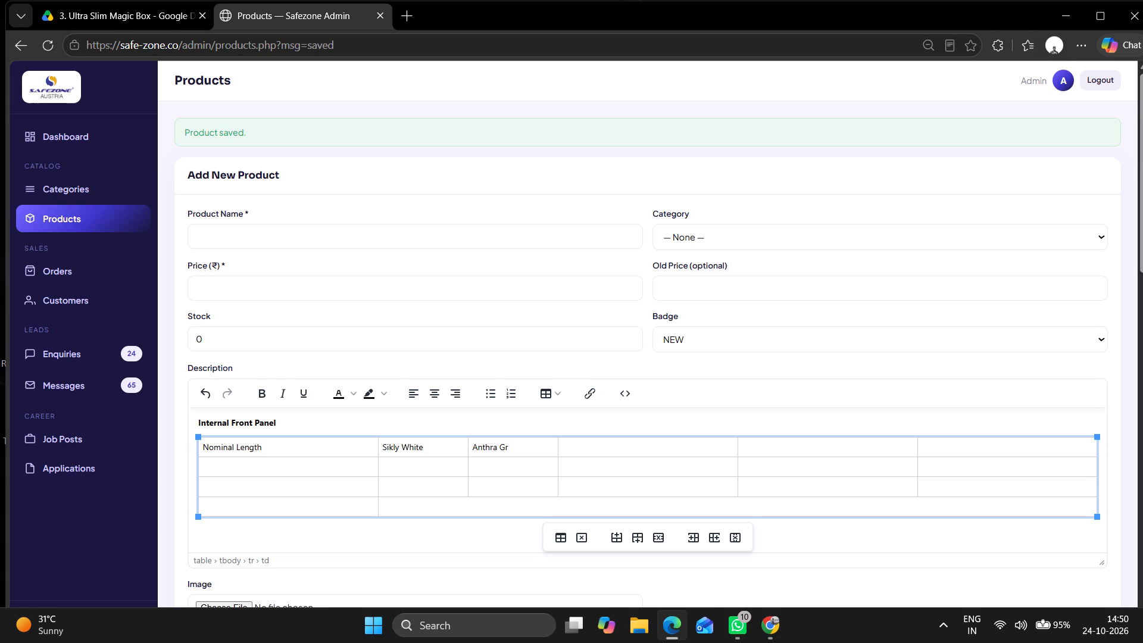
text(ey)
key(space)
Enter Applicable Cabinet Width in the fourth cell of the table's first row.
click(616, 448)
text(App)
text(li)
text(ca)
text(ble)
key(space)
key(shift+c)
key(a)
text(bi)
text(net)
key(space)
key(shift+w)
key(i)
key(d)
text(th)
key(space)
Delete the empty fifth column of the description table, directly after Applicable Cabinet Width.
double_click(866, 448)
drag(767, 443, 786, 480)
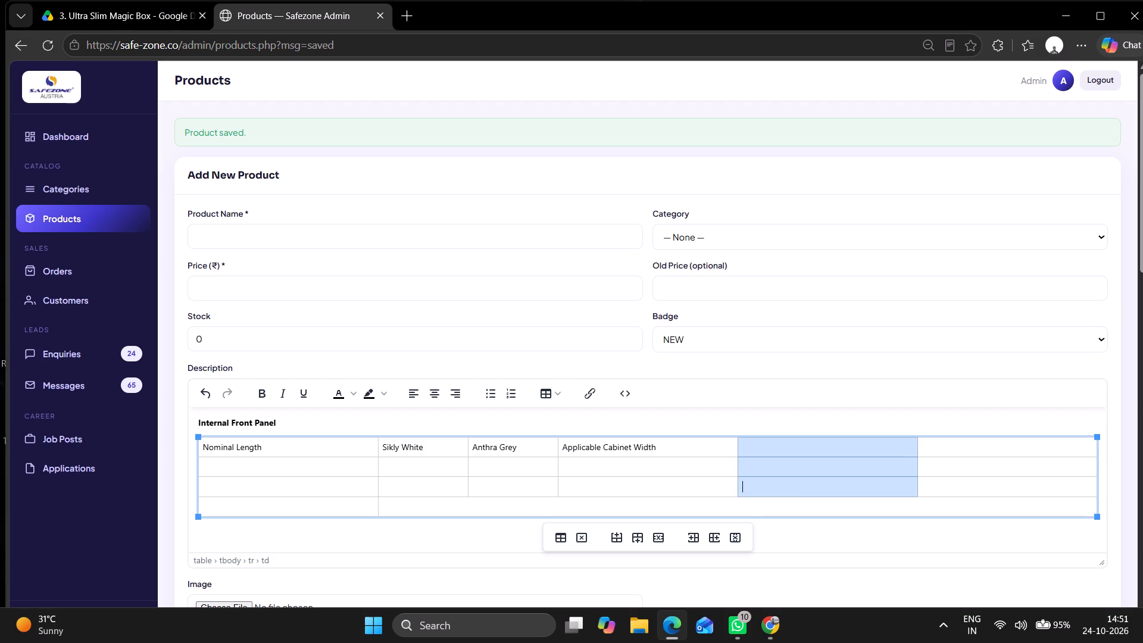
click(561, 397)
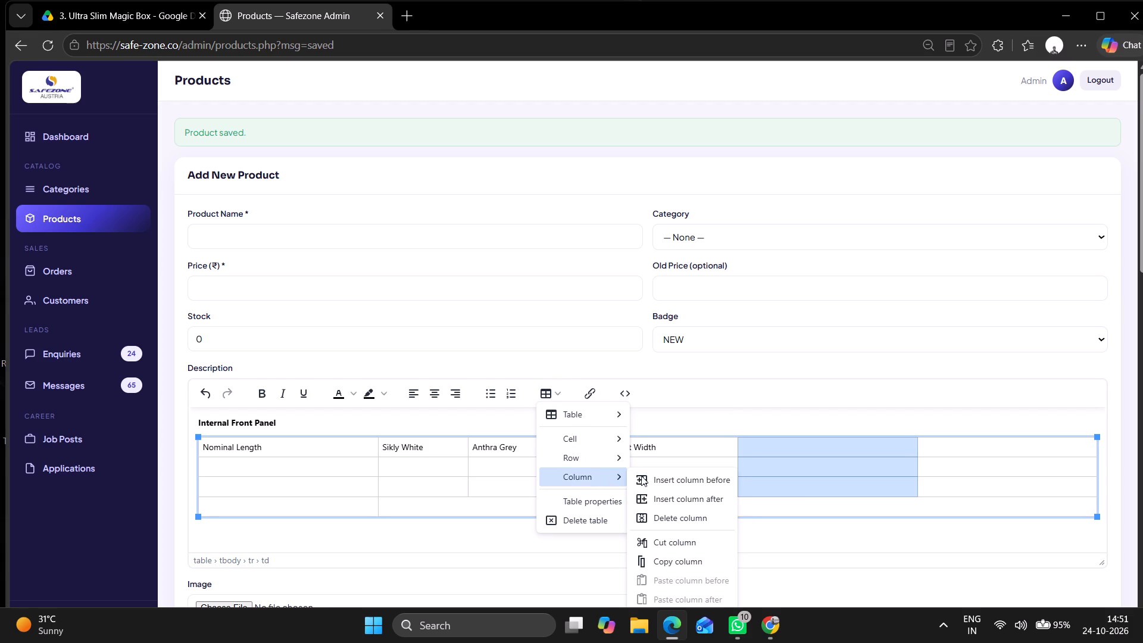
click(671, 513)
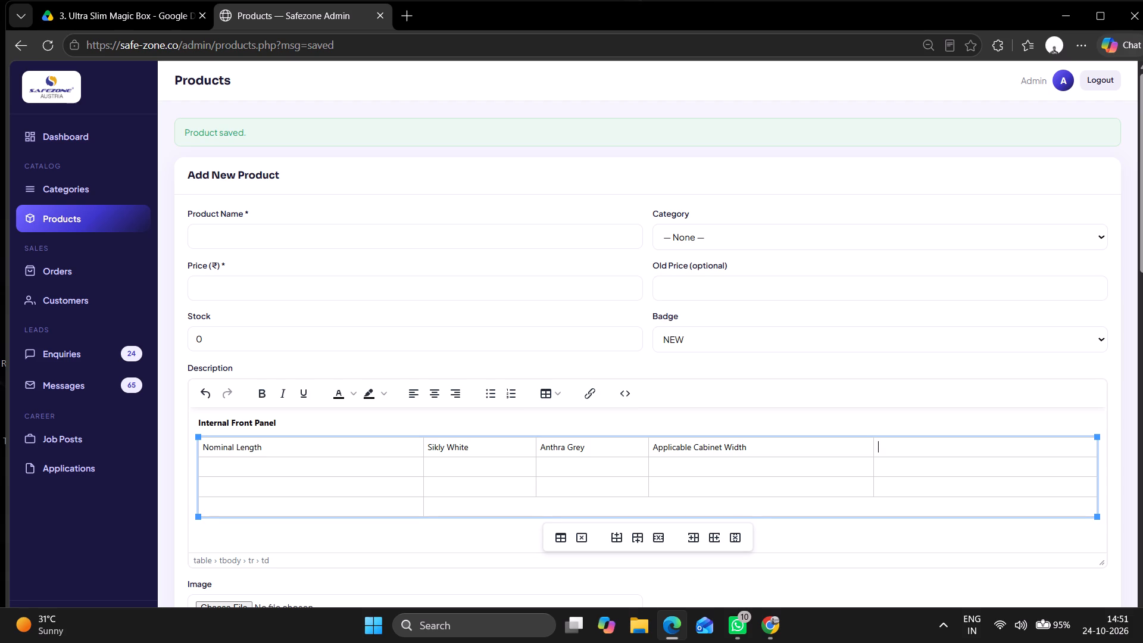
Enter Price in the last cell of the table's first row.
key(shift+p)
key(r)
key(i)
key(c)
key(e)
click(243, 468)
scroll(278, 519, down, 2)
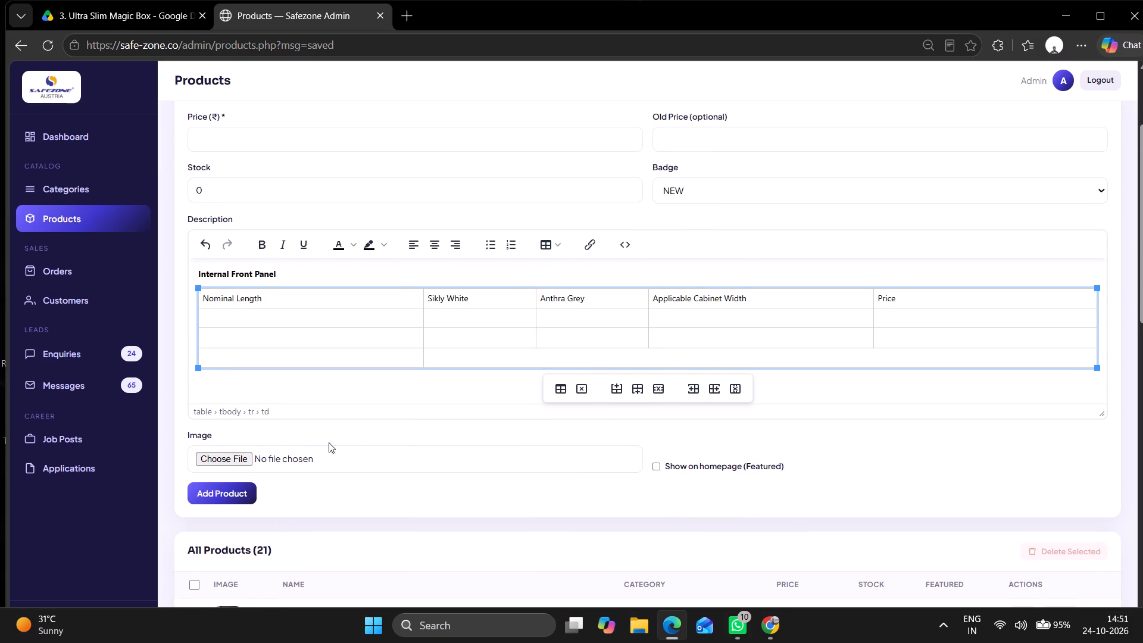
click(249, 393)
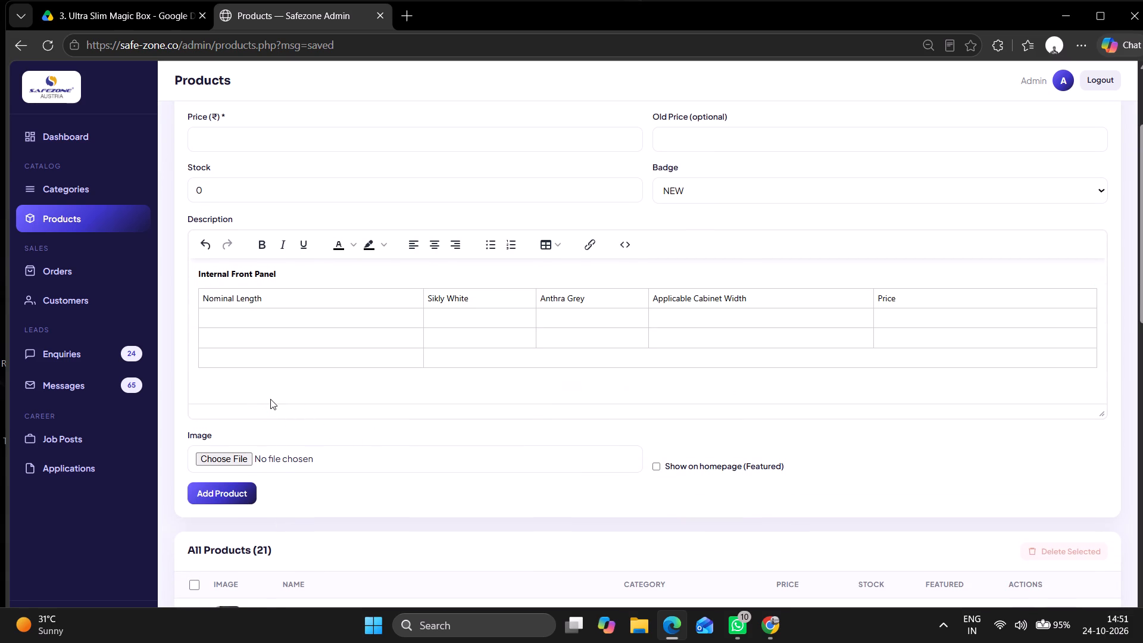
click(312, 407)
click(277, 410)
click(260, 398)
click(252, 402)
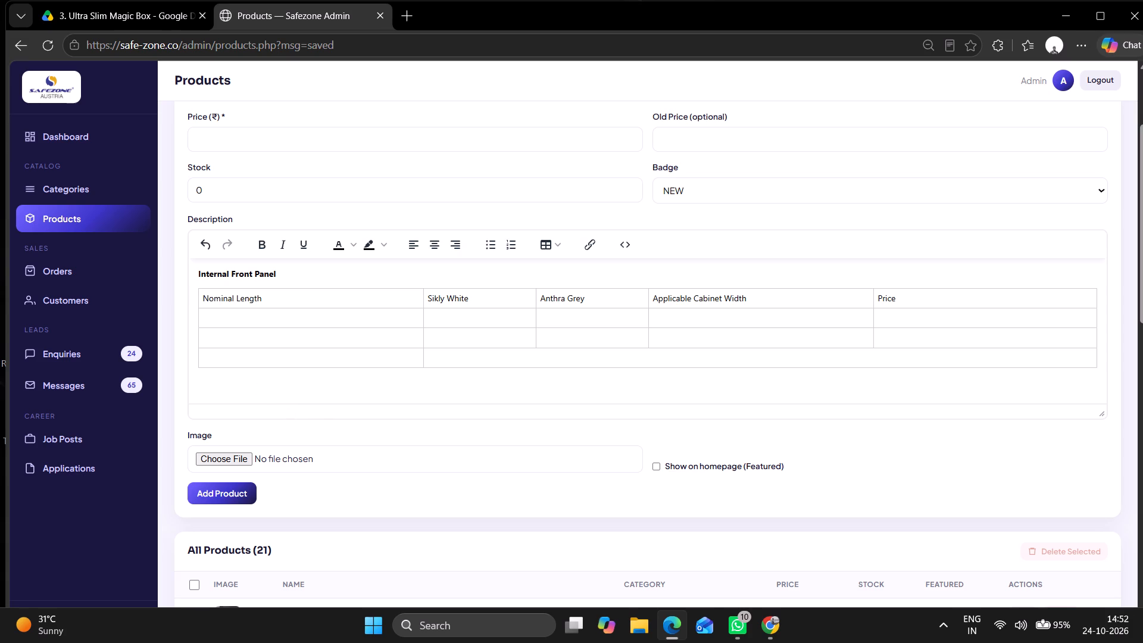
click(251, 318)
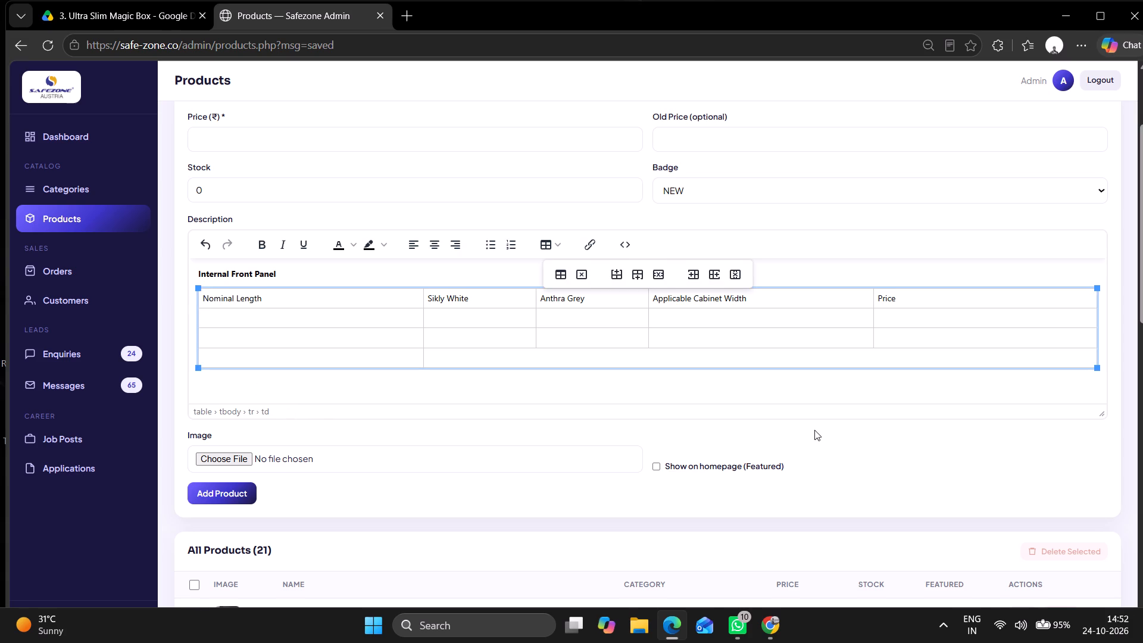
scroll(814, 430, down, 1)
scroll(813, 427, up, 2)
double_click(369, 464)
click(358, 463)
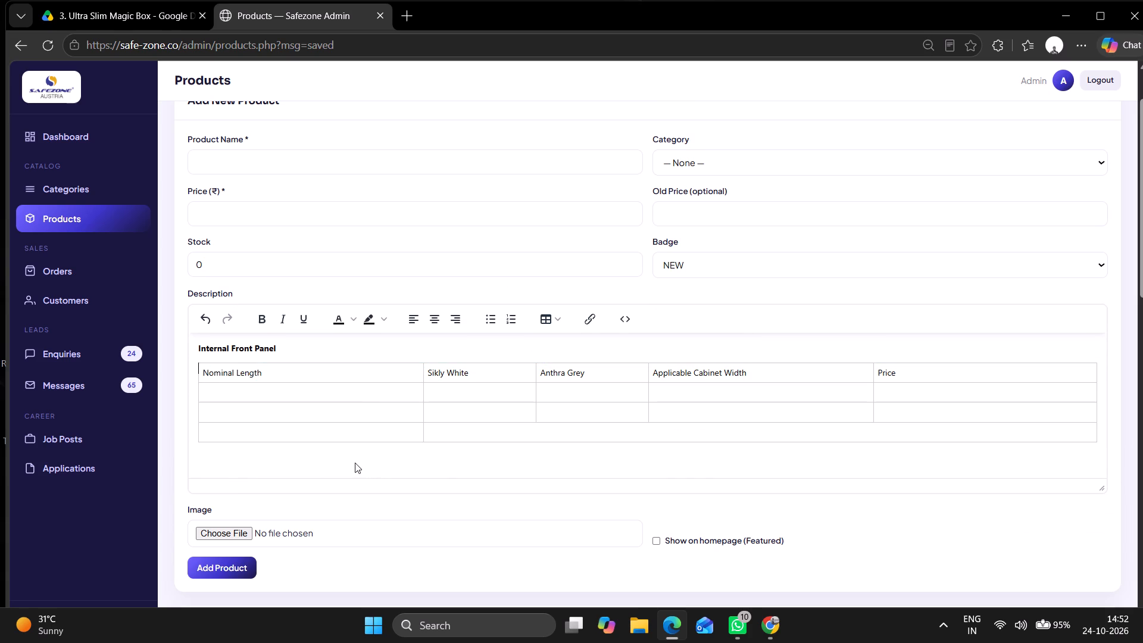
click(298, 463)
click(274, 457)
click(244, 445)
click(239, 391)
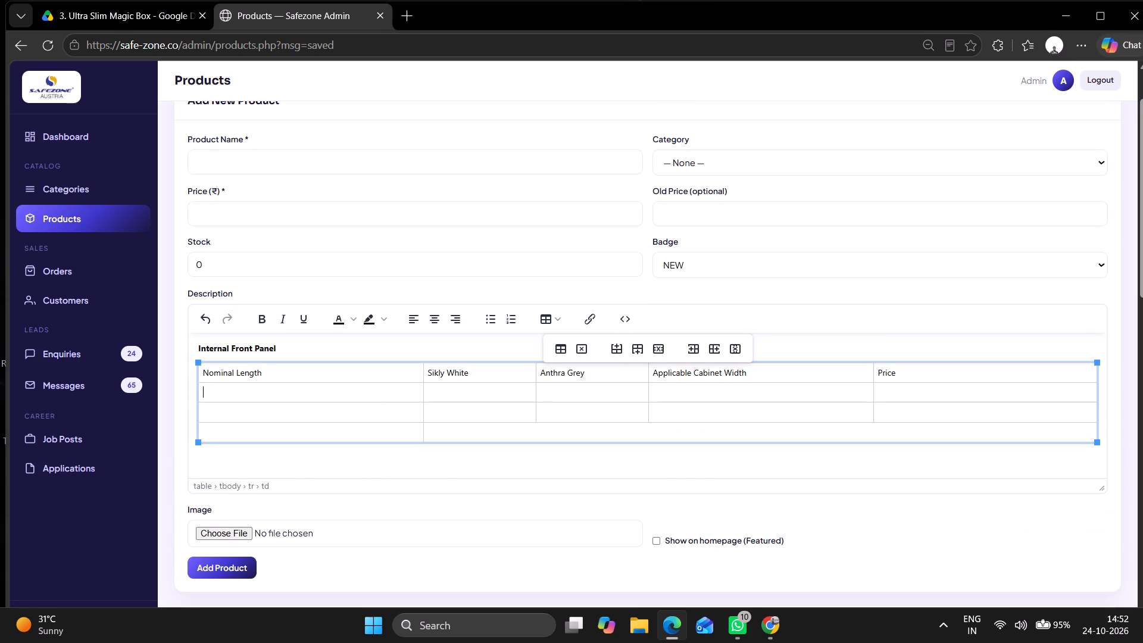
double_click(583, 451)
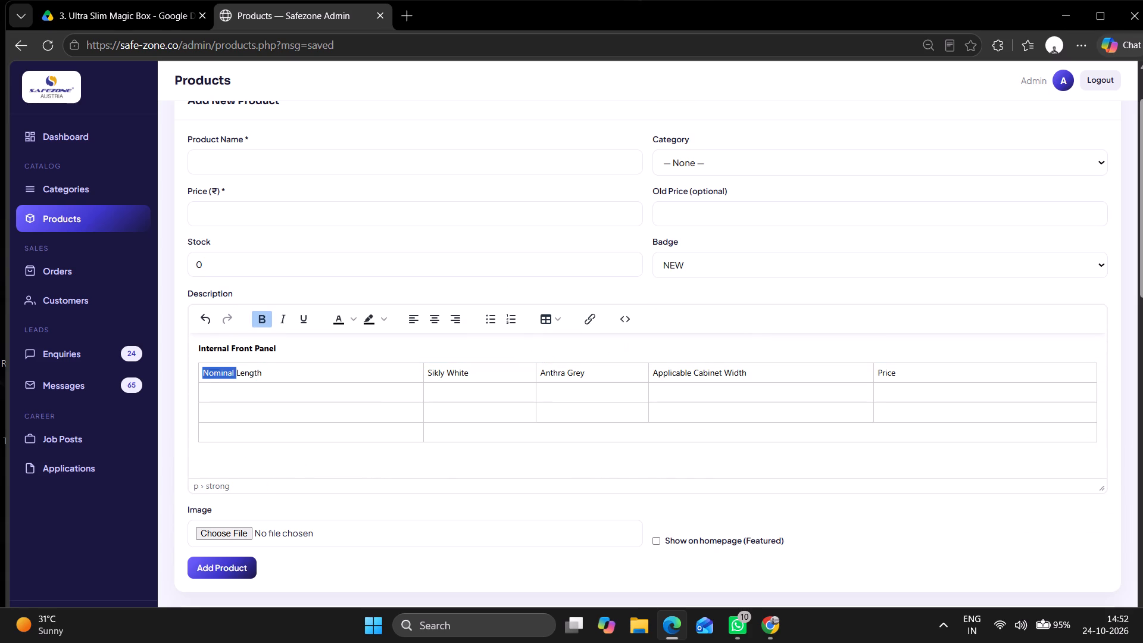
Enter 600mm in the first cell under the Nominal Length header.
click(289, 398)
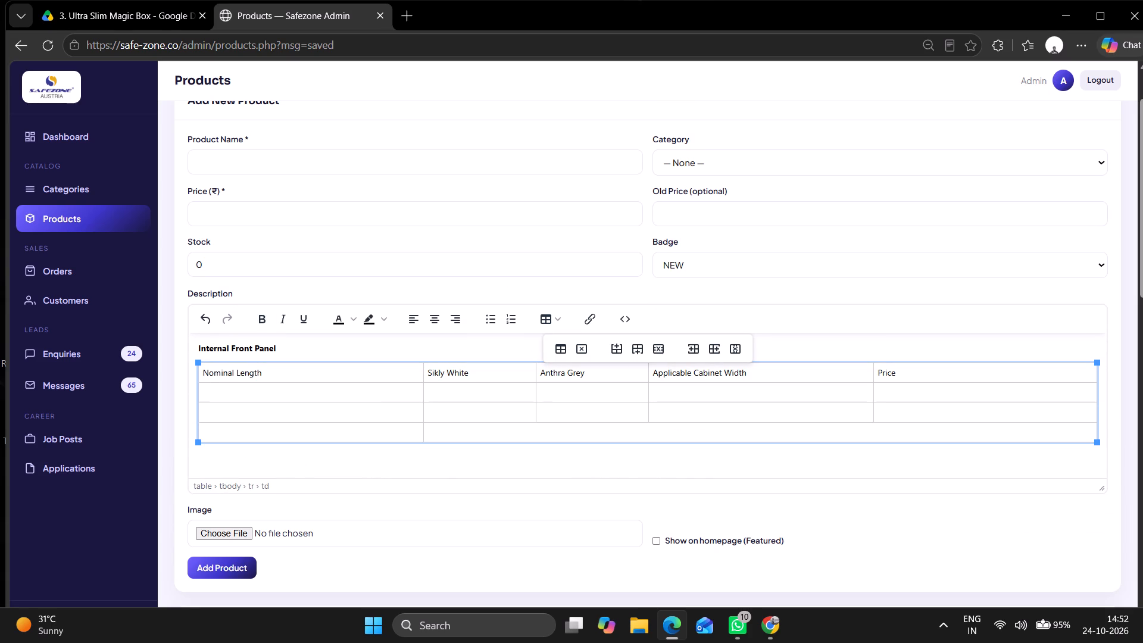
key(6)
text(00)
text(mm)
Enter 1200mm in the Nominal Length column's cell below 600mm.
click(283, 416)
text(12)
text(00)
text(mm)
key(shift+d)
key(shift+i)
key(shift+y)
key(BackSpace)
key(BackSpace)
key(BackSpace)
Enter DIY cut in the Nominal Length column's cell below 1200mm.
click(238, 429)
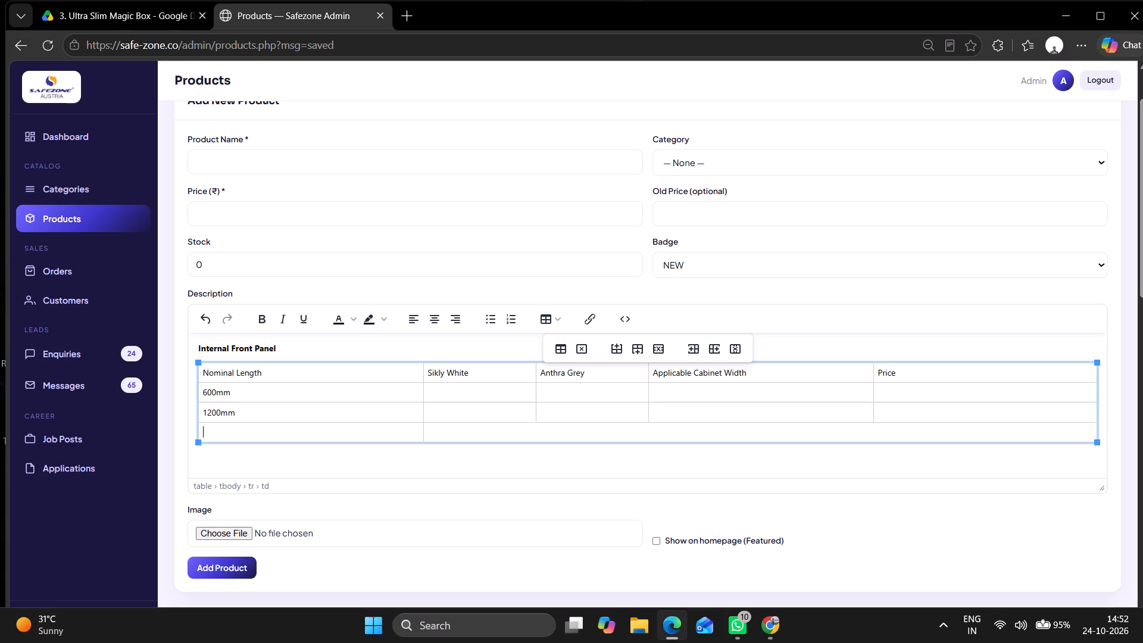
key(shift+d)
text(IY)
key(space)
text(cut)
Enter IFP600W in the Sikly White cell of the 600mm row.
click(473, 389)
click(471, 382)
text(IF)
text(P6)
text(00)
text(WQ)
key(BackSpace)
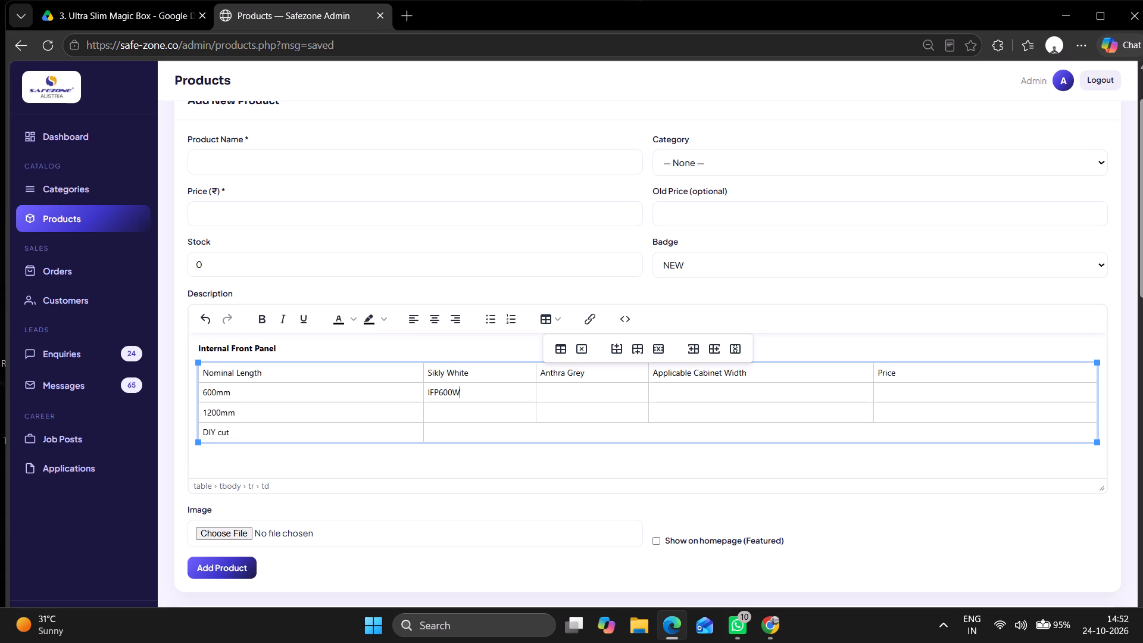
Enter IFP1200G in the Sikly White cell of the 1200mm row.
key(Down)
text(IF)
key(p)
text(1200)
key(g)
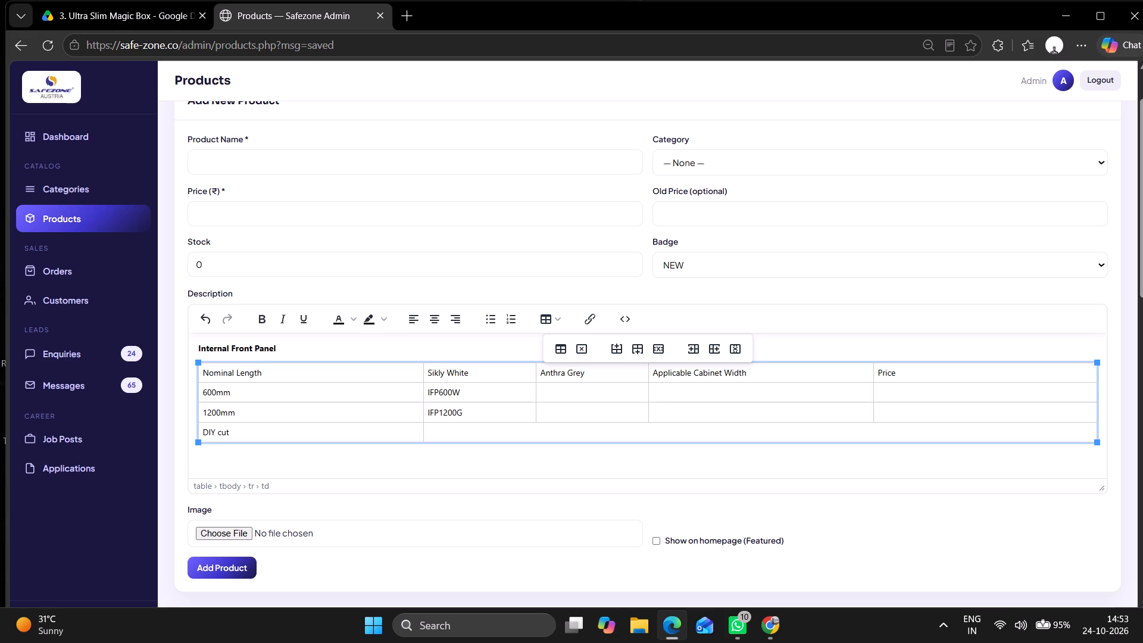
Enter IFP600G in the Anthra Grey cell of the 600mm row.
click(560, 391)
text(IF)
key(p)
text(600)
key(g)
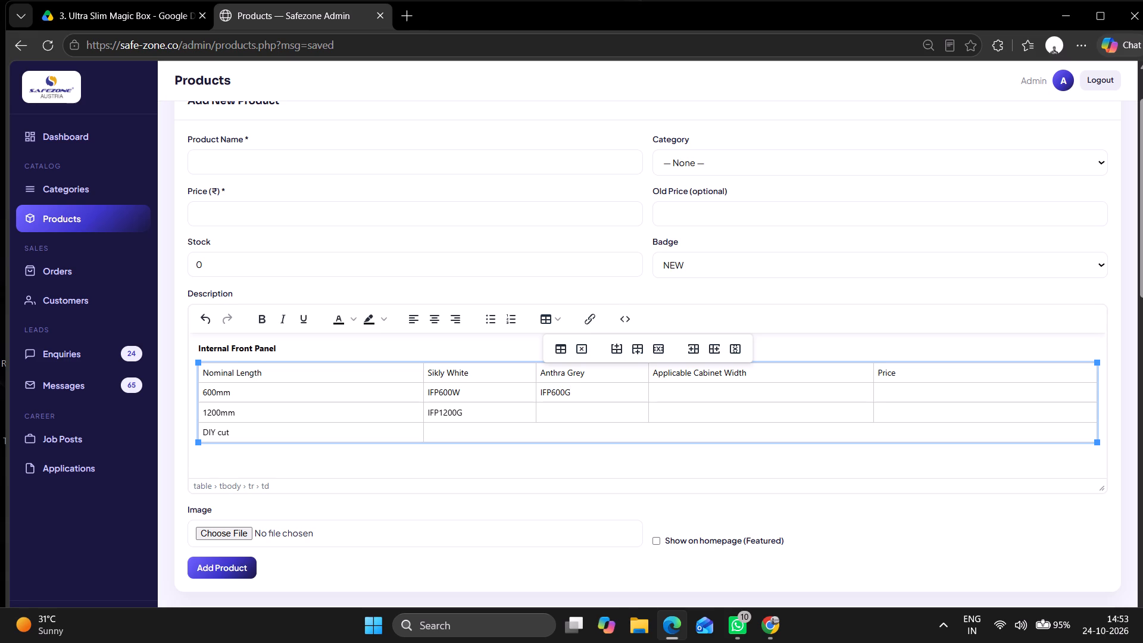
Enter IFP1200G in the Anthra Grey cell of the 1200mm row.
click(562, 410)
text(IF)
text(P1)
text(200)
key(g)
Enter a < sign in the Applicable Cabinet Width cell of the 600mm row.
click(680, 394)
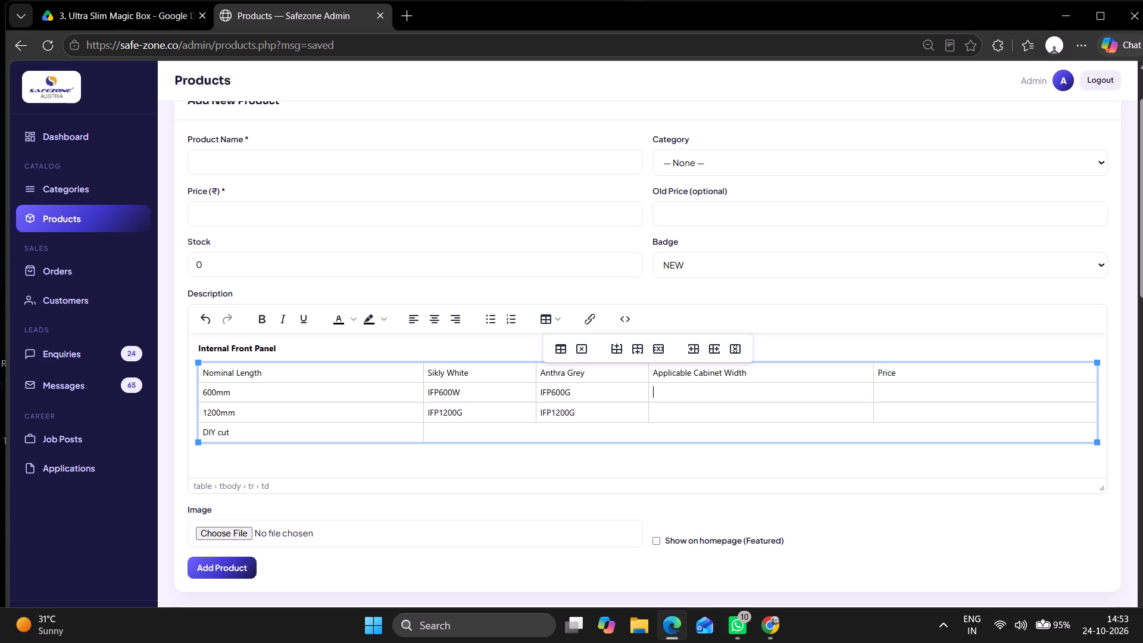
key(shift+less)
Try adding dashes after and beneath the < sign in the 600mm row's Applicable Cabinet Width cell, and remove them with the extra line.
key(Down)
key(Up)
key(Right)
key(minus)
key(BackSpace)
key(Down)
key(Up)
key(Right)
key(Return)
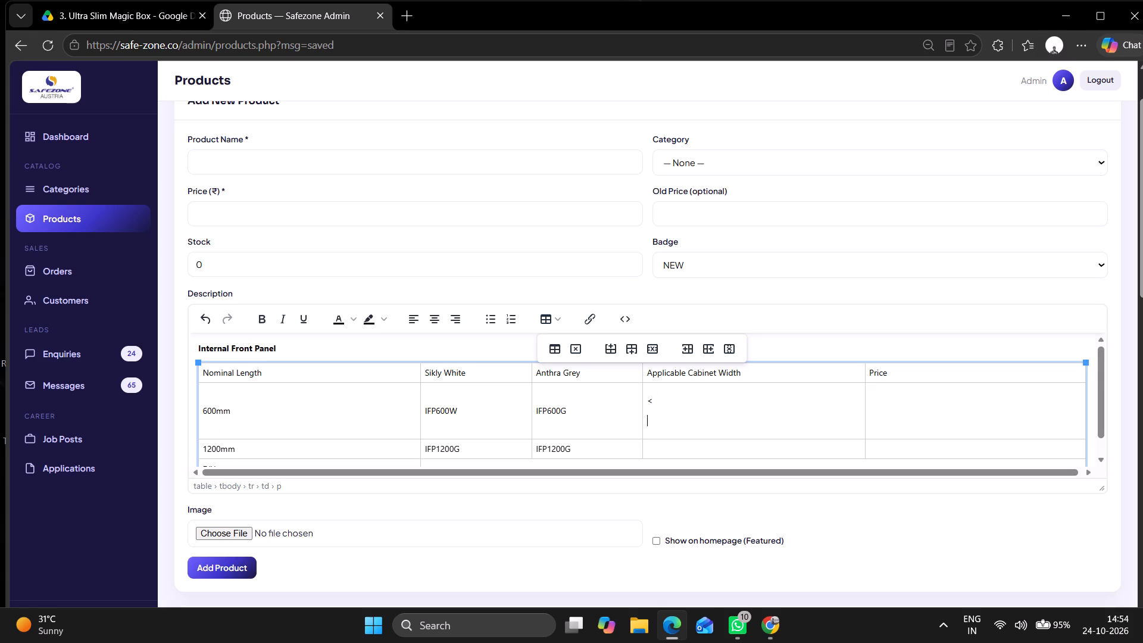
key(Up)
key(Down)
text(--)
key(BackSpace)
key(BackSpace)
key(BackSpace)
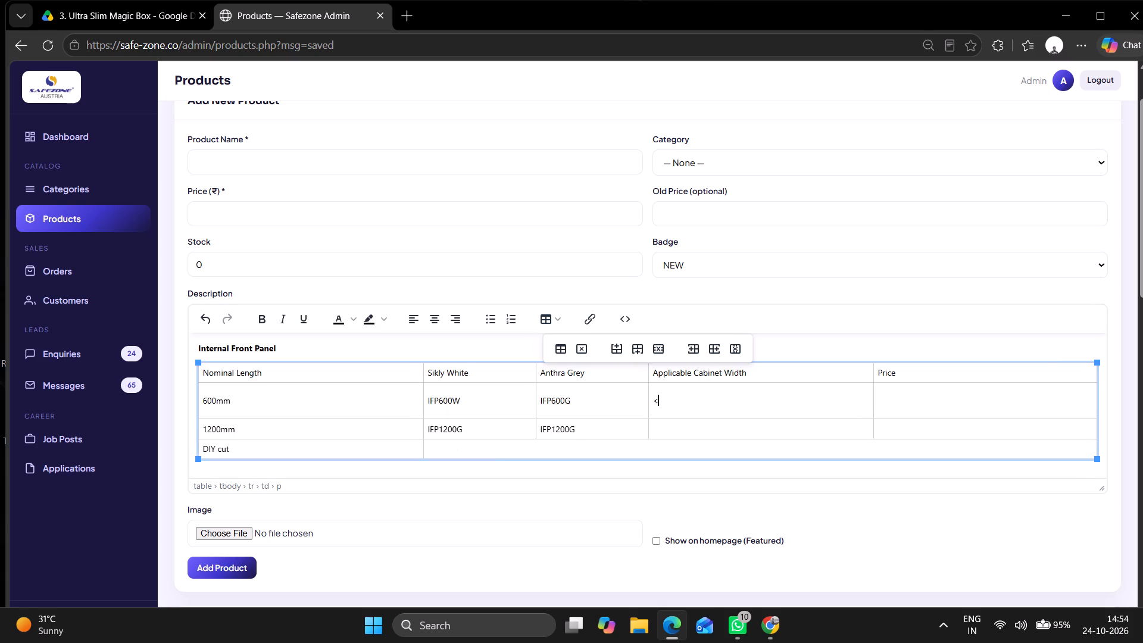
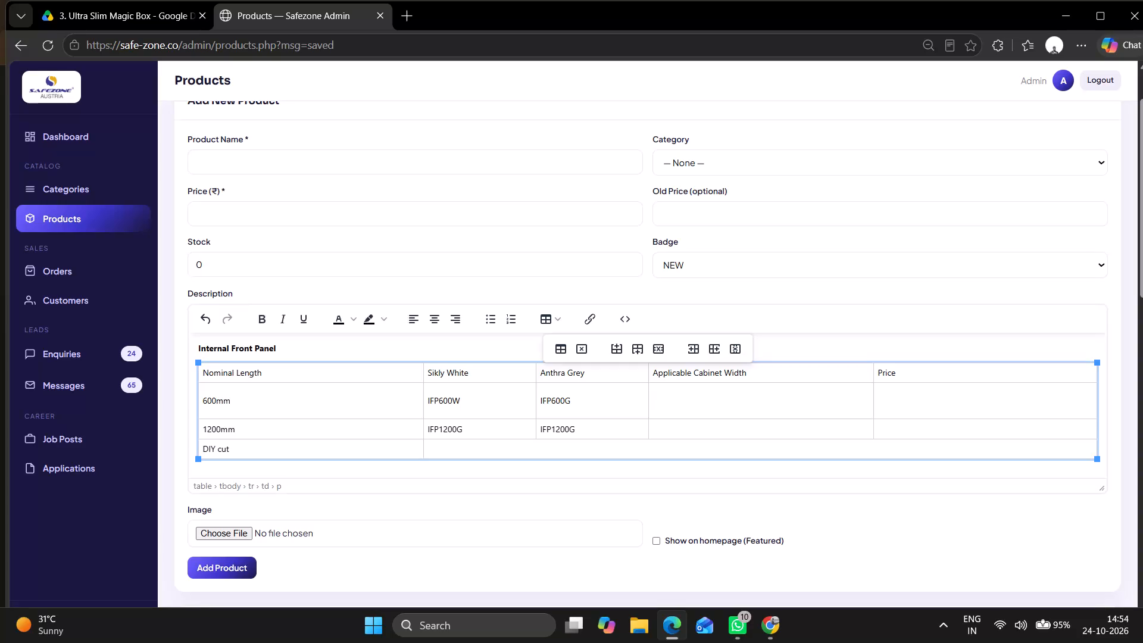
Paste ≤700 into the Applicable Cabinet Width cell of the 600mm row.
key(ctrl+v)
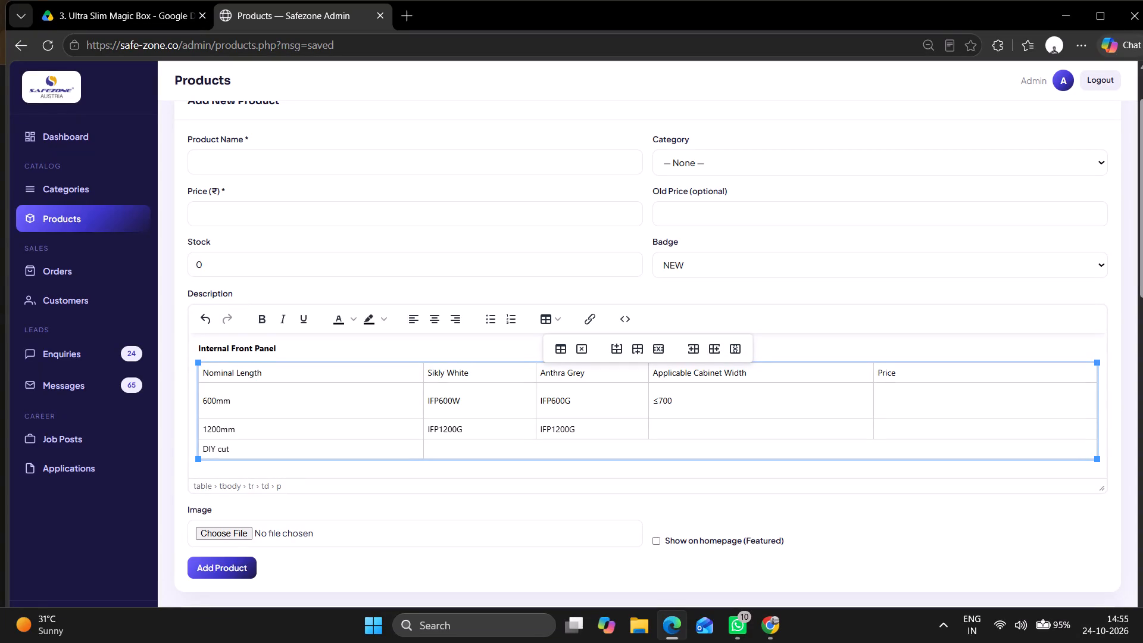
Enter ≤1200 in the Applicable Cabinet Width cell of the 1200mm row, reusing the copied ≤ sign.
click(708, 426)
key(ctrl+v)
key(BackSpace)
key(BackSpace)
key(BackSpace)
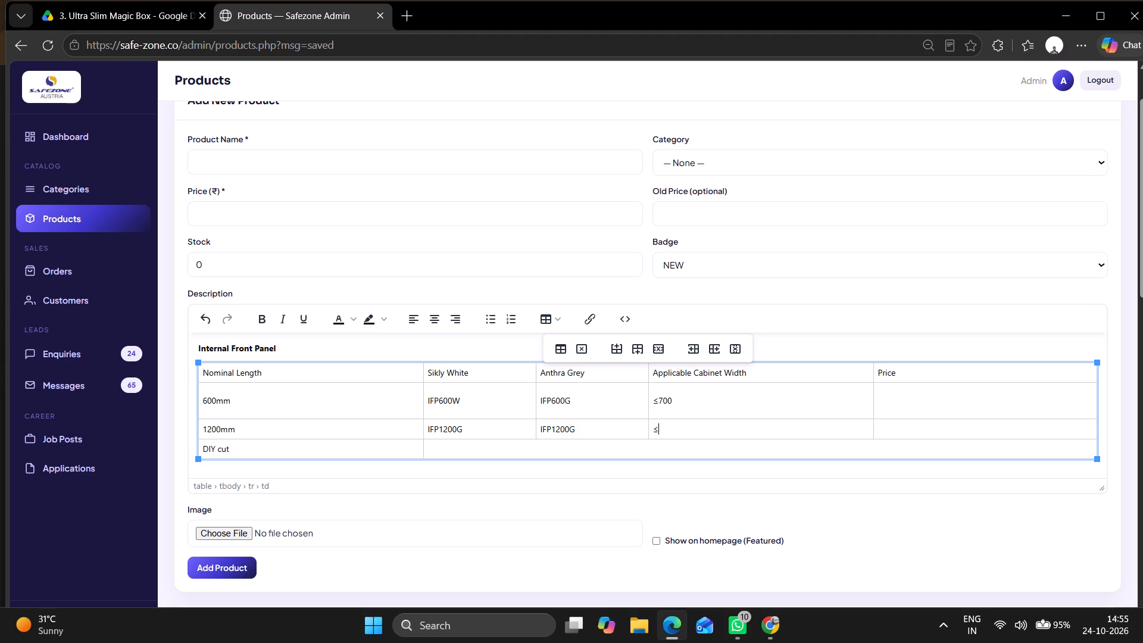
text(1200)
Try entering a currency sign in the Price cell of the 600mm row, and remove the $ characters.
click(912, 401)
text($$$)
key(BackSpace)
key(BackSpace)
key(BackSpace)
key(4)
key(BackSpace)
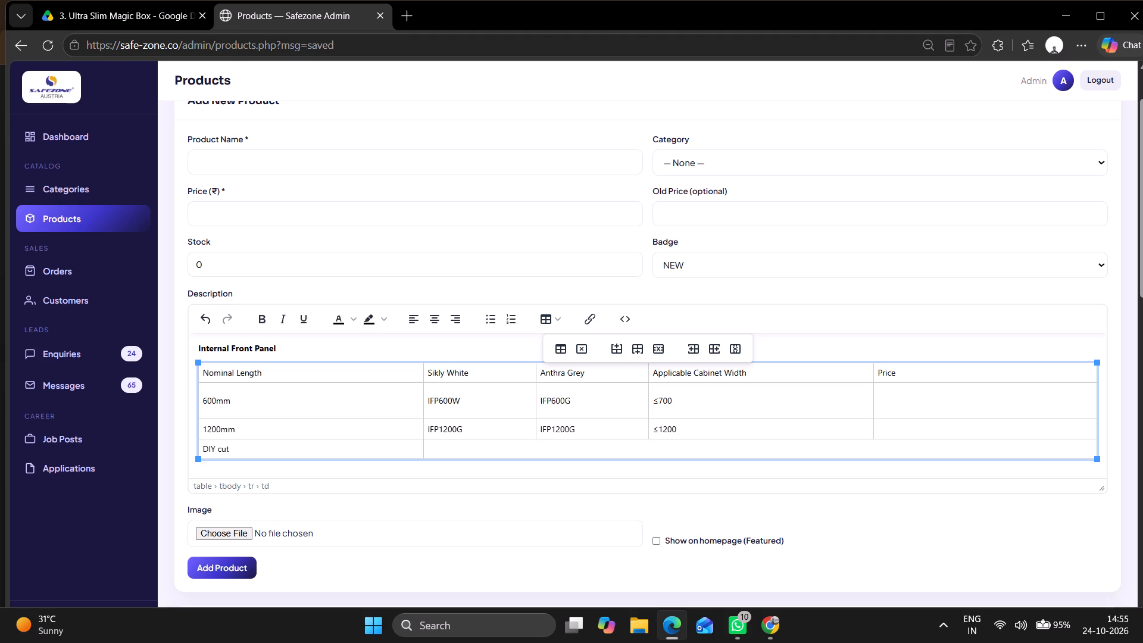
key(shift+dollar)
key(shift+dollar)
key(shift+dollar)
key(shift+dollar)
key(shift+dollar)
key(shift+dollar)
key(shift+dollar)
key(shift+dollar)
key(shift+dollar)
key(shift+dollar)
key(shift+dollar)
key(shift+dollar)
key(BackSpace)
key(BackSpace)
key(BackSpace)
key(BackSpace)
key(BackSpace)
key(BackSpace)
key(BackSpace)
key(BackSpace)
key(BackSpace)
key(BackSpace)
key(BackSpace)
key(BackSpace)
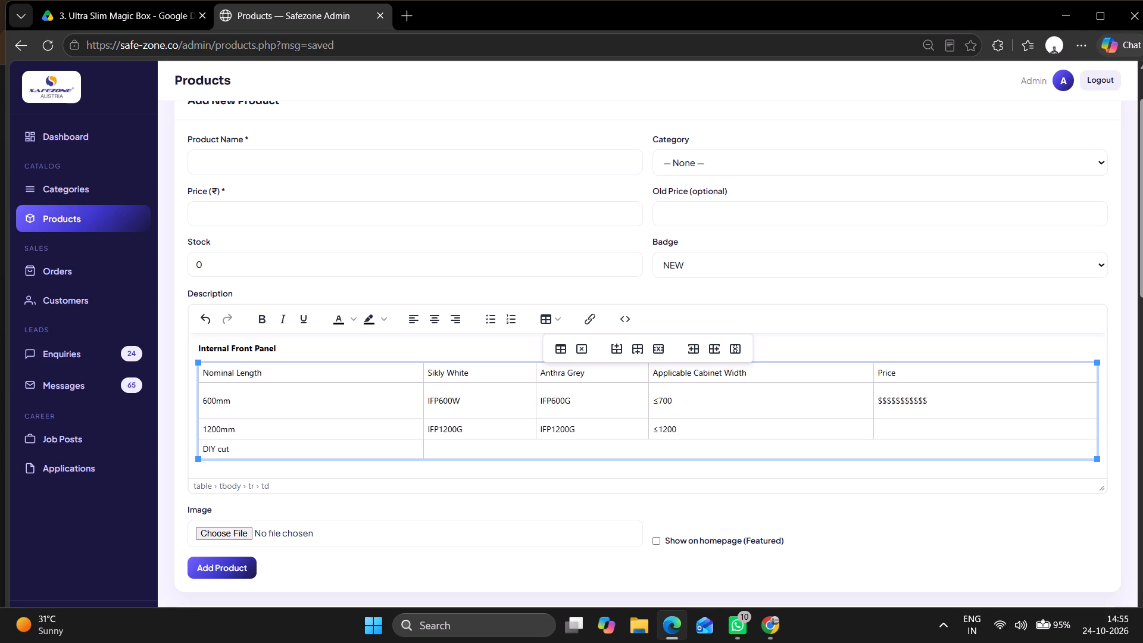
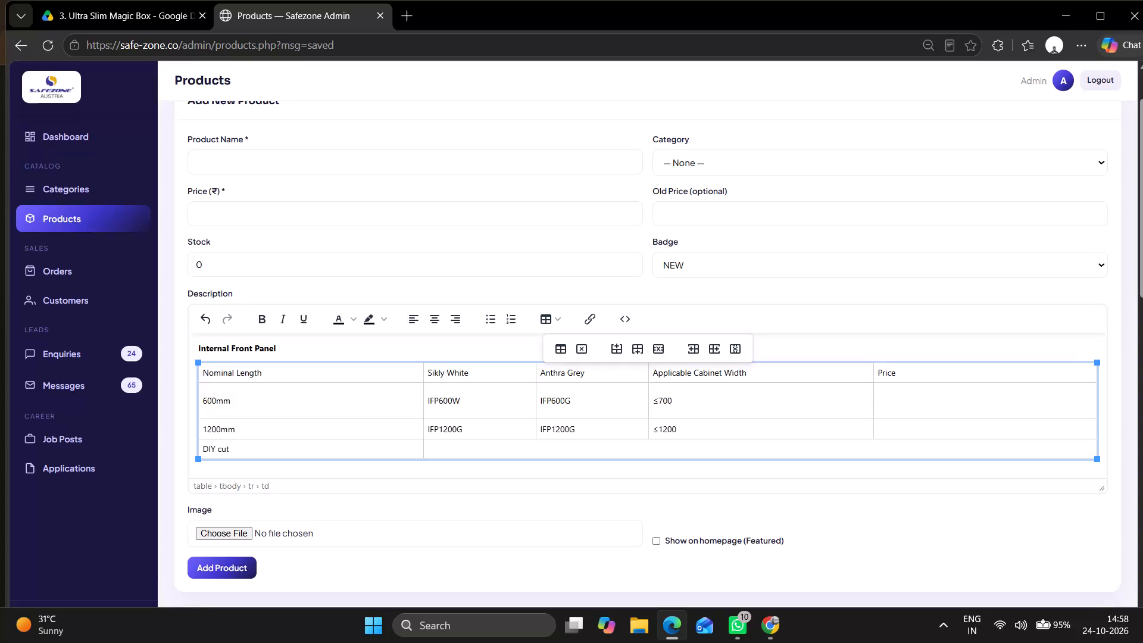
Fill the Price cells with ₹ 500 for the 600mm row and ₹ 1080 for the 1200mm row.
key(ctrl+v)
double_click(917, 423)
key(ctrl+v)
key(BackSpace)
key(BackSpace)
key(BackSpace)
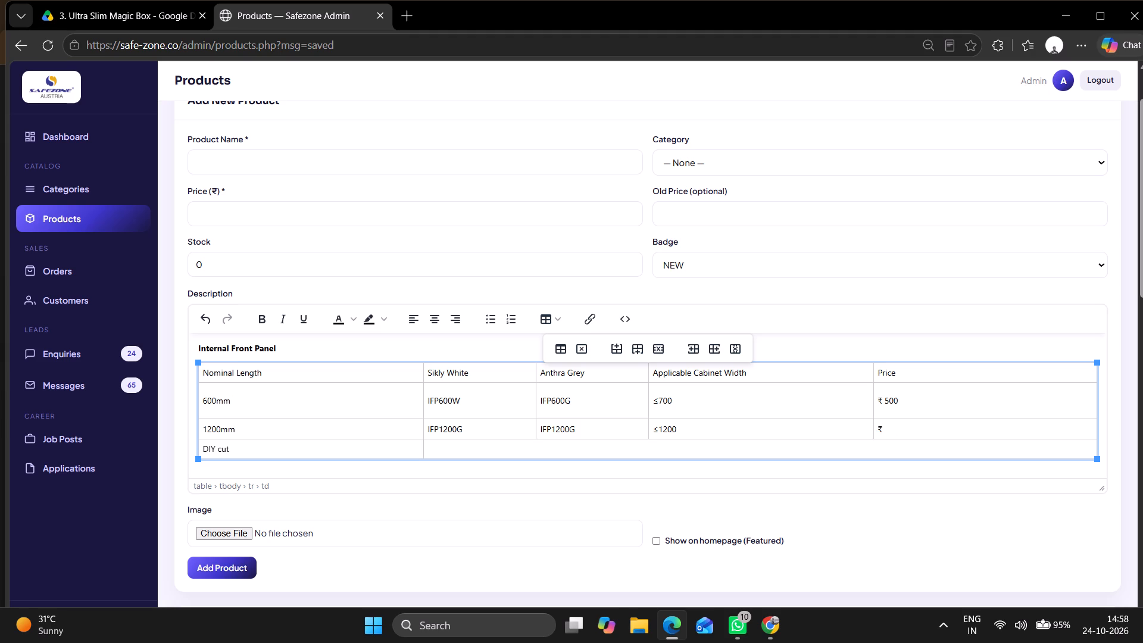
text(1080)
Enter "Internal Cabinet Width LW-98mm" in the merged cell of the DIY cut row.
click(514, 449)
text(In)
text(ter)
text(nal)
key(space)
key(shift+c)
text(abi)
text(net)
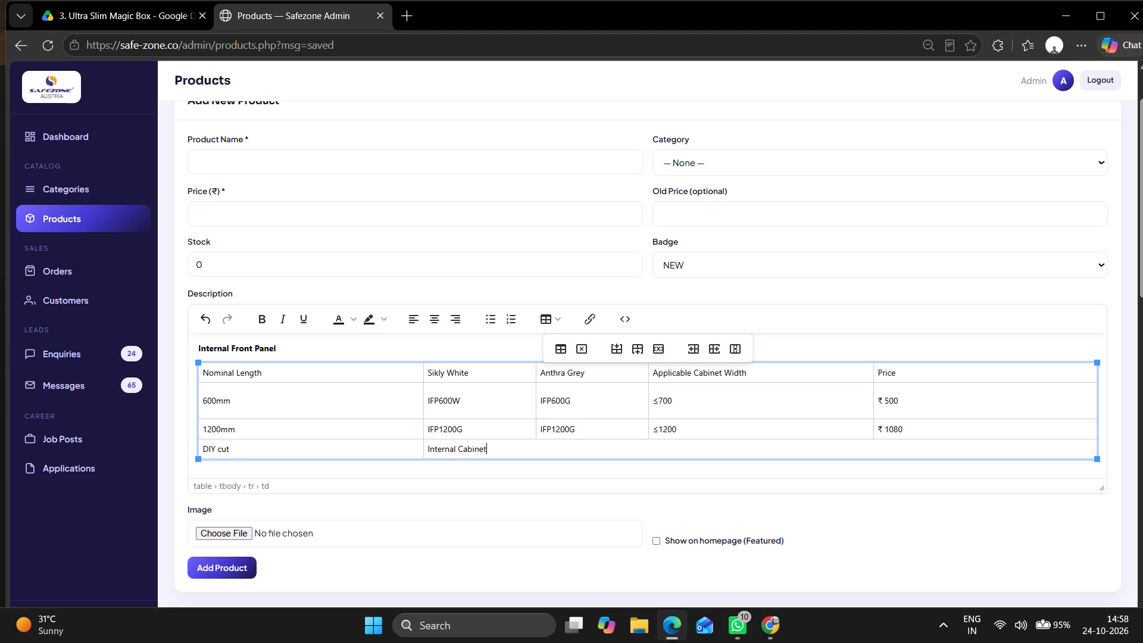
key(space)
key(shift+w)
key(i)
text(dth)
key(space)
key(shift+l)
key(shift+w)
key(minus)
text(98)
text(mm)
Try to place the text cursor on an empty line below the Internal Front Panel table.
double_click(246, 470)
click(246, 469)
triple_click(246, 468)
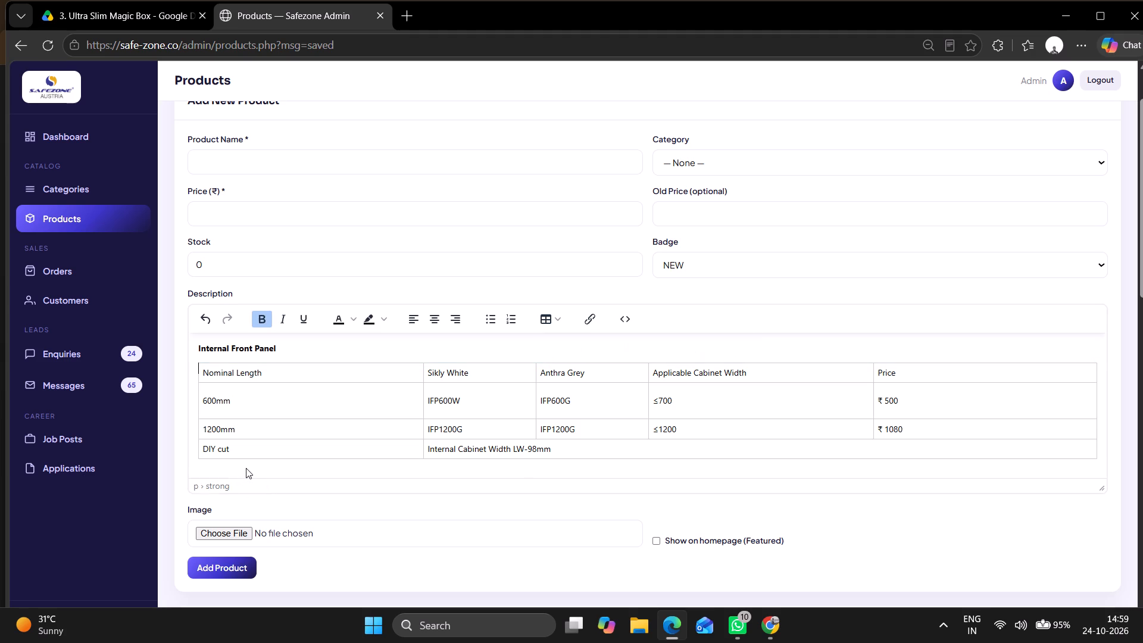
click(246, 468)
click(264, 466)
Review the new product form with its Internal Front Panel table and the list of existing products.
scroll(279, 483, down, 3)
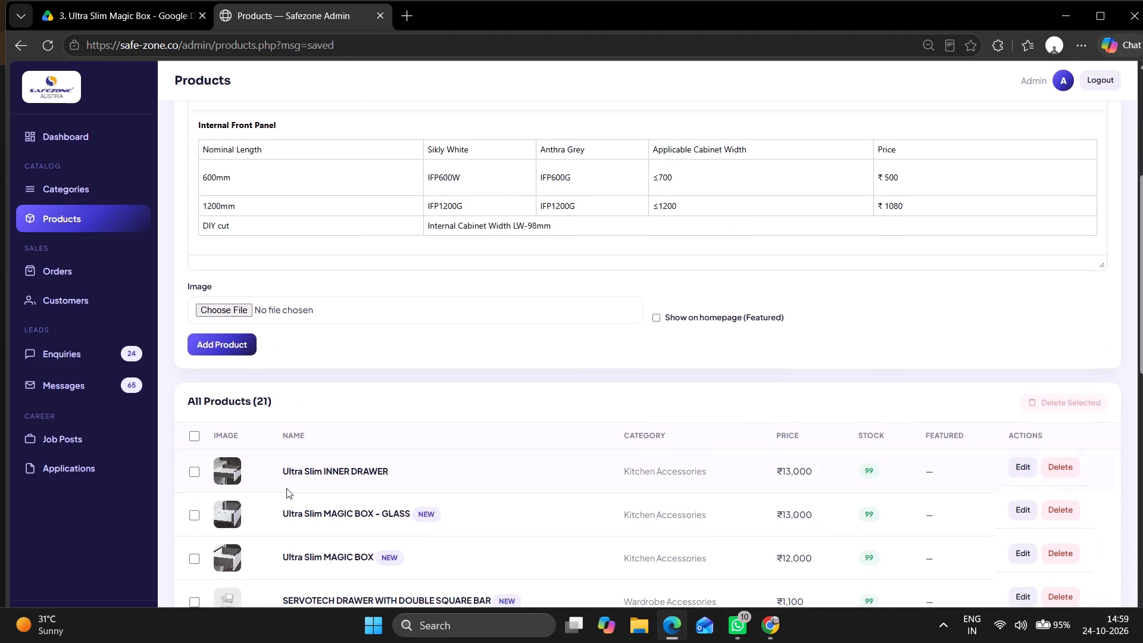
scroll(286, 488, up, 7)
scroll(296, 486, down, 3)
scroll(232, 567, up, 3)
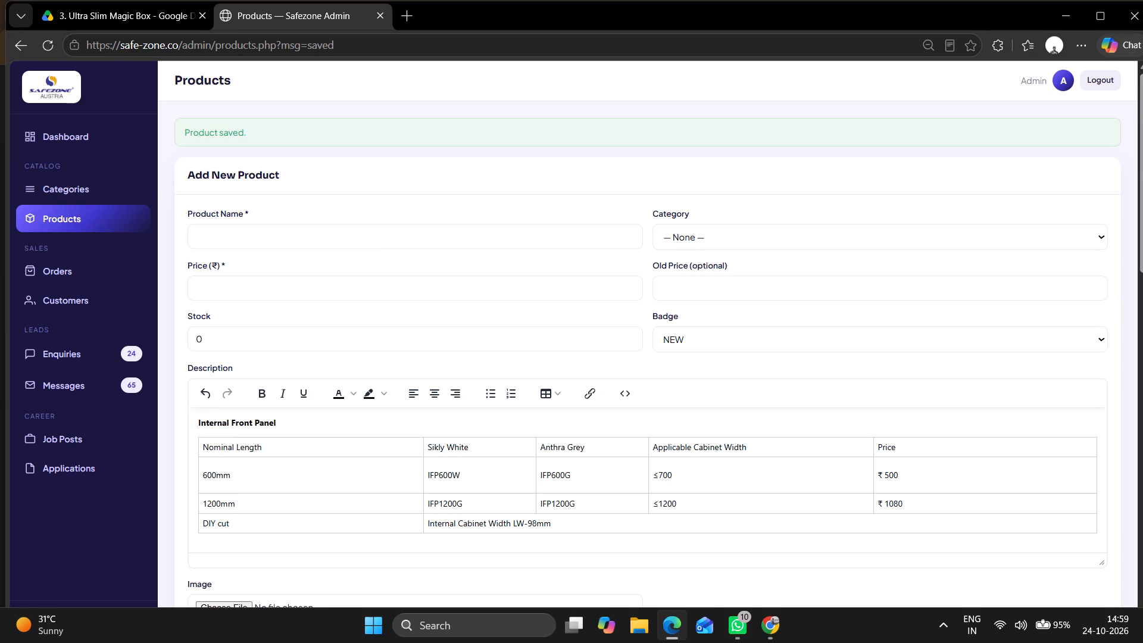
scroll(396, 369, down, 3)
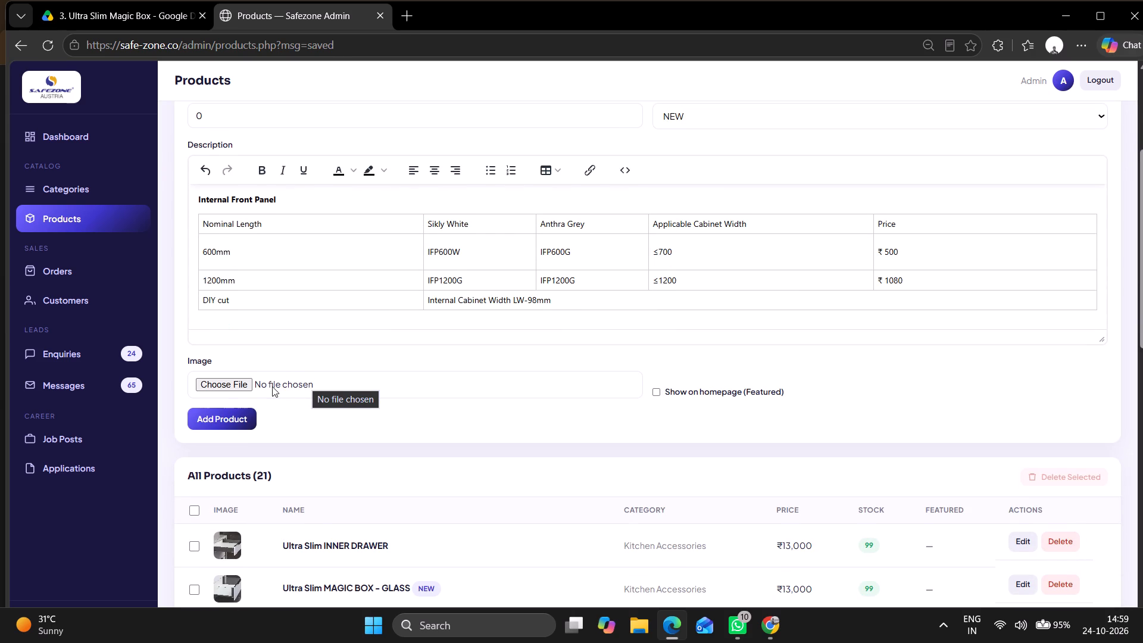
scroll(272, 386, down, 1)
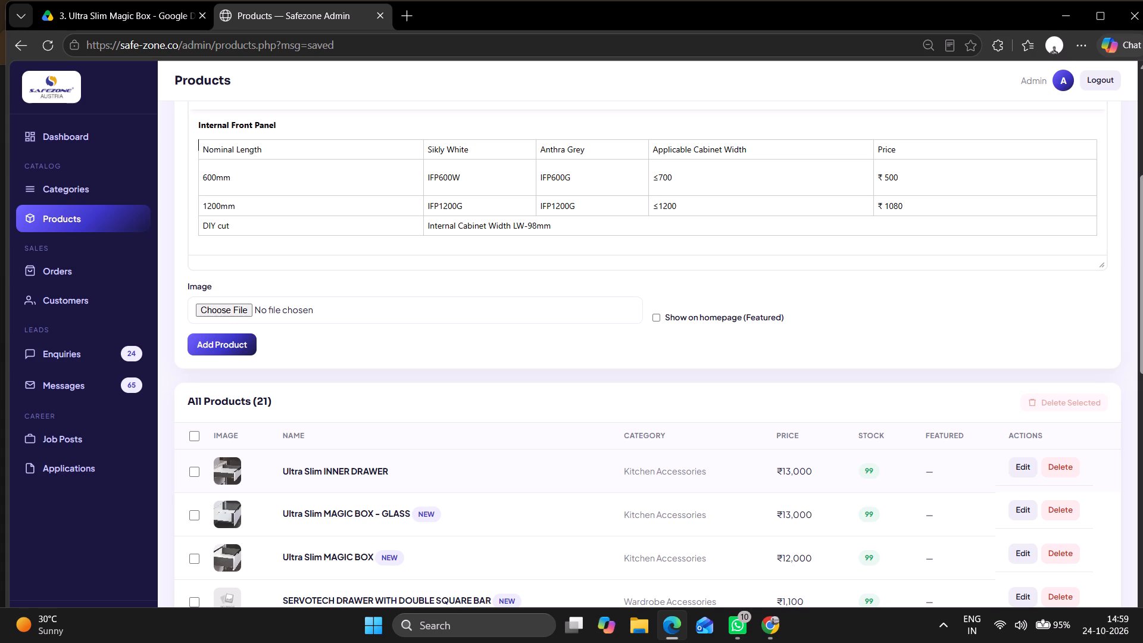
scroll(416, 454, up, 5)
scroll(416, 454, down, 3)
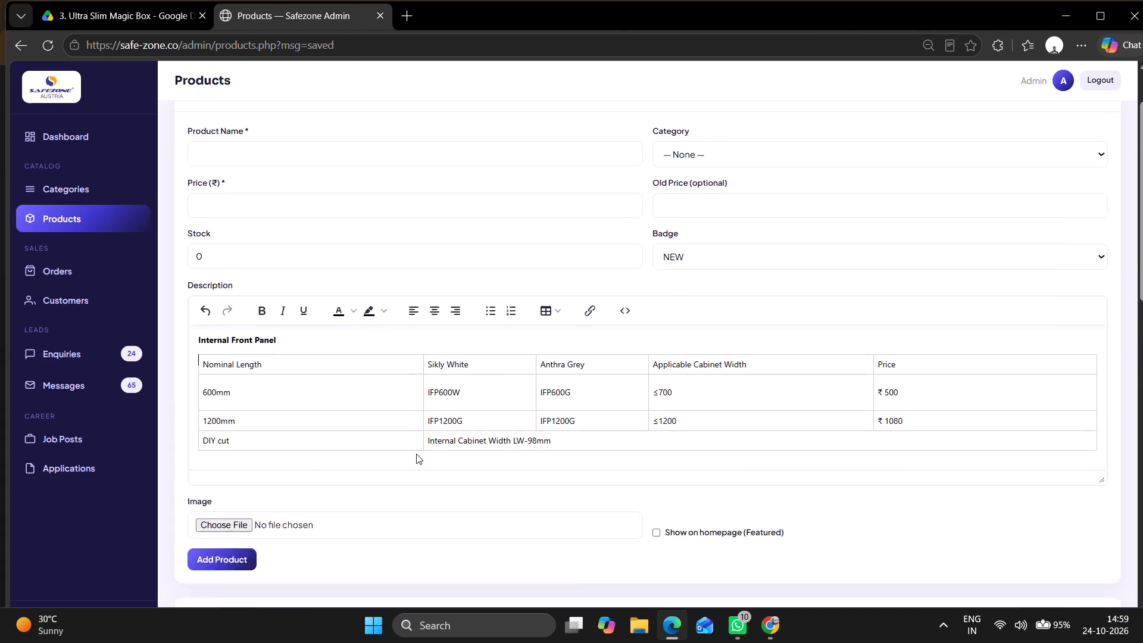
Delete the Ultra Slim INNER DRAWER product from the product list.
scroll(416, 454, down, 1)
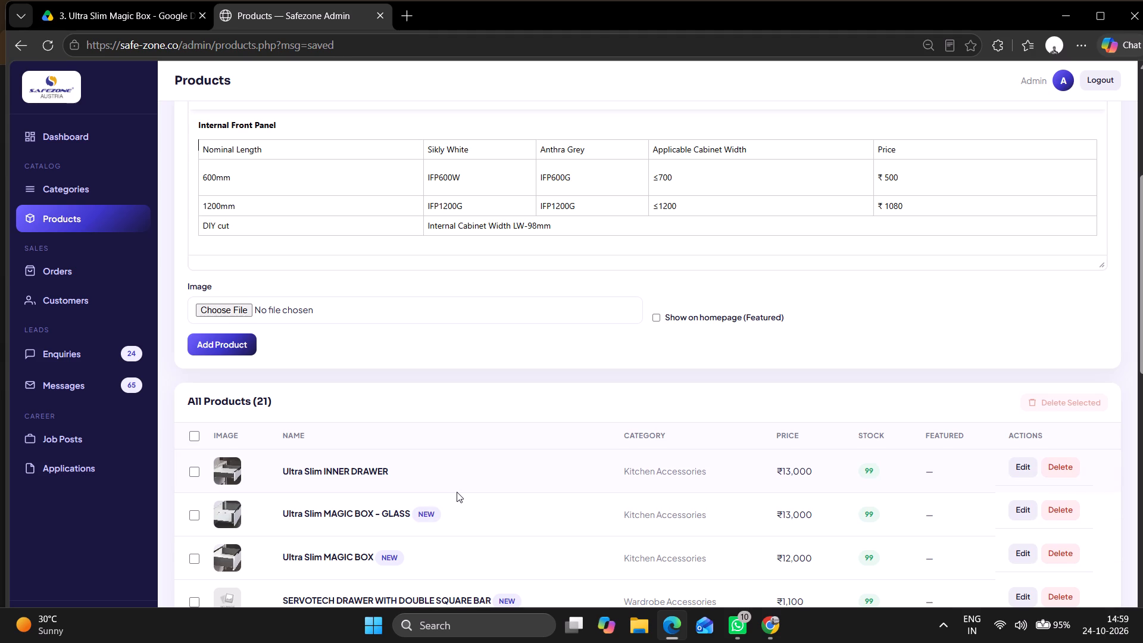
click(1064, 462)
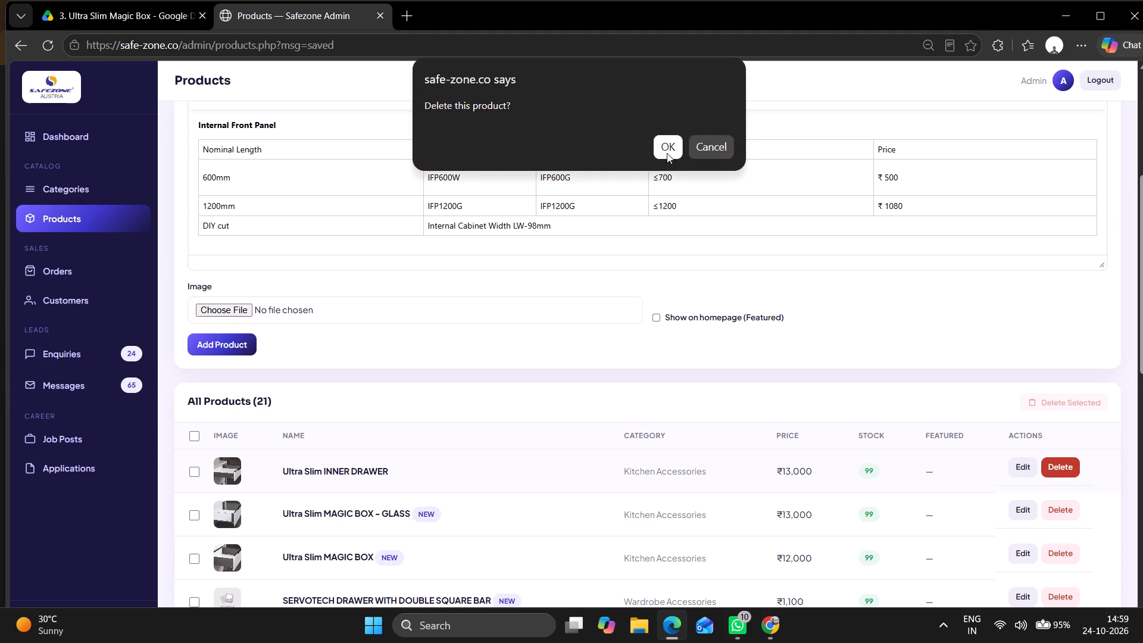
triple_click(667, 149)
scroll(526, 294, down, 5)
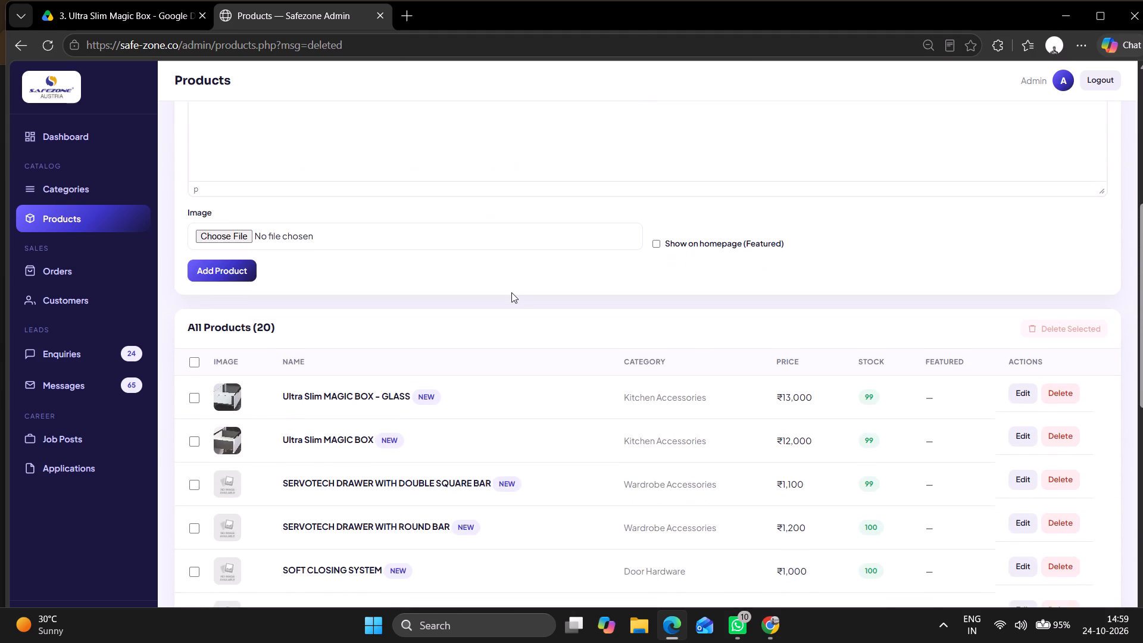
Go back to the previous page holding the filled Internal Front Panel description.
scroll(511, 292, up, 10)
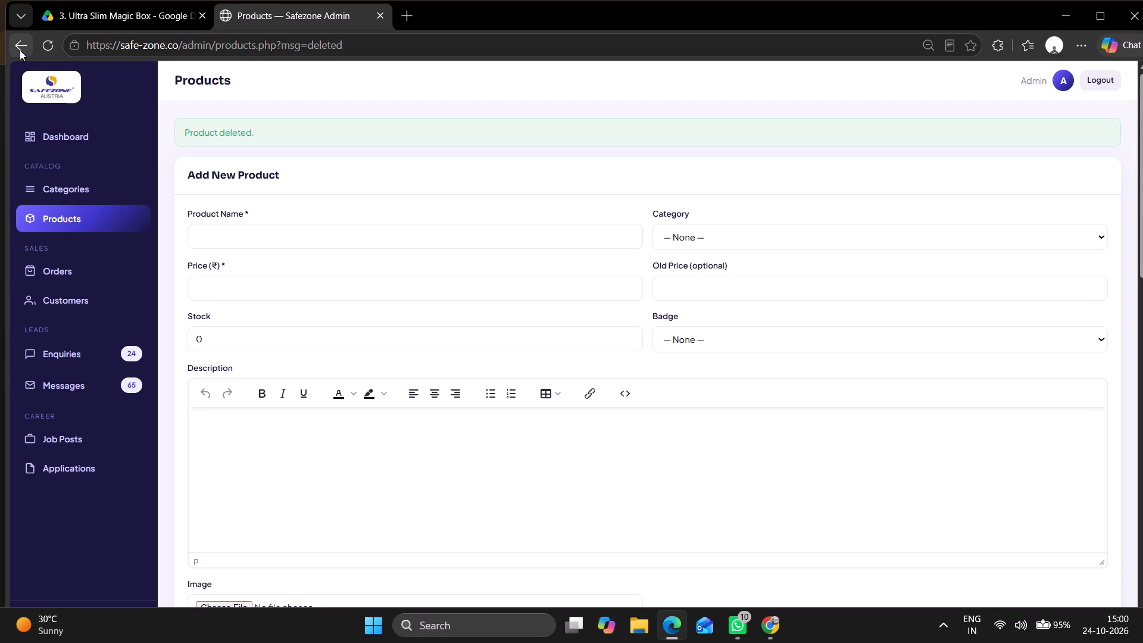
click(20, 50)
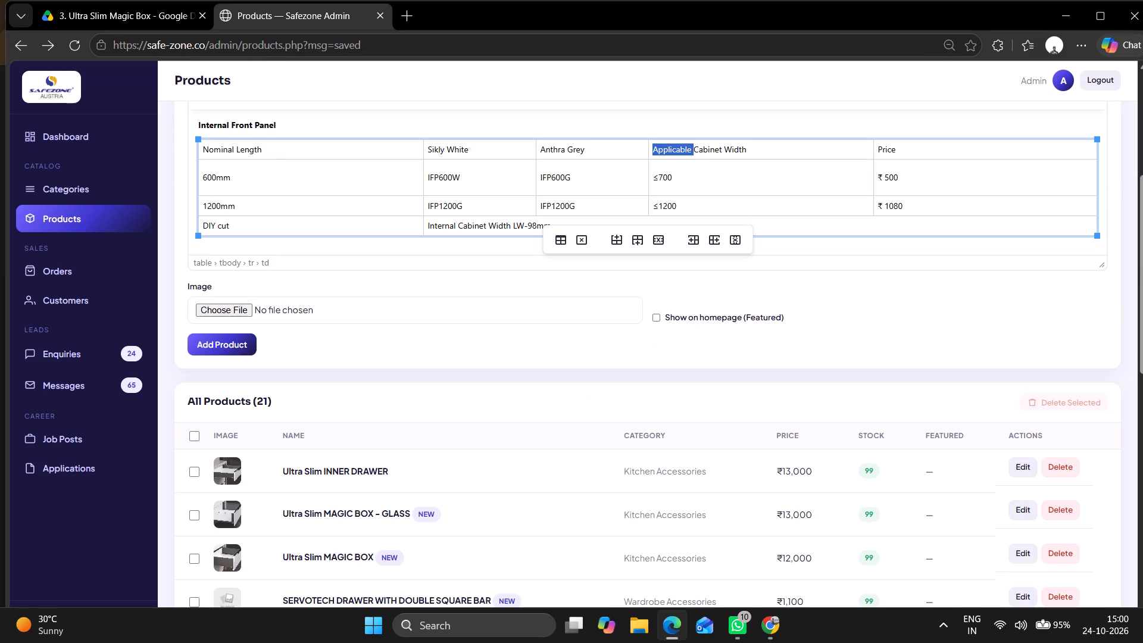
Choose 1.jpg from Downloads as the image of the new product.
scroll(402, 423, up, 1)
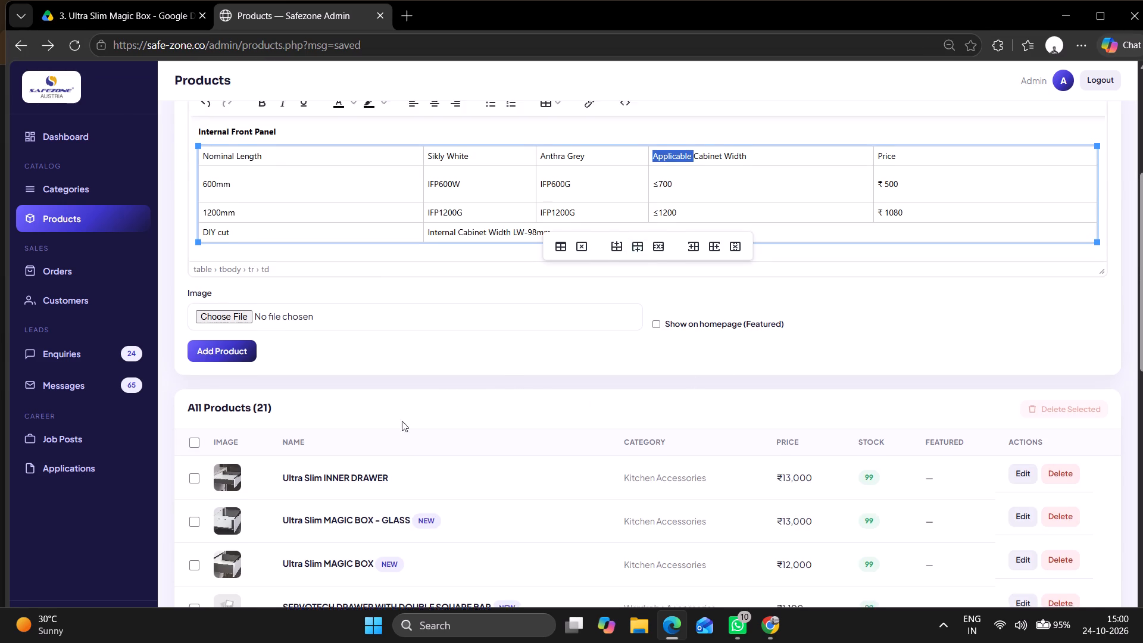
scroll(402, 421, up, 1)
double_click(599, 454)
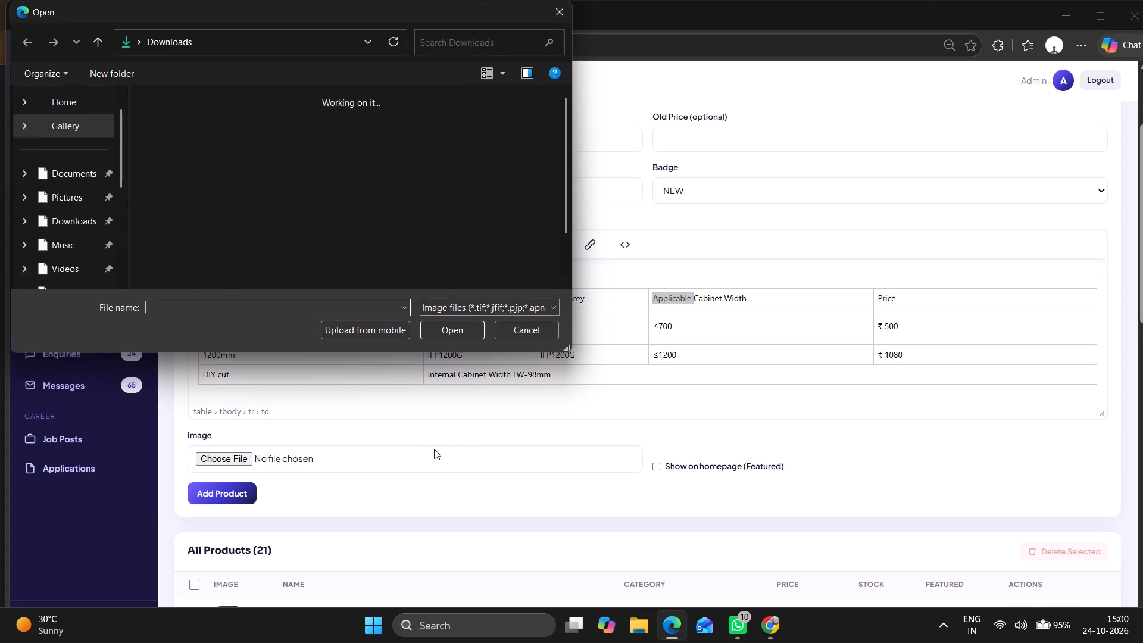
click(244, 124)
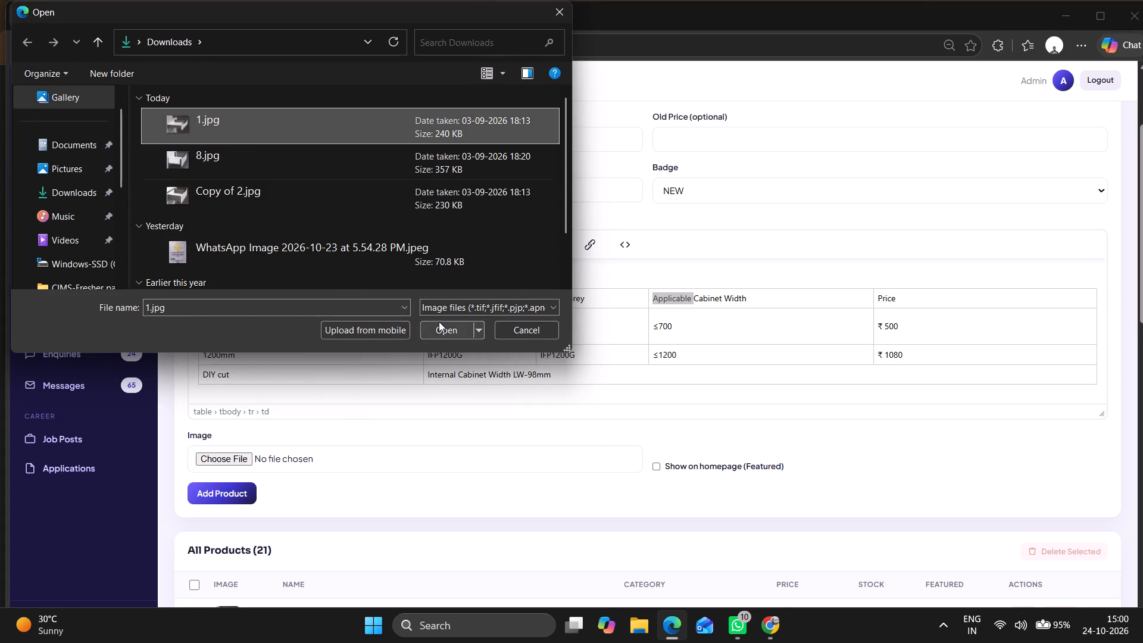
click(439, 321)
scroll(412, 333, up, 3)
scroll(399, 329, down, 2)
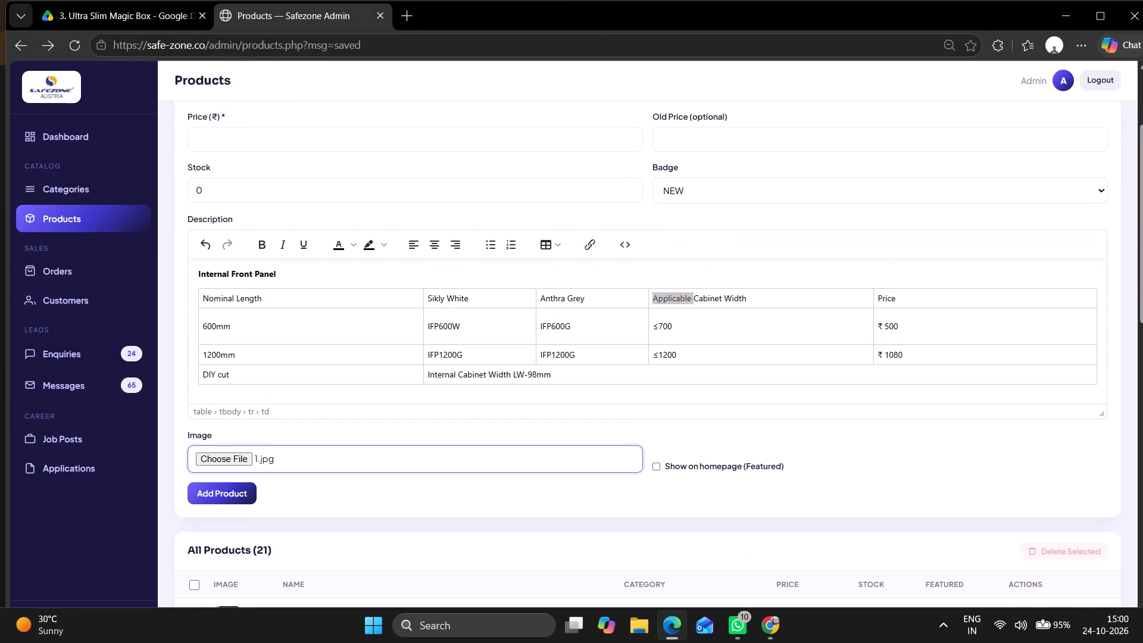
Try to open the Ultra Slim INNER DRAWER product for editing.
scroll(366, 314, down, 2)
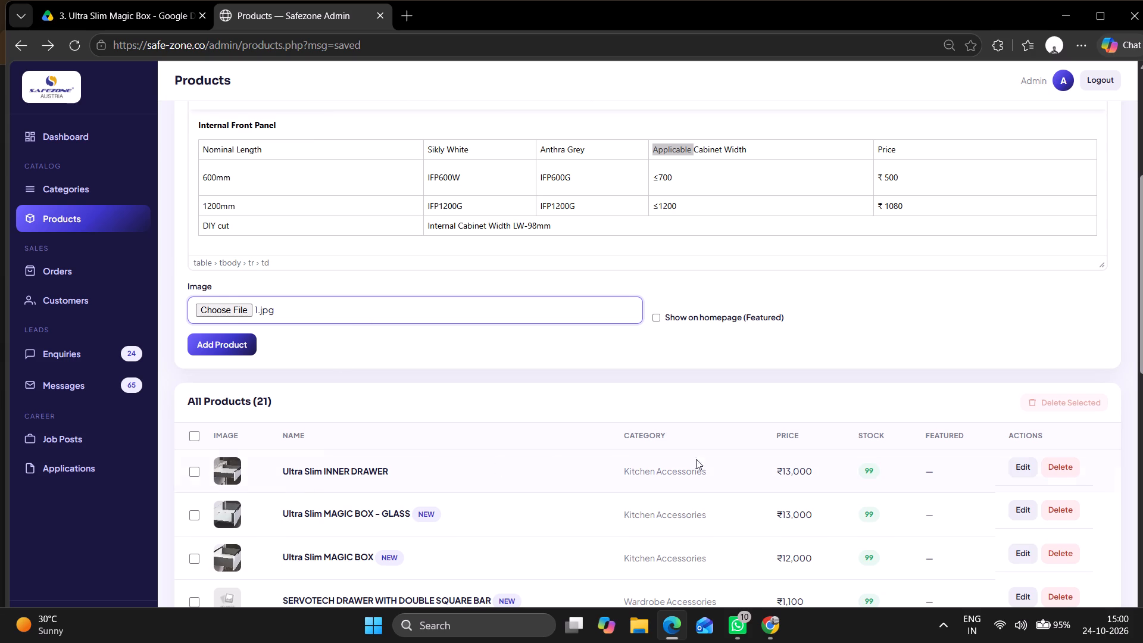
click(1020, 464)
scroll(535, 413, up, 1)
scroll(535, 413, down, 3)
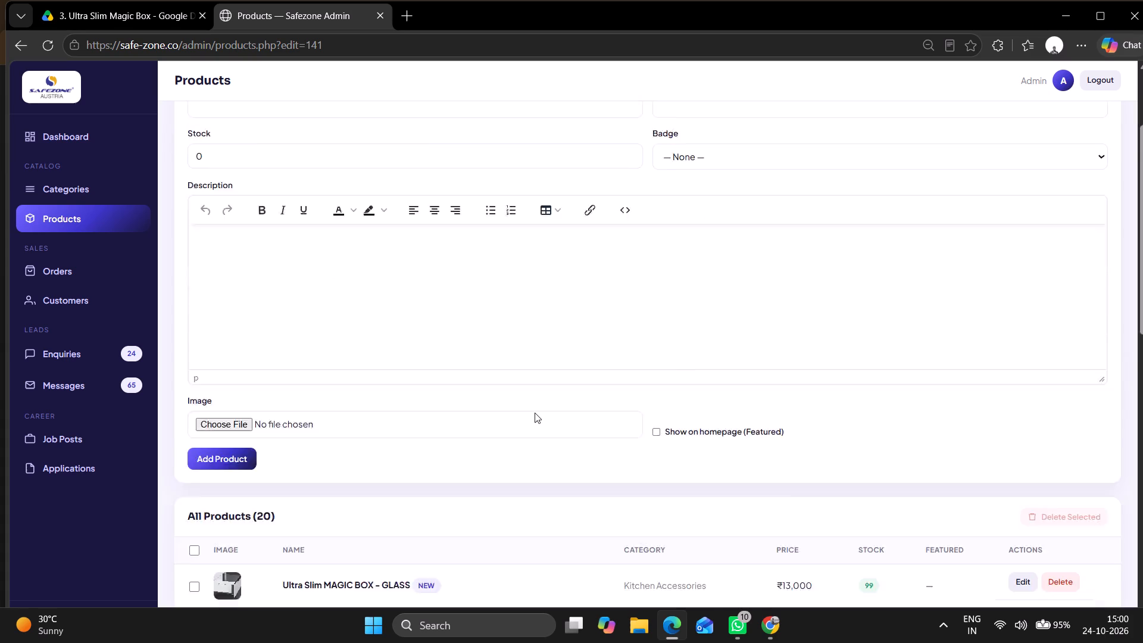
Return from the empty product form to the previous page holding the filled Internal Front Panel description.
scroll(535, 412, down, 2)
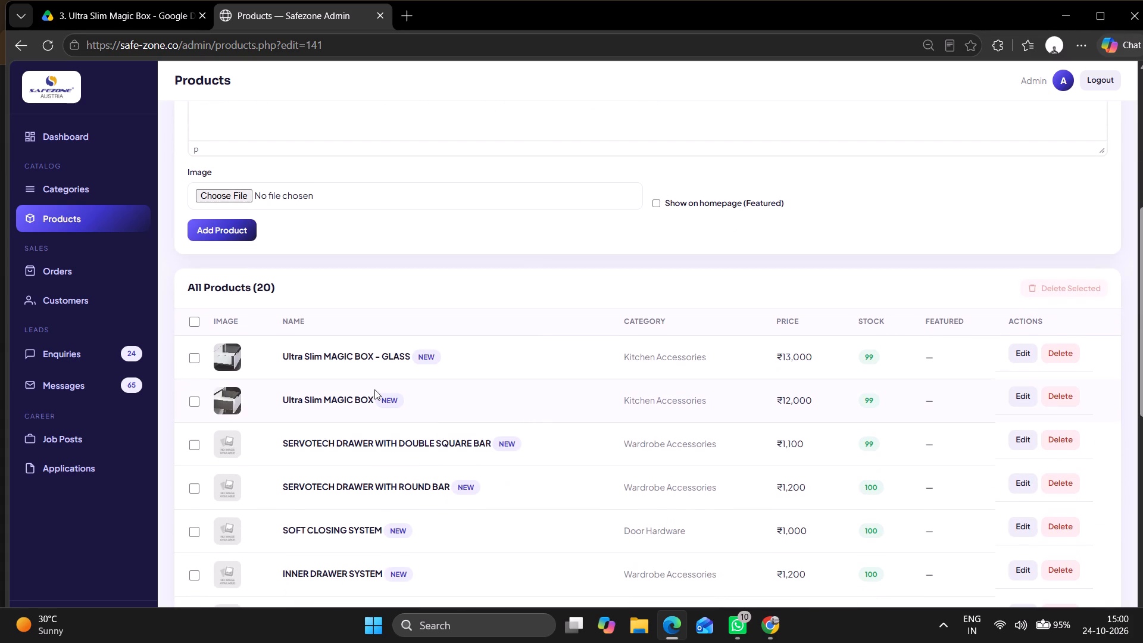
scroll(259, 361, up, 4)
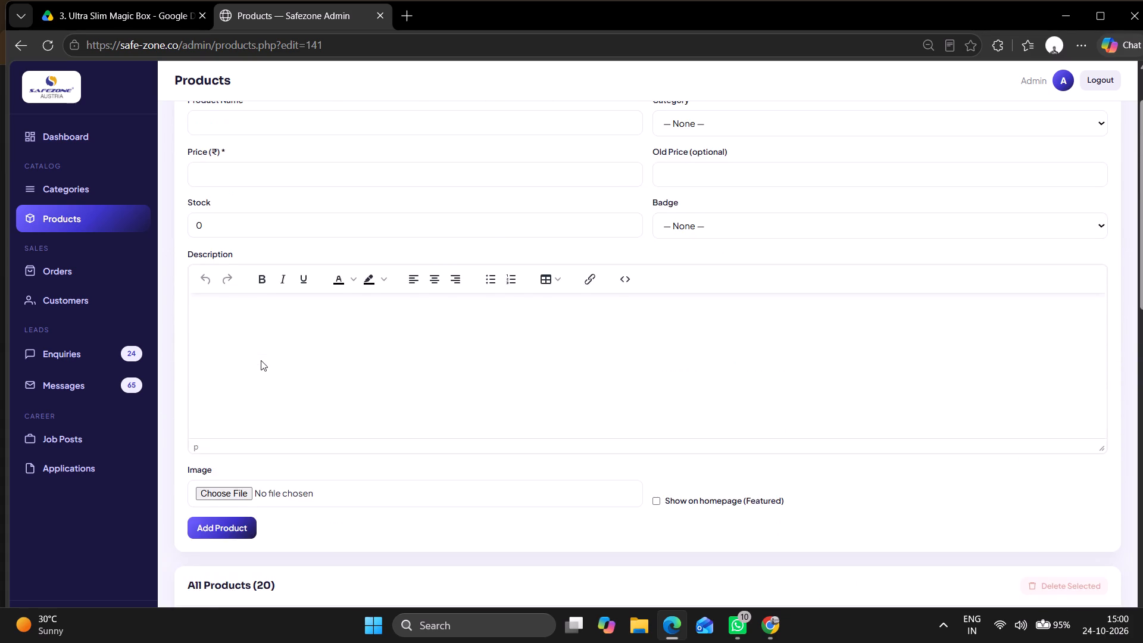
scroll(261, 360, up, 2)
click(17, 46)
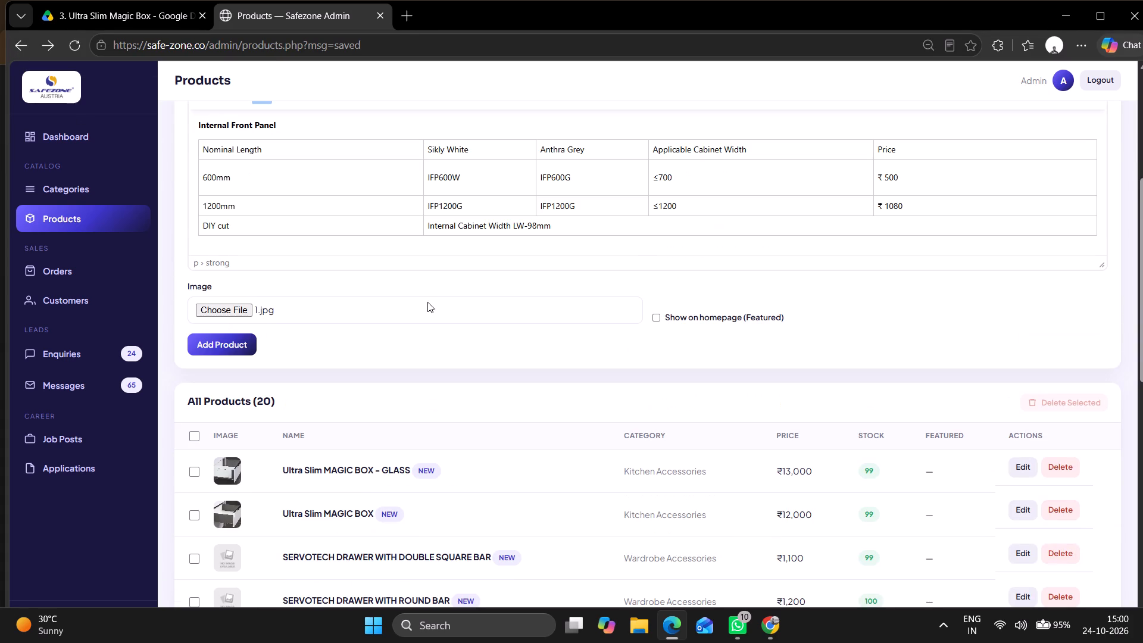
Review the restored product form's fields, description table and image, along with the product list below it.
scroll(753, 457, down, 2)
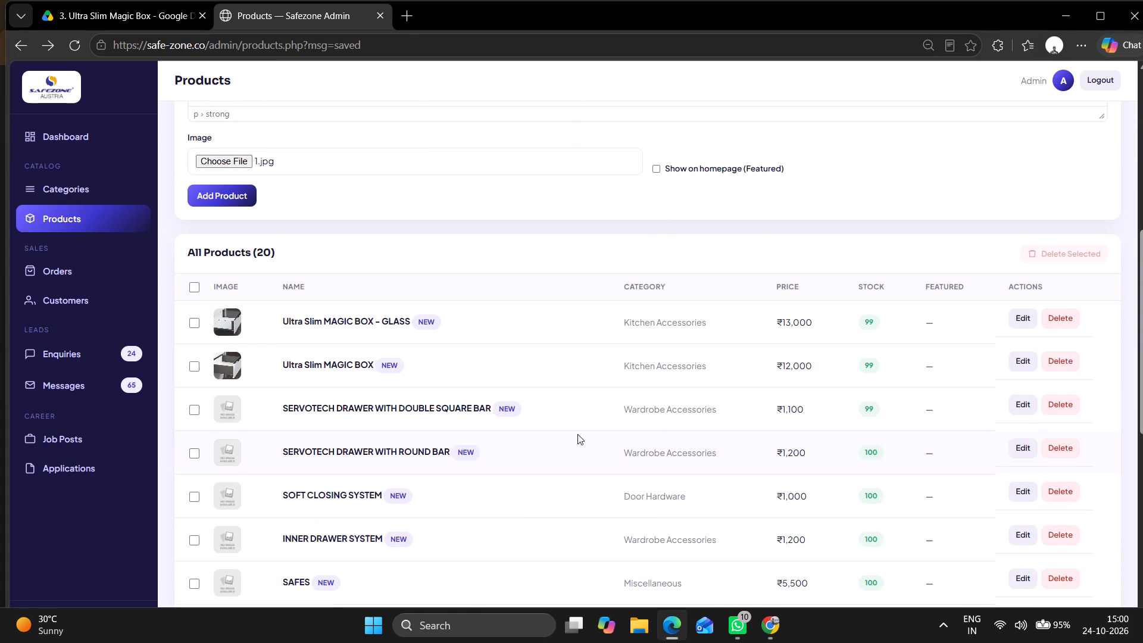
scroll(437, 385, up, 4)
scroll(511, 404, up, 2)
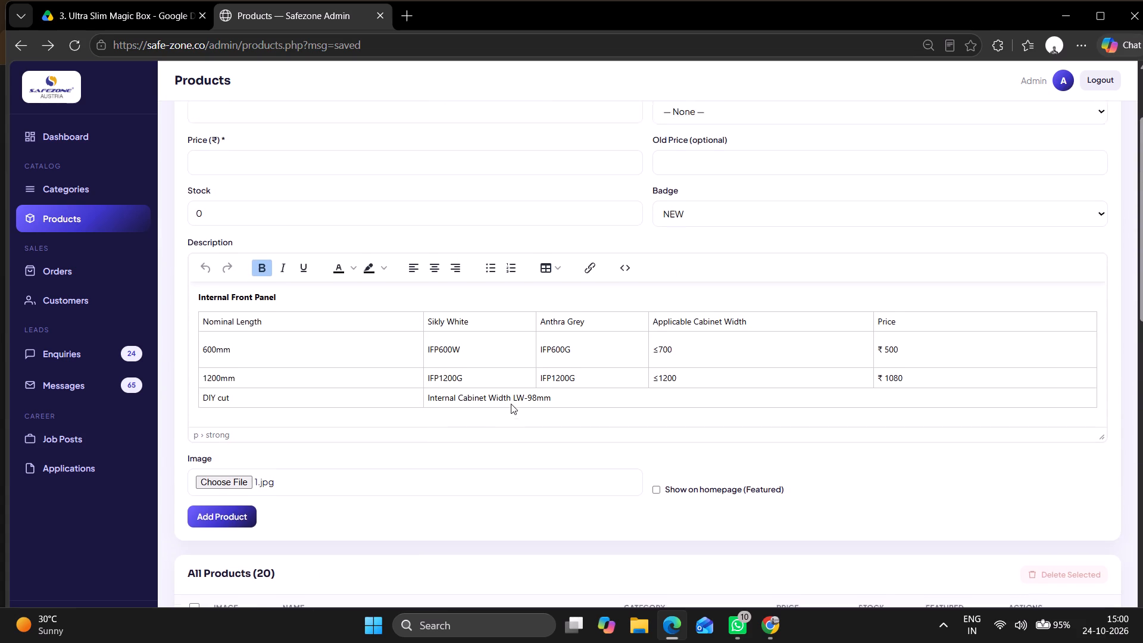
scroll(511, 404, up, 1)
scroll(511, 404, down, 2)
scroll(366, 433, up, 2)
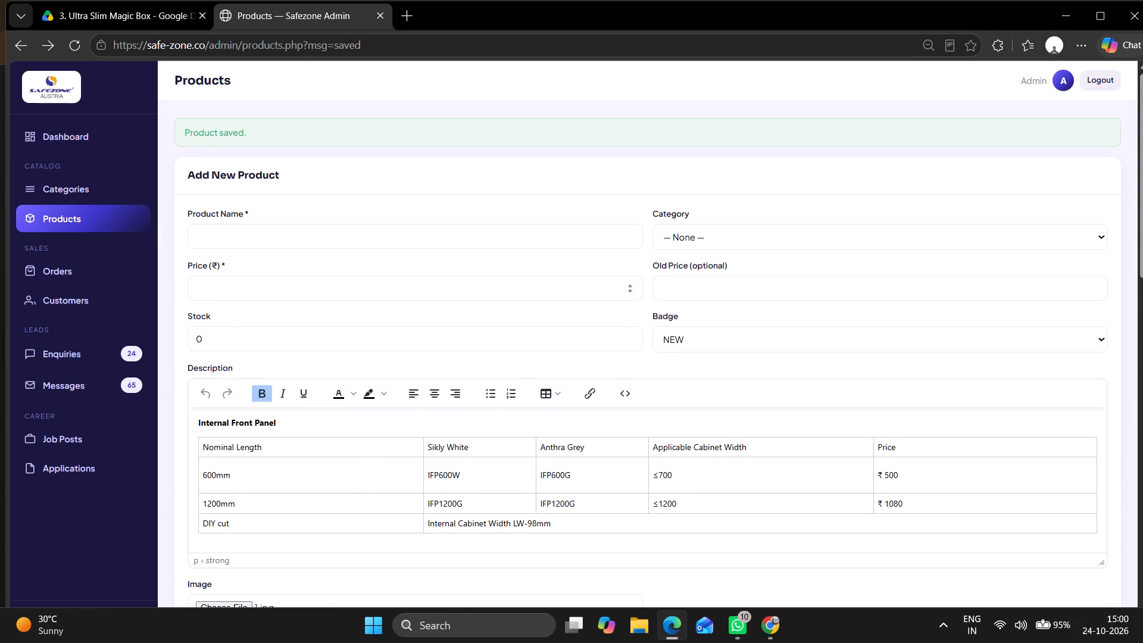
scroll(357, 300, down, 4)
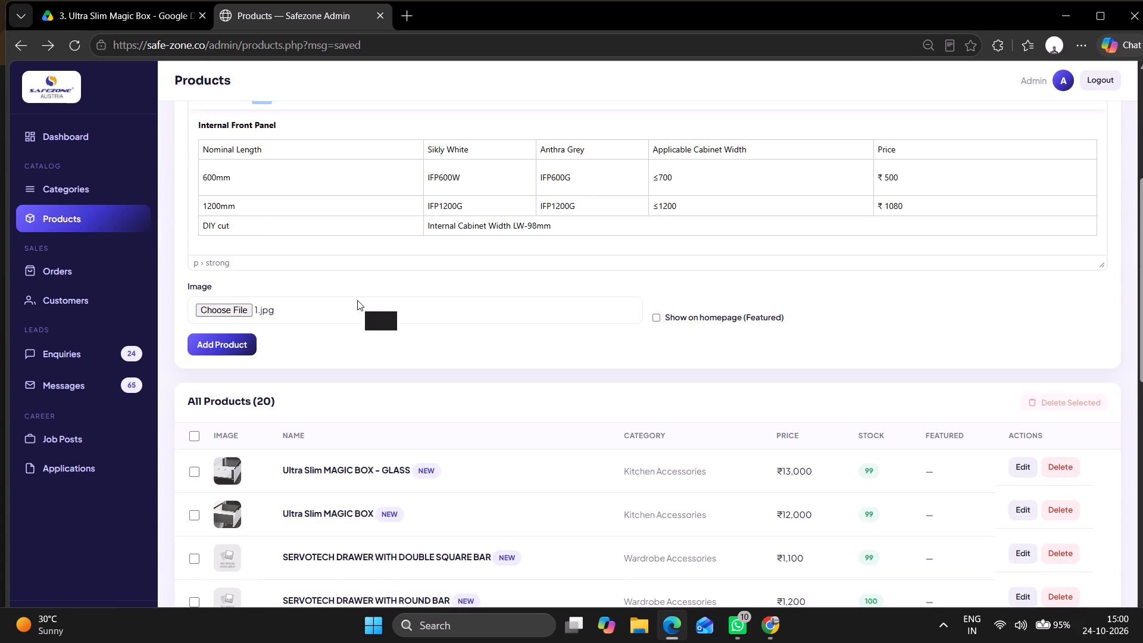
scroll(357, 300, up, 3)
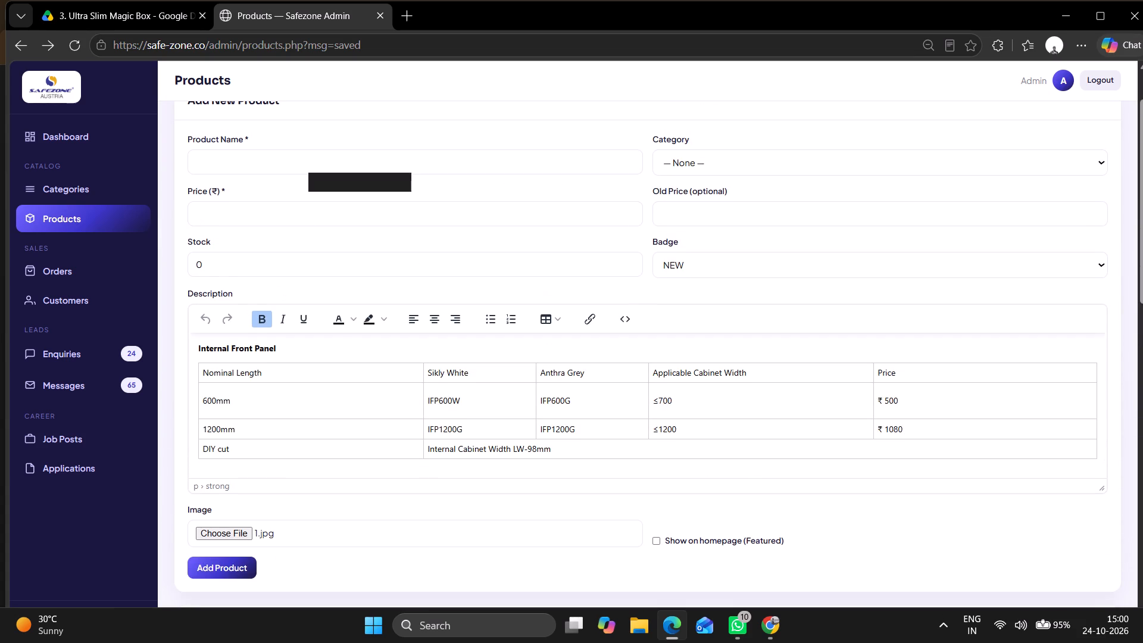
Copy the heading "Internal Front Panel" from the description into the product name.
drag(217, 340, 209, 340)
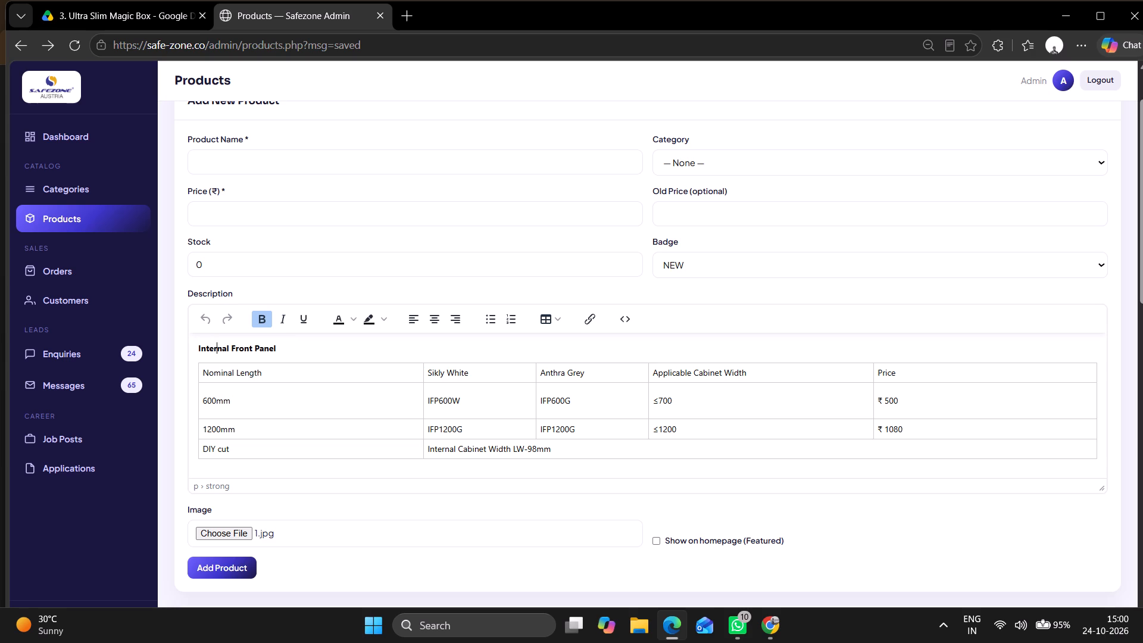
click(280, 349)
click(280, 349)
drag(251, 346, 205, 344)
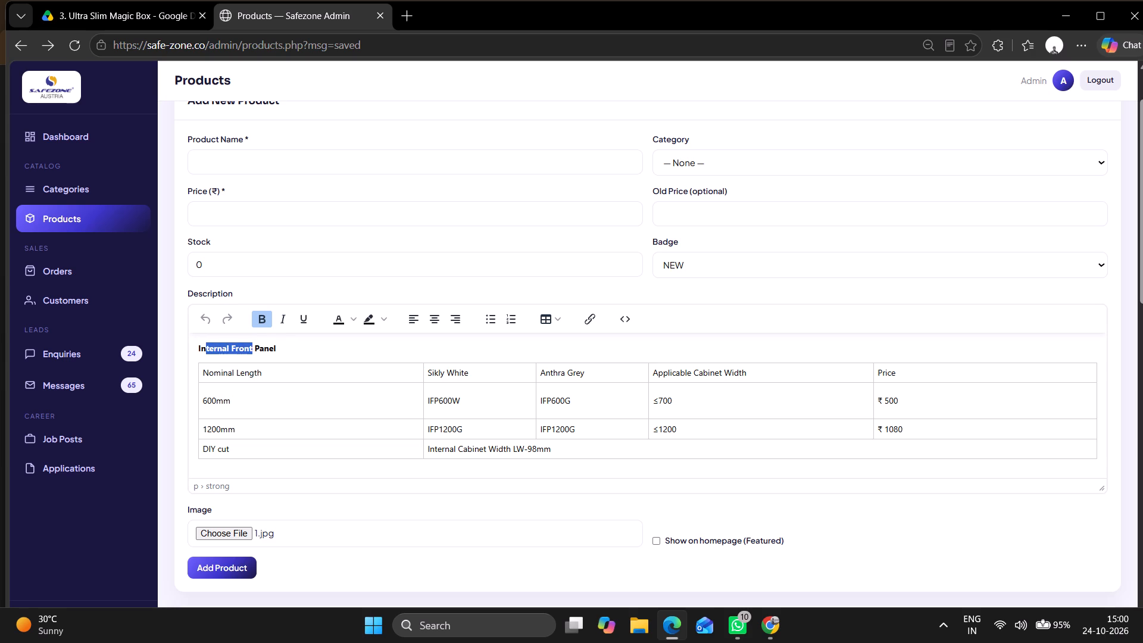
drag(205, 344, 200, 344)
click(200, 344)
drag(293, 349, 203, 345)
drag(203, 345, 196, 346)
key(ctrl+c)
scroll(217, 364, up, 4)
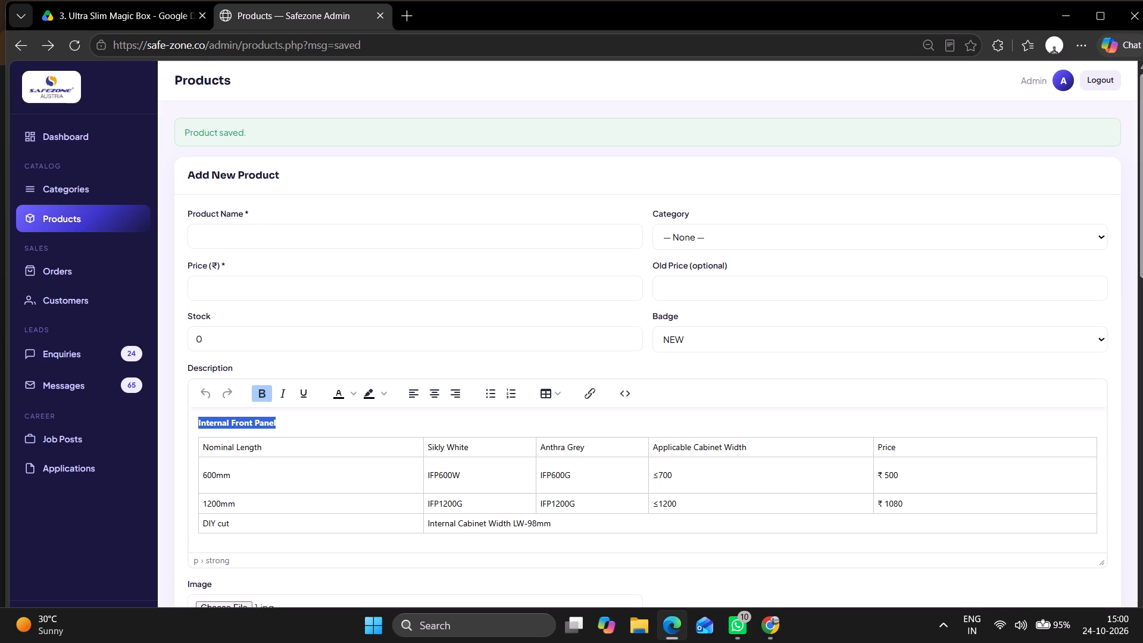
click(260, 242)
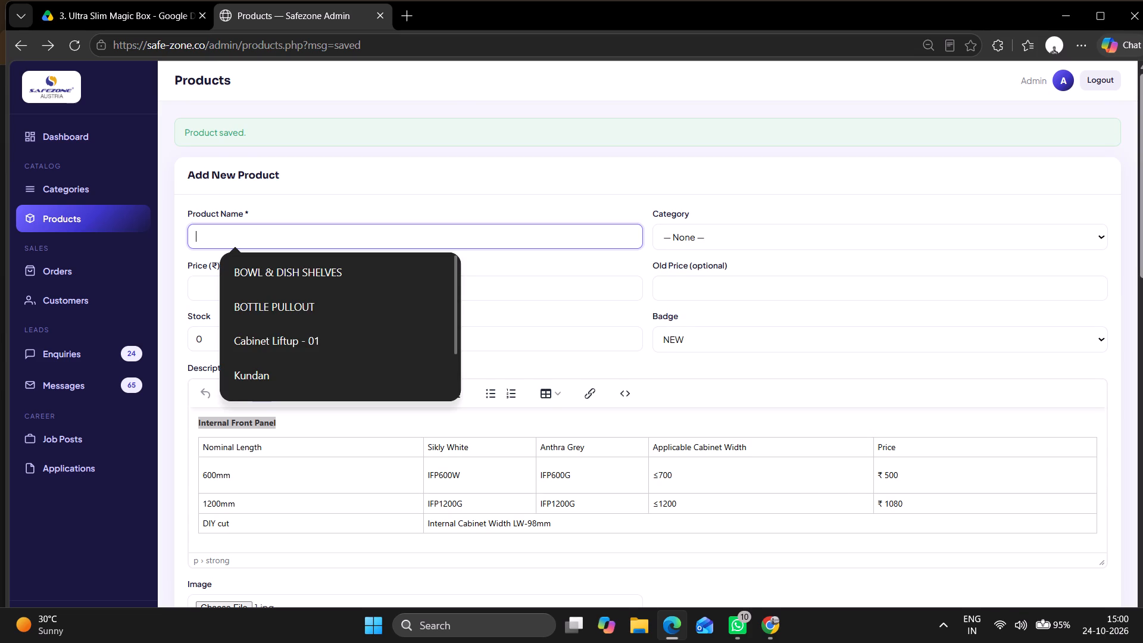
key(ctrl+v)
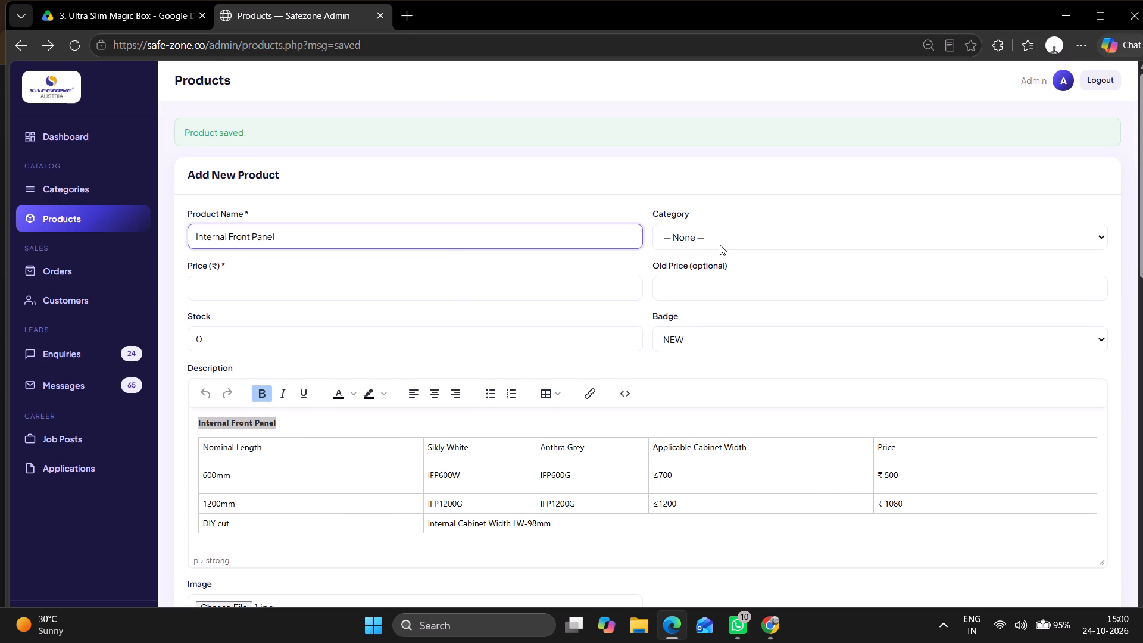
Fill in the product's category as Kitchen Accessories, its price as 14000 and its stock as 99.
click(717, 239)
key(k)
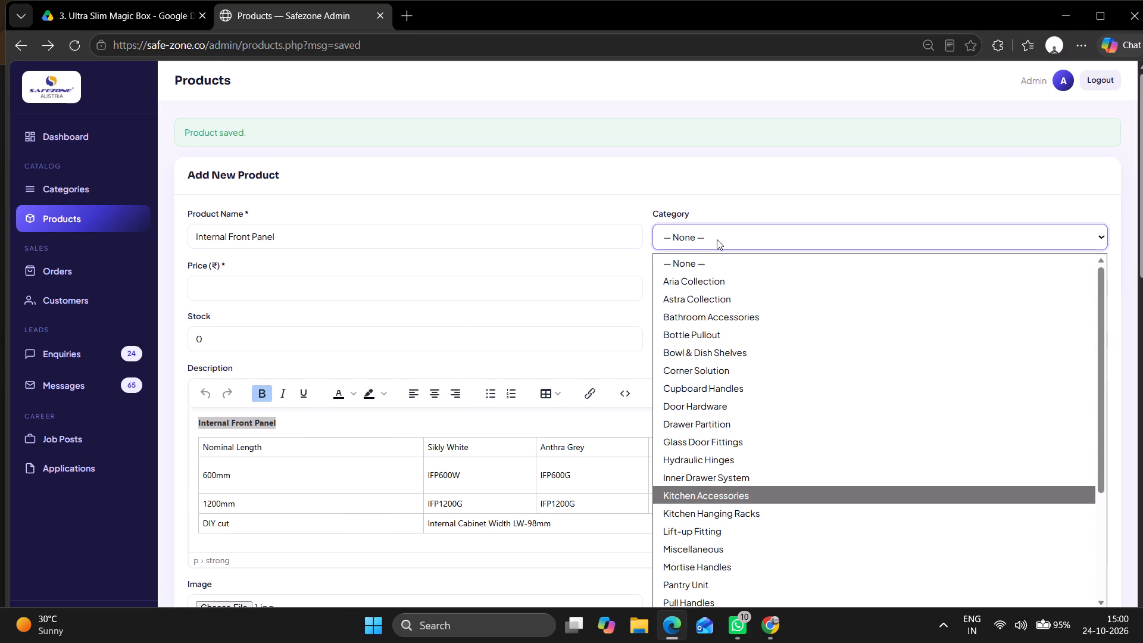
key(Return)
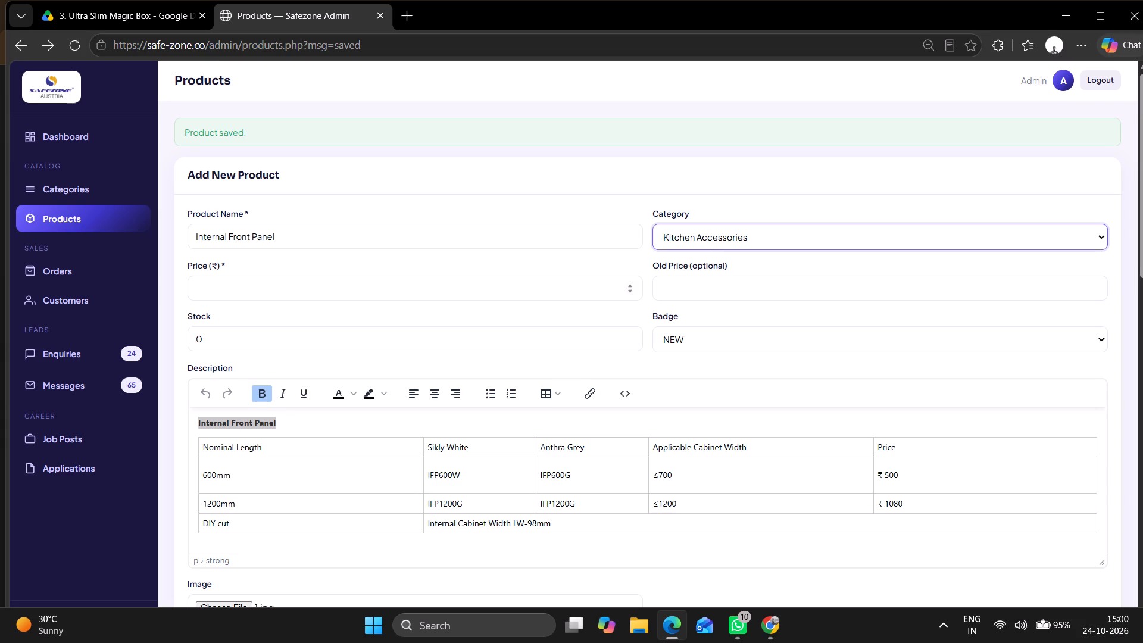
click(442, 294)
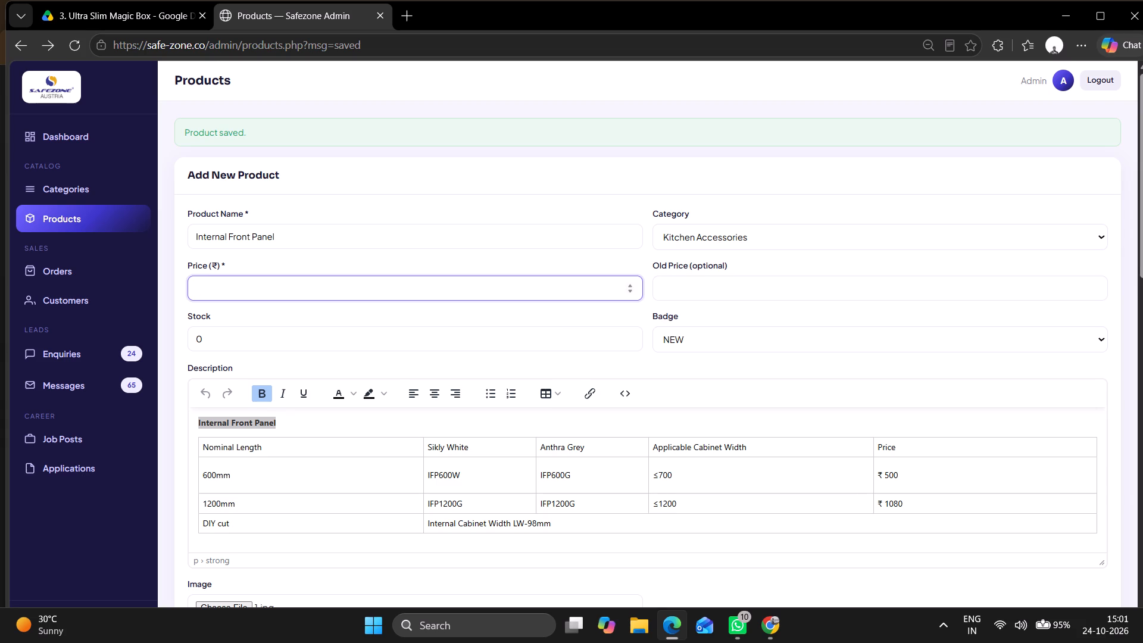
text(14000)
click(732, 344)
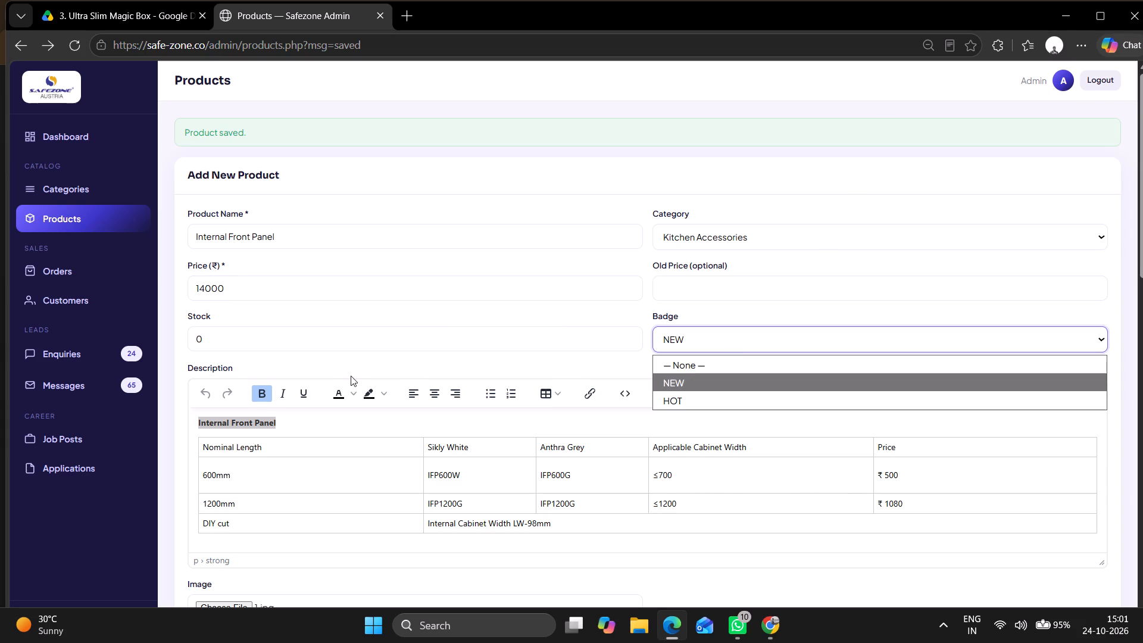
click(315, 339)
key(BackSpace)
key(BackSpace)
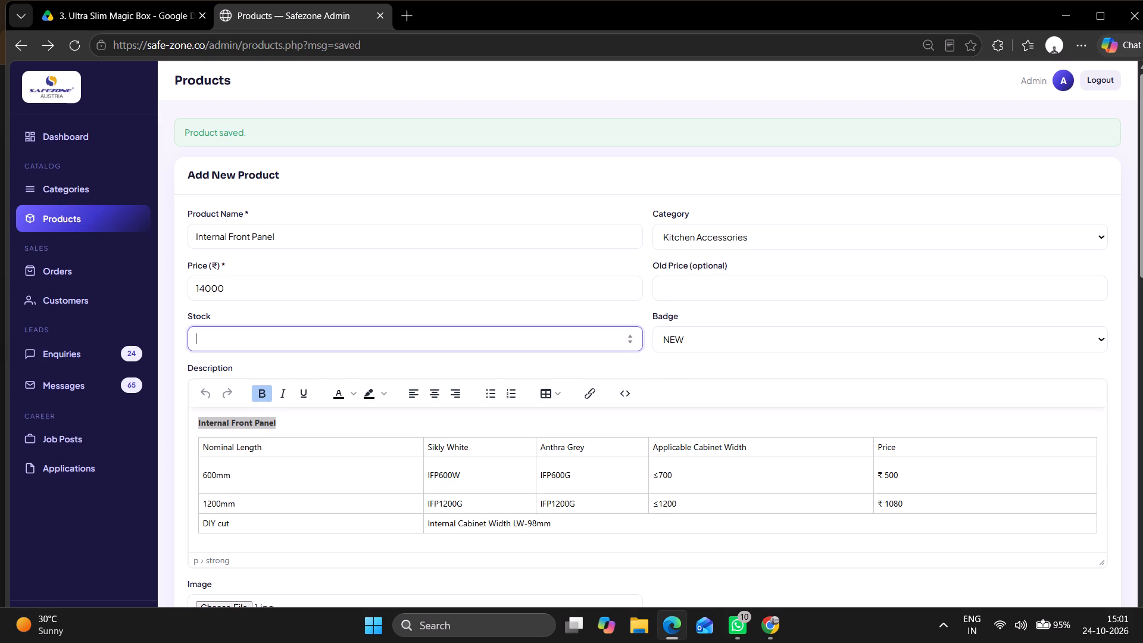
text(99)
Check the completed form and add the Internal Front Panel product to the product list.
scroll(349, 423, down, 2)
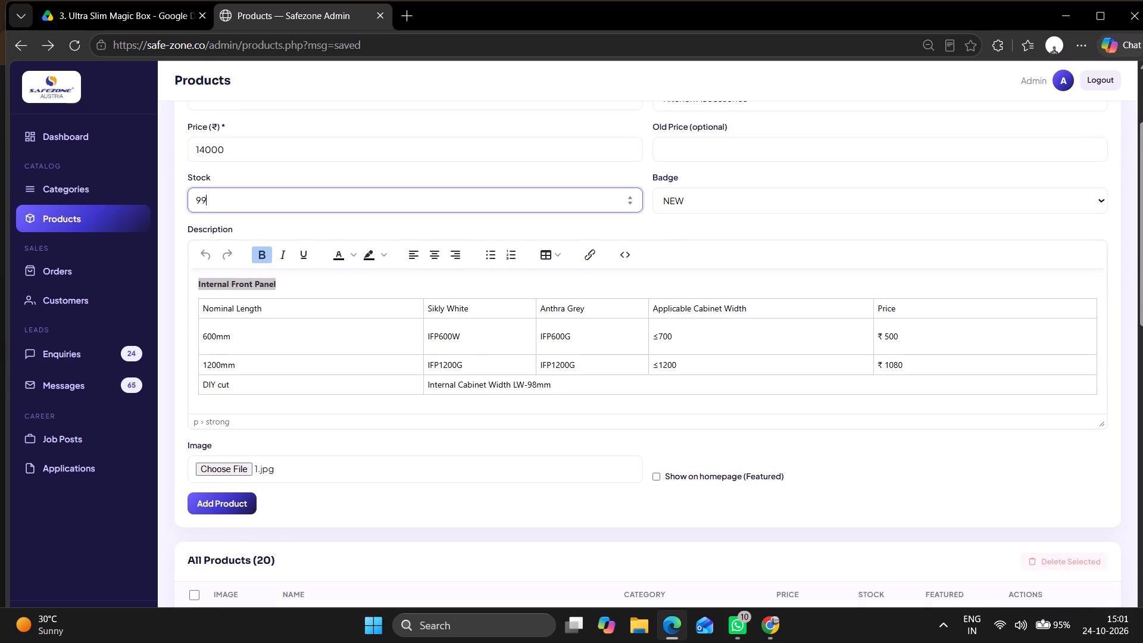
scroll(562, 429, up, 6)
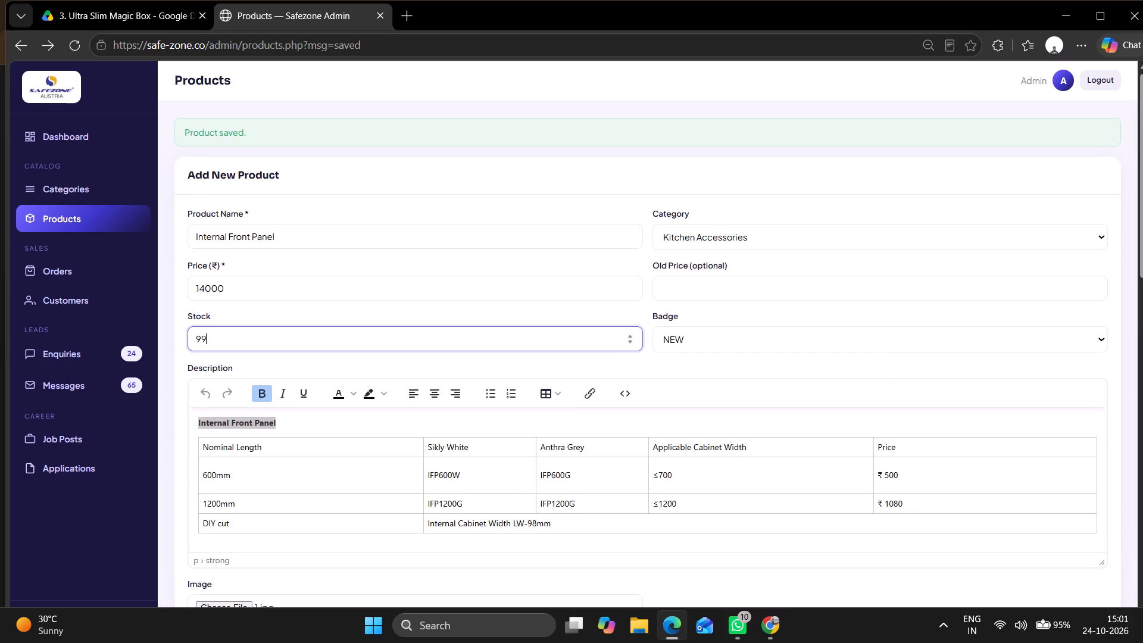
scroll(562, 427, down, 2)
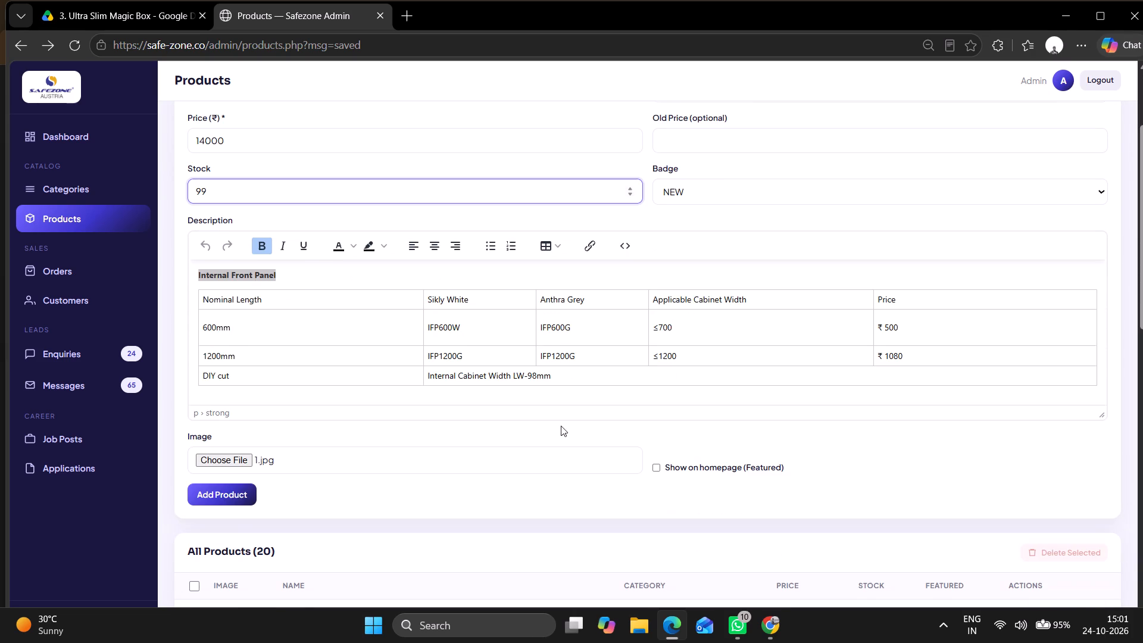
click(202, 491)
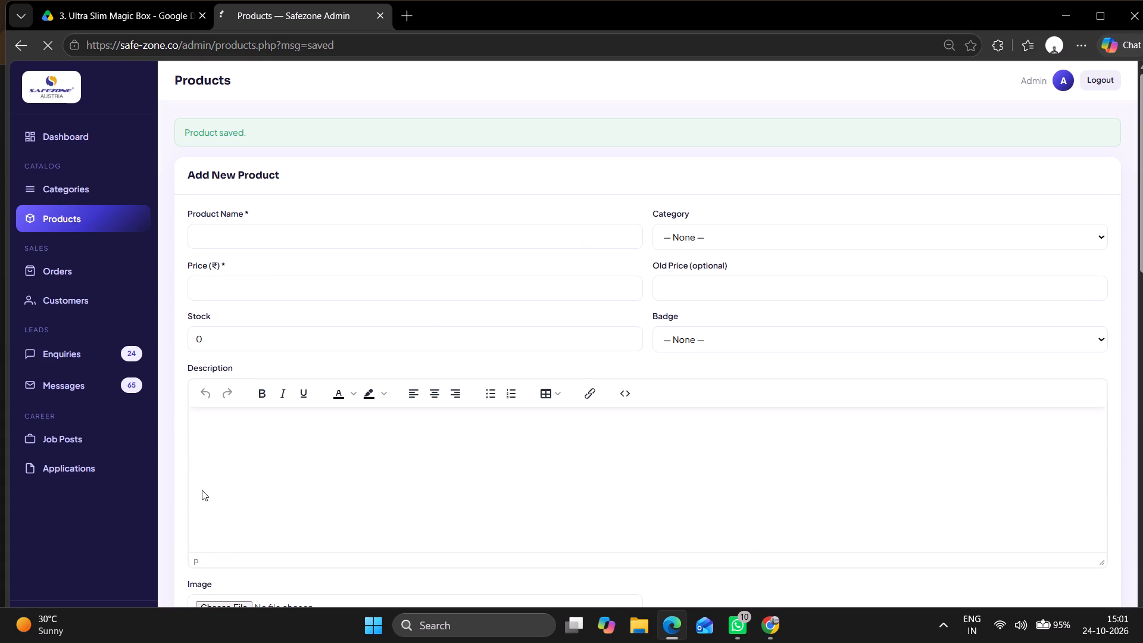
scroll(216, 470, down, 5)
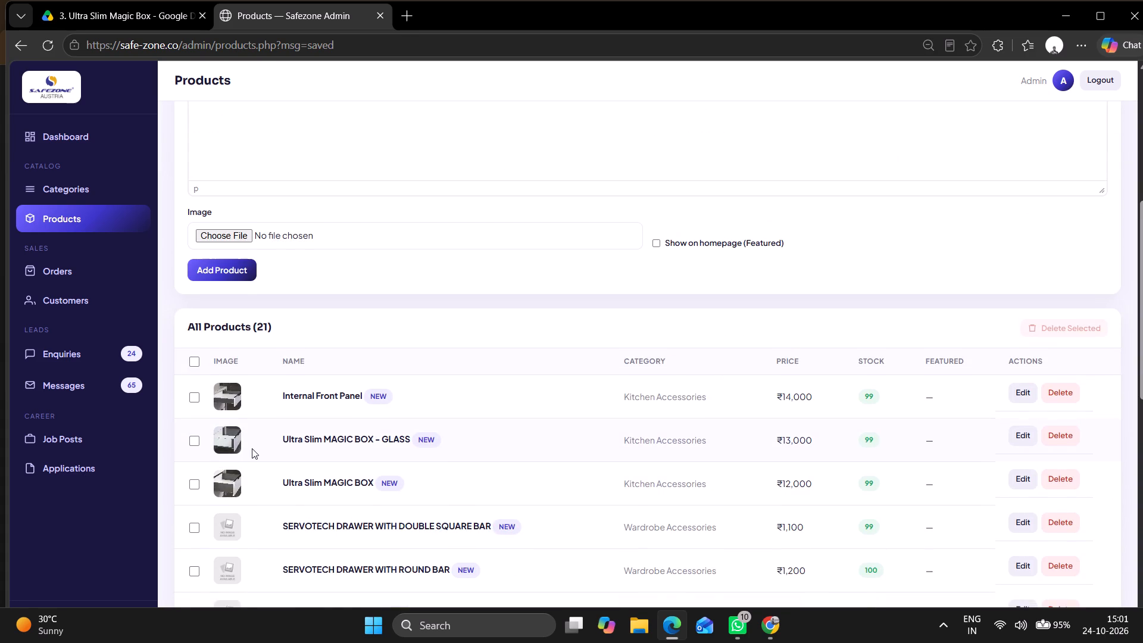
scroll(252, 448, up, 2)
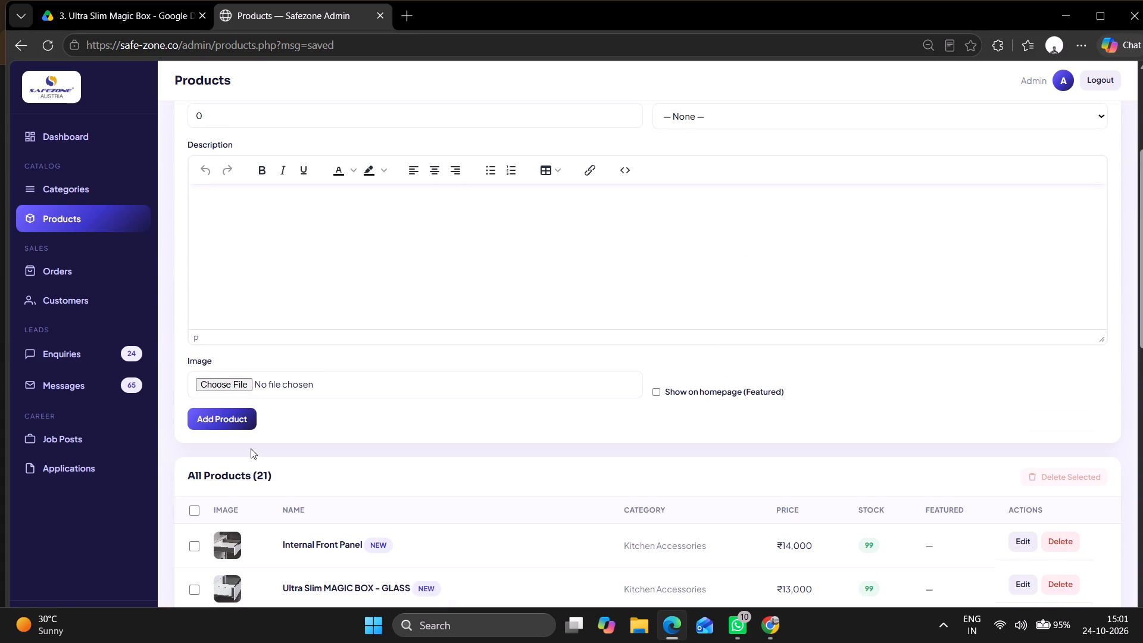
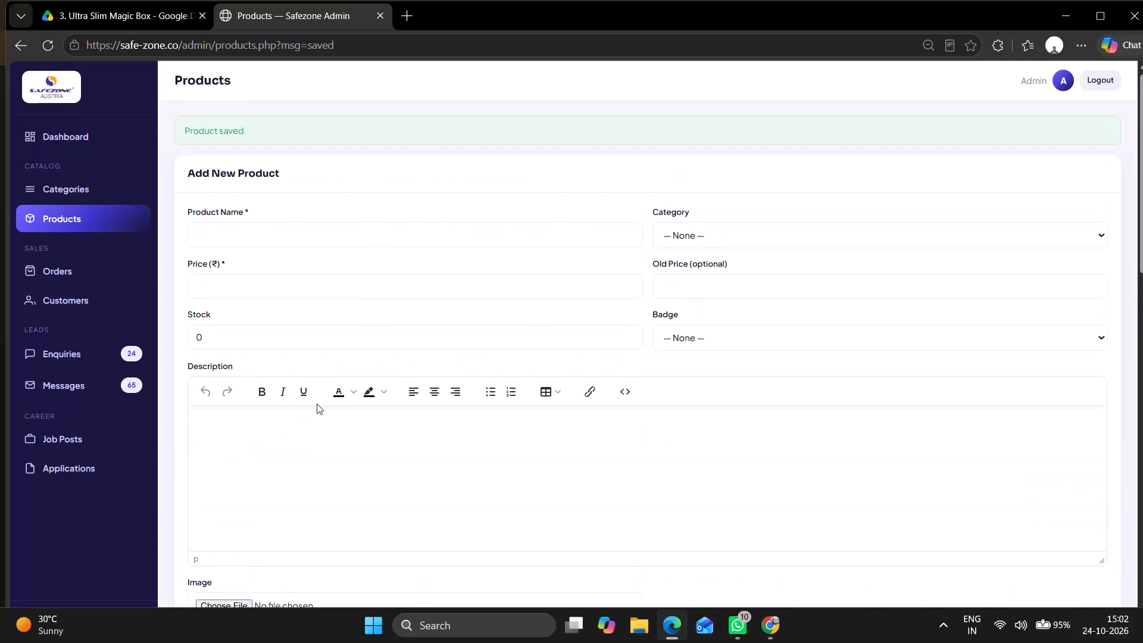
Look through the images in the Ultra Slim Magic Box Google Drive folder for the next product's picture.
scroll(317, 404, down, 3)
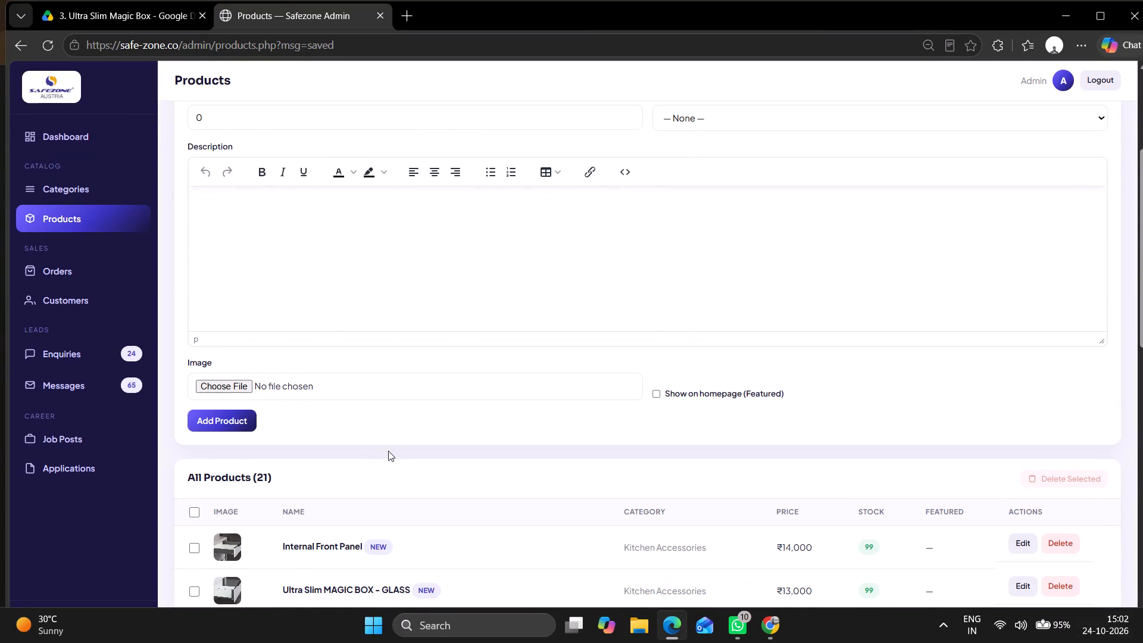
click(90, 13)
scroll(519, 431, up, 4)
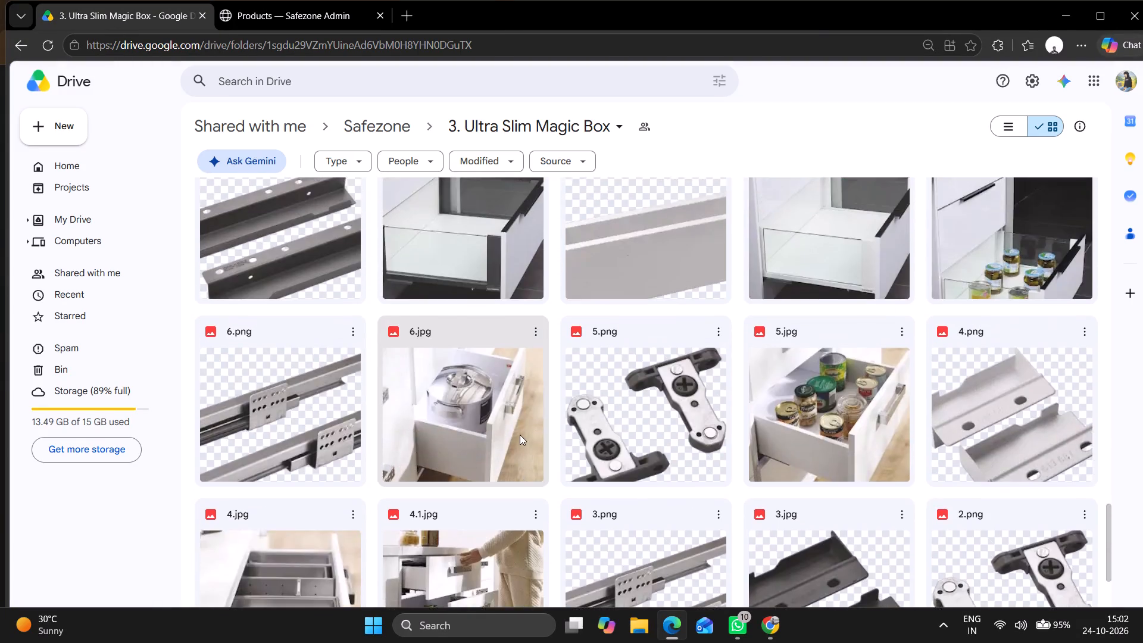
scroll(520, 439, up, 15)
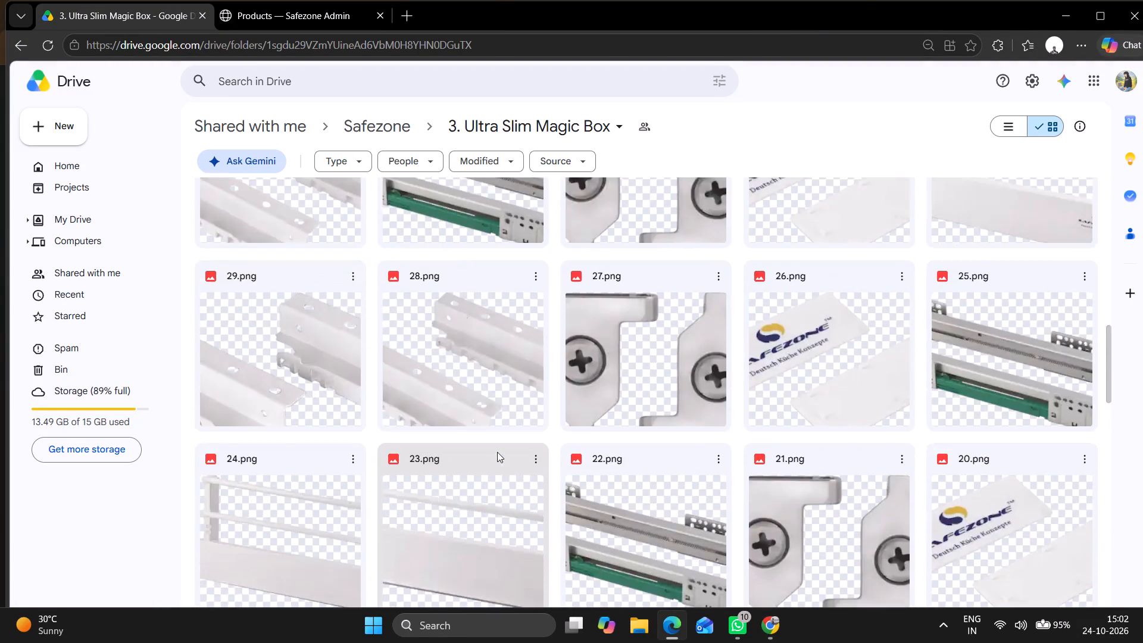
scroll(497, 452, up, 17)
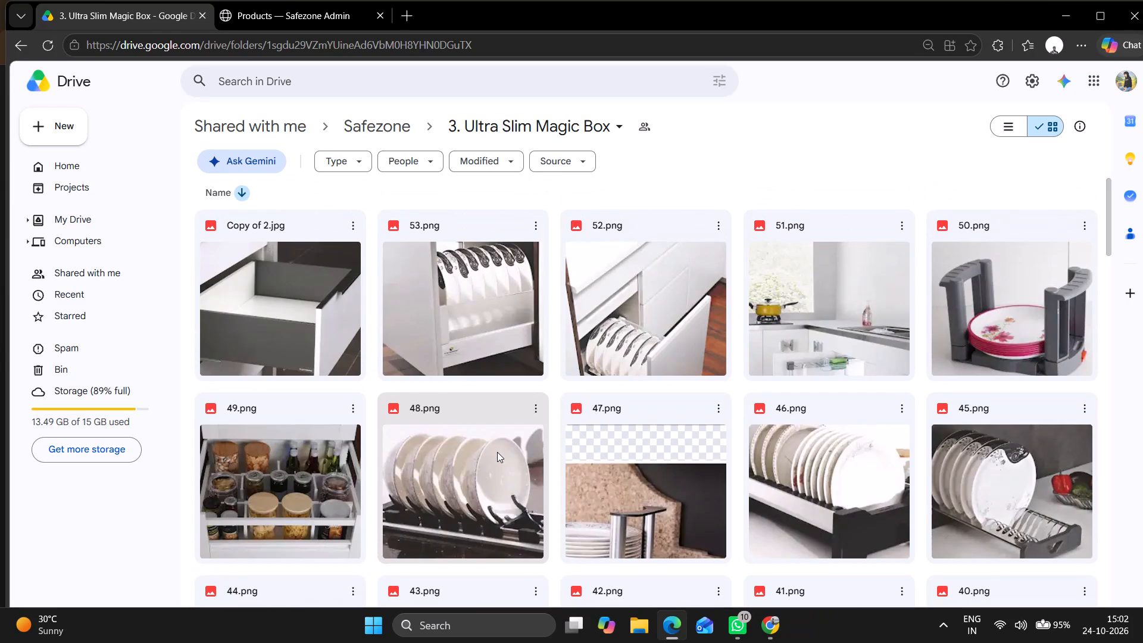
scroll(497, 452, down, 3)
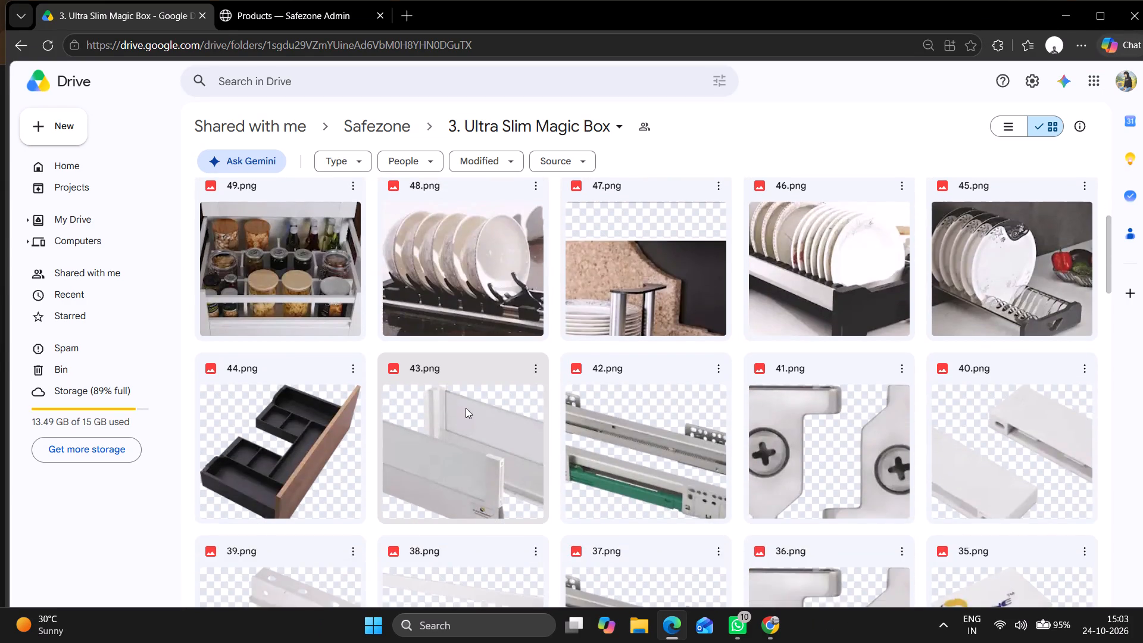
scroll(466, 408, up, 2)
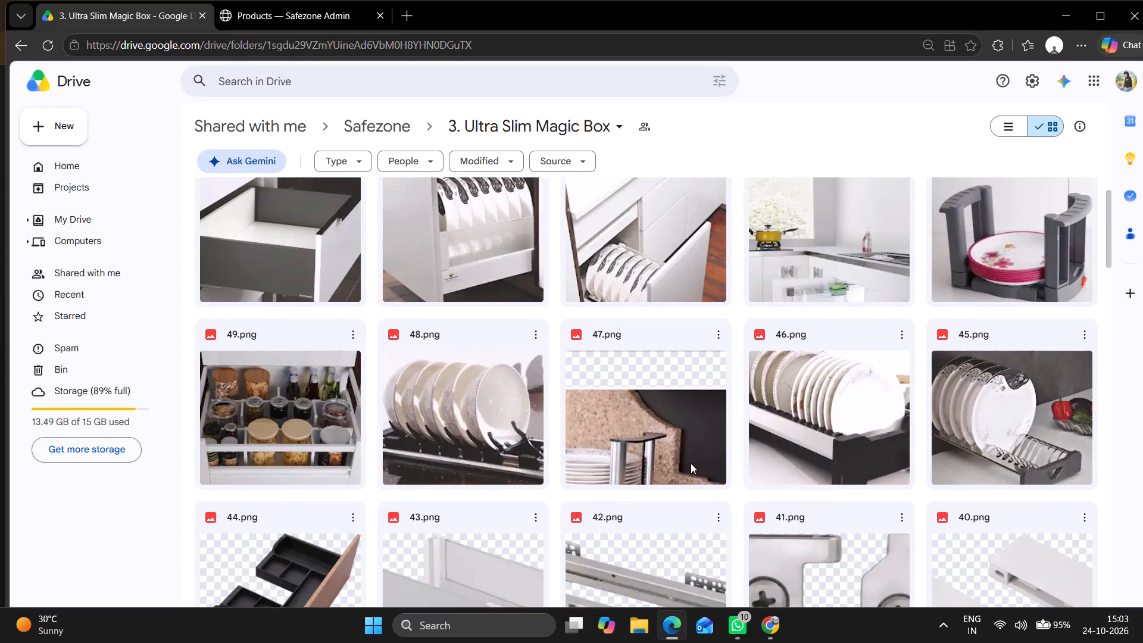
scroll(587, 423, up, 2)
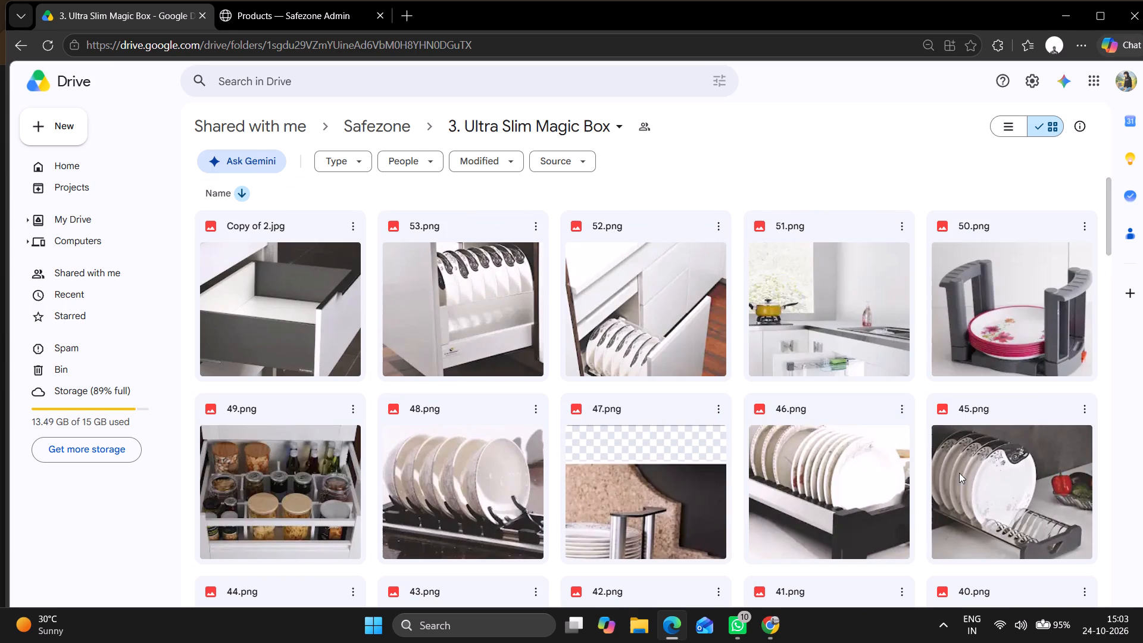
scroll(444, 397, down, 4)
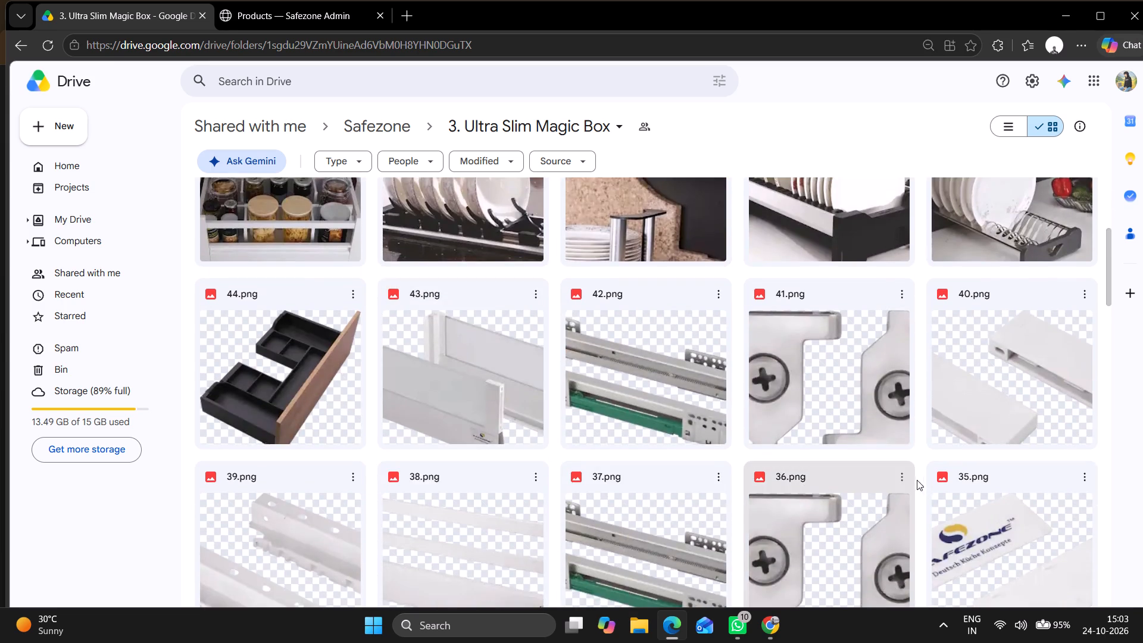
scroll(911, 477, down, 3)
scroll(595, 454, down, 4)
scroll(491, 443, down, 8)
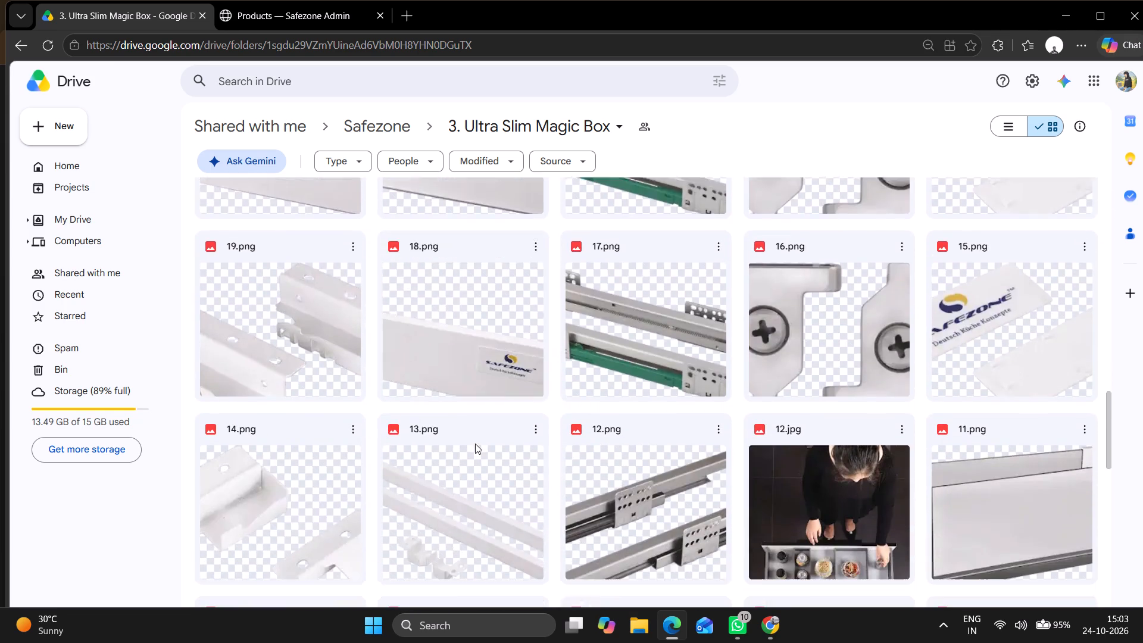
Download the image 5.jpg, the drawer with food cans, from the Ultra Slim Magic Box folder.
scroll(479, 445, down, 1)
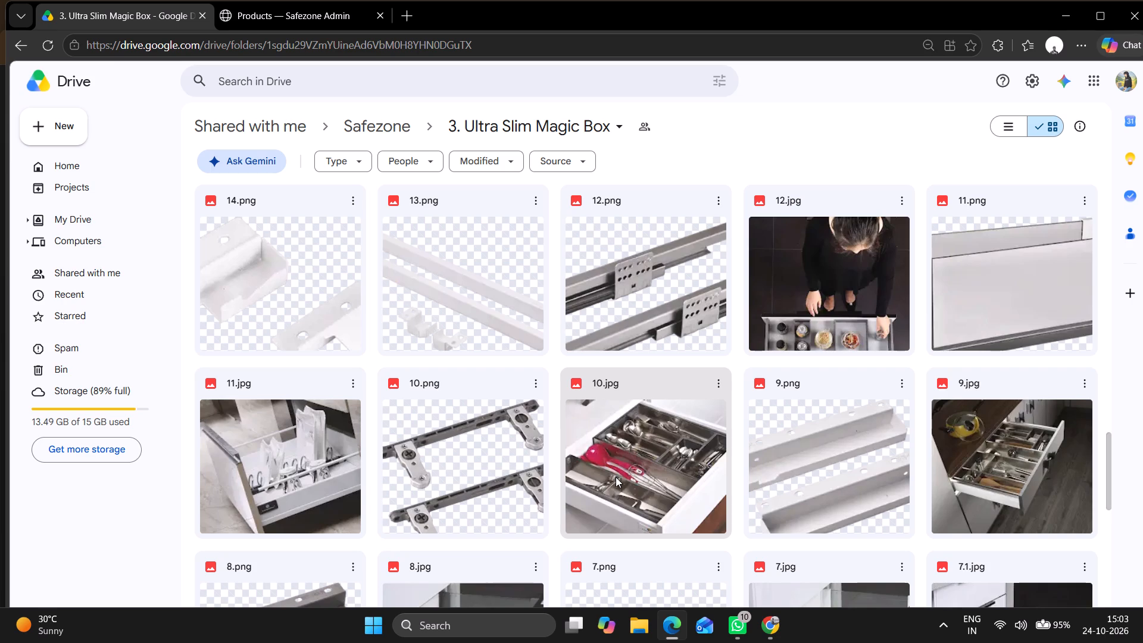
scroll(560, 488, down, 4)
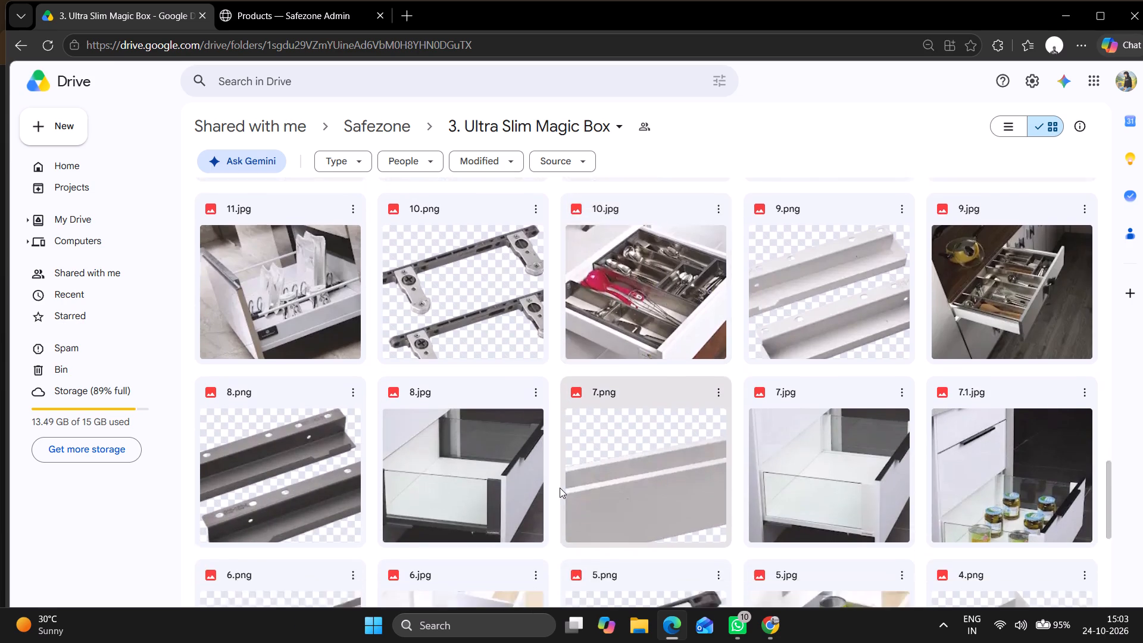
scroll(560, 488, down, 2)
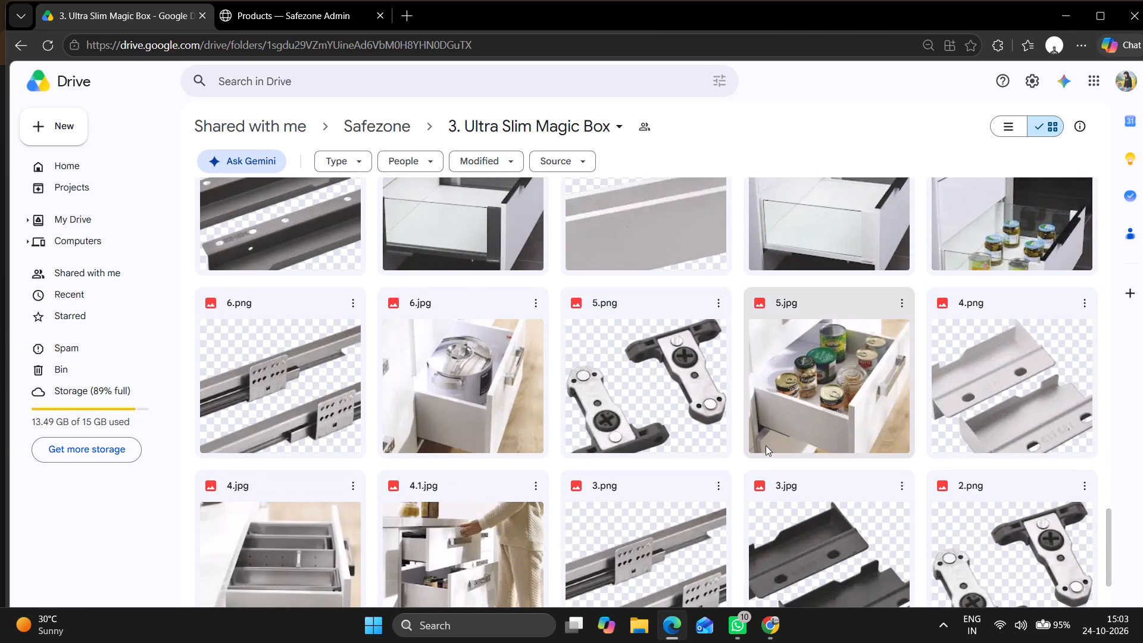
double_click(900, 307)
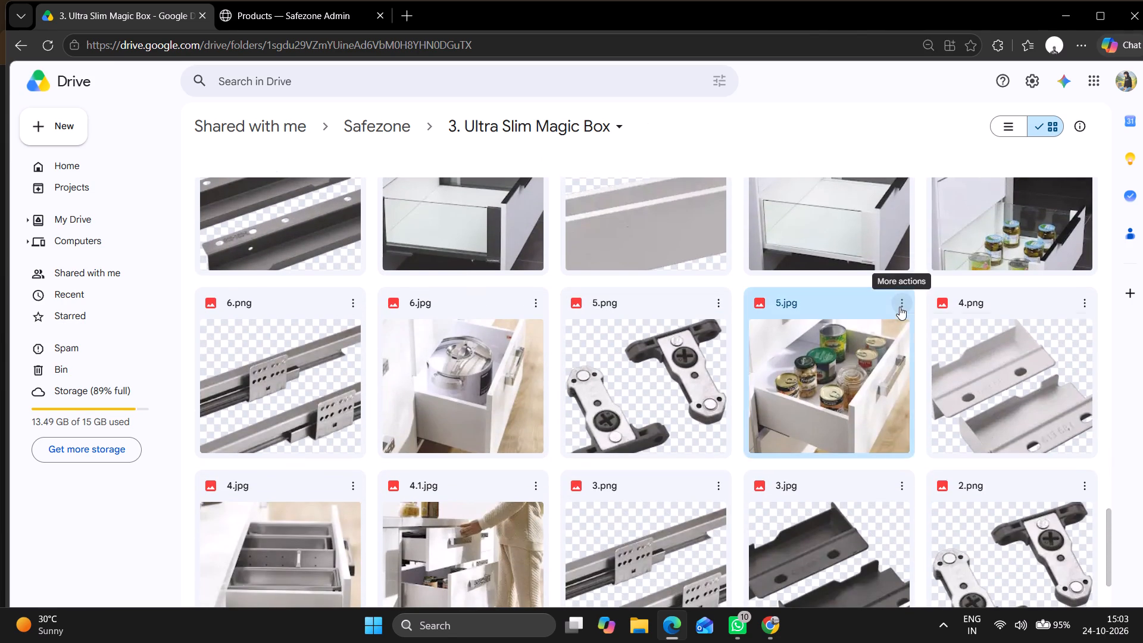
click(947, 367)
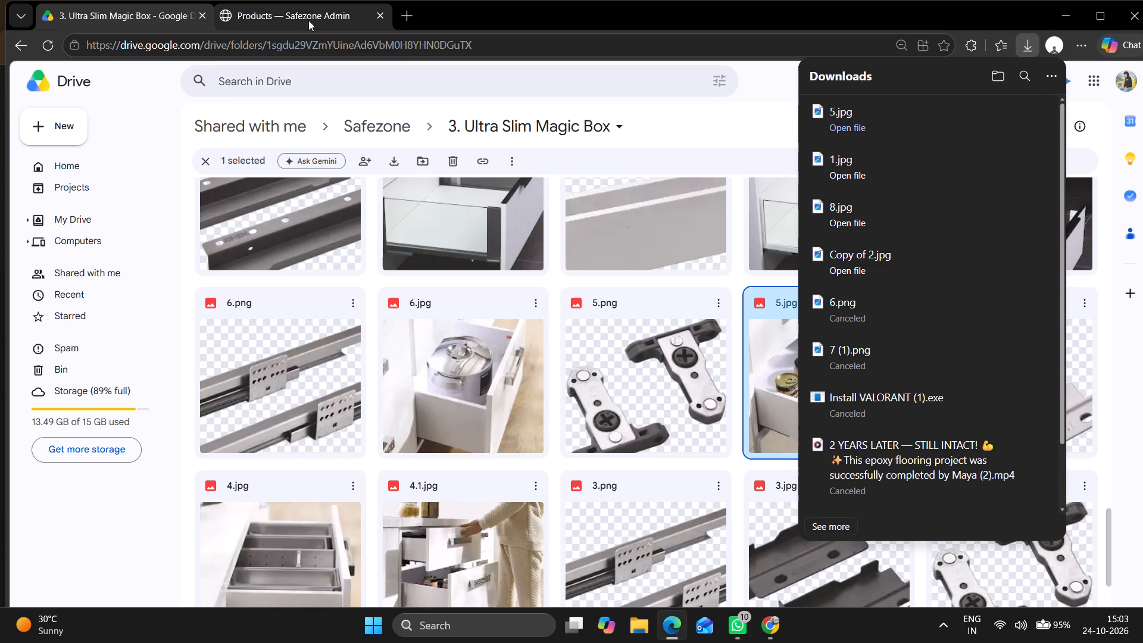
Return to Safezone Admin and enter SERVOTECH Drawer as the new product's name.
click(283, 19)
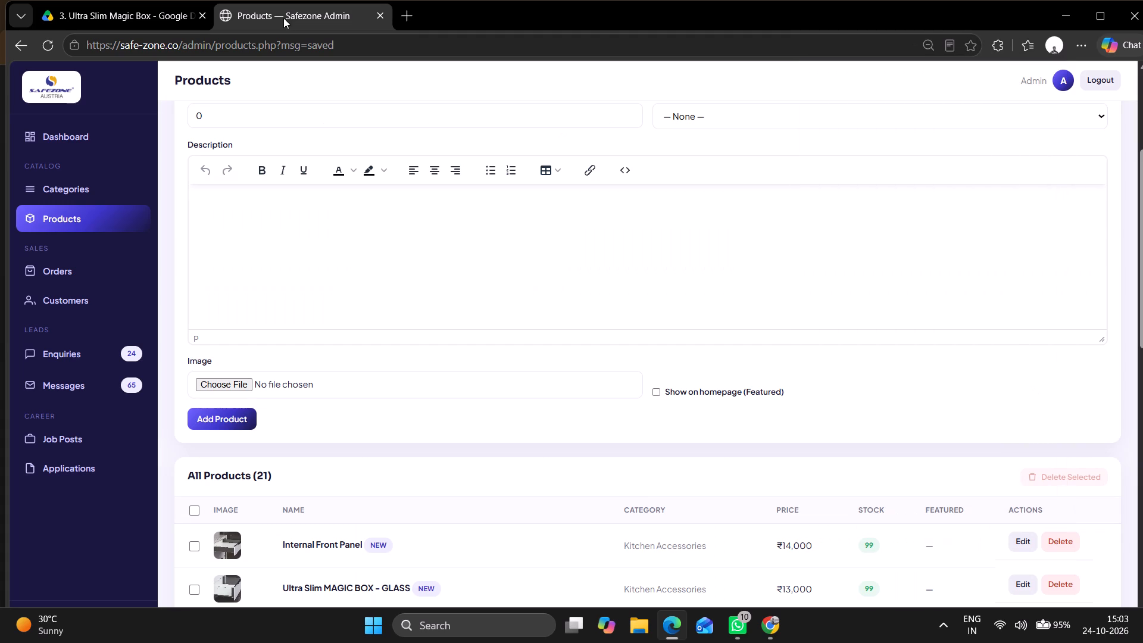
scroll(261, 246, up, 4)
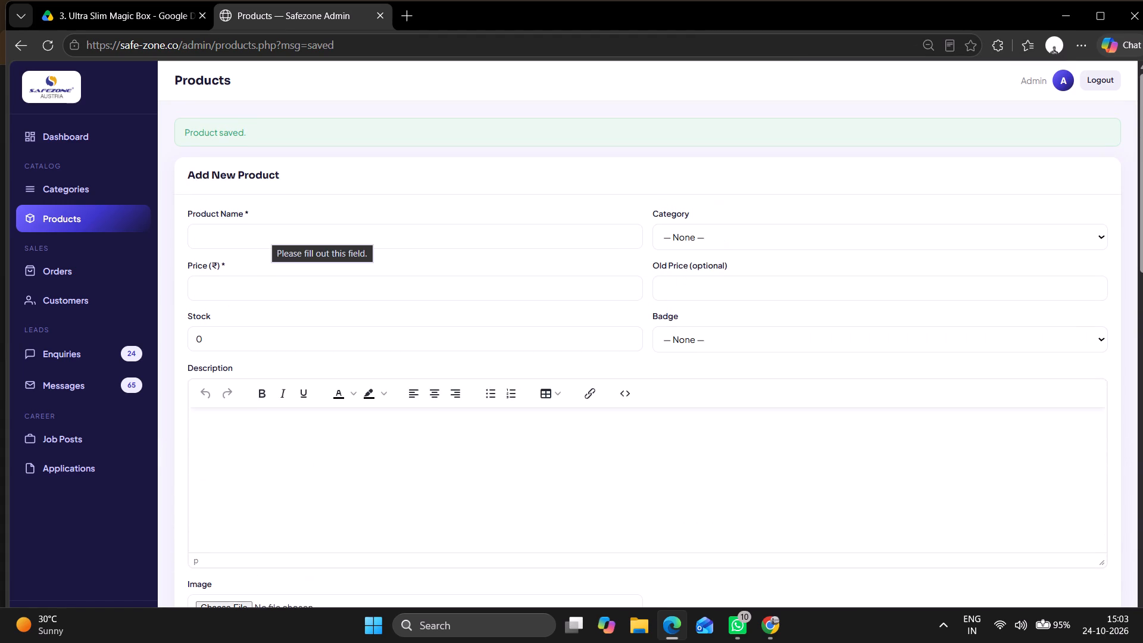
click(267, 235)
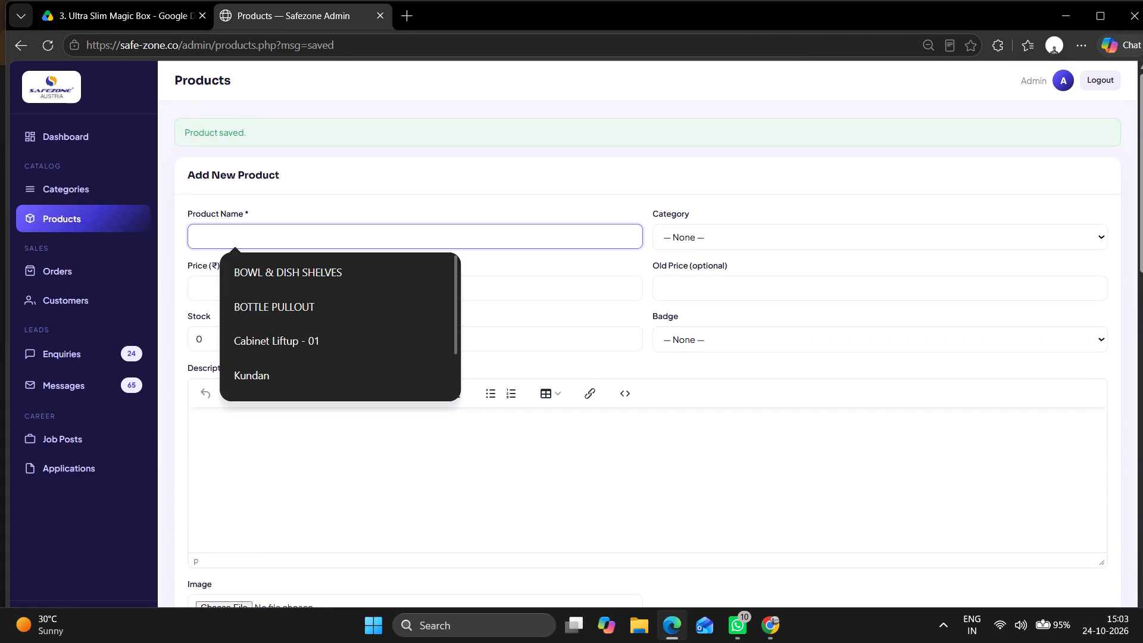
key(shift+s)
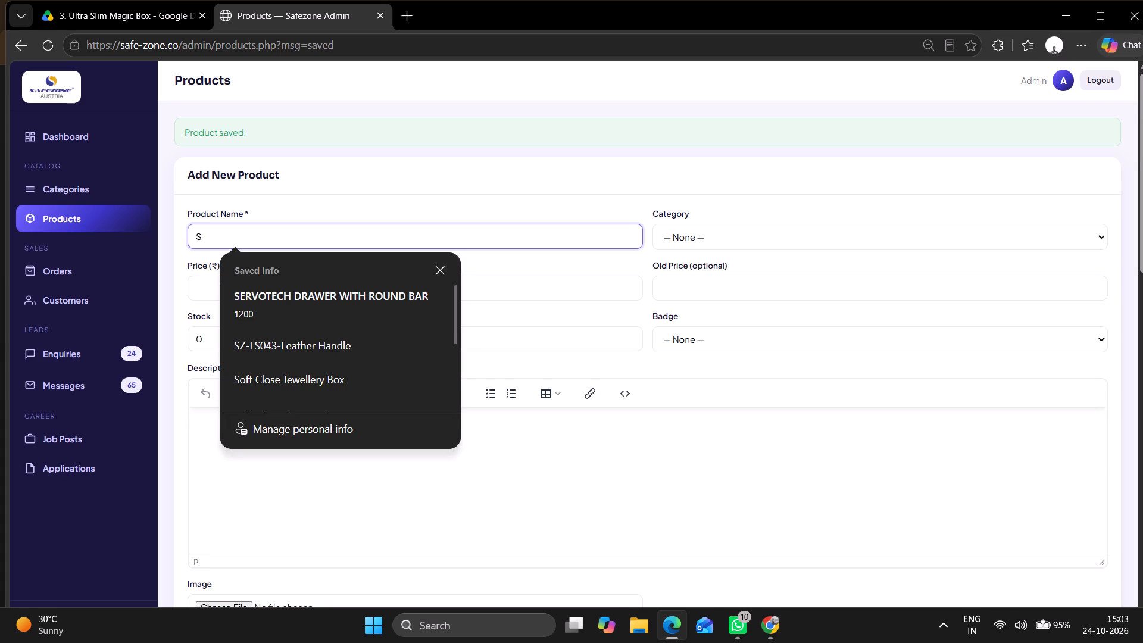
text(ER)
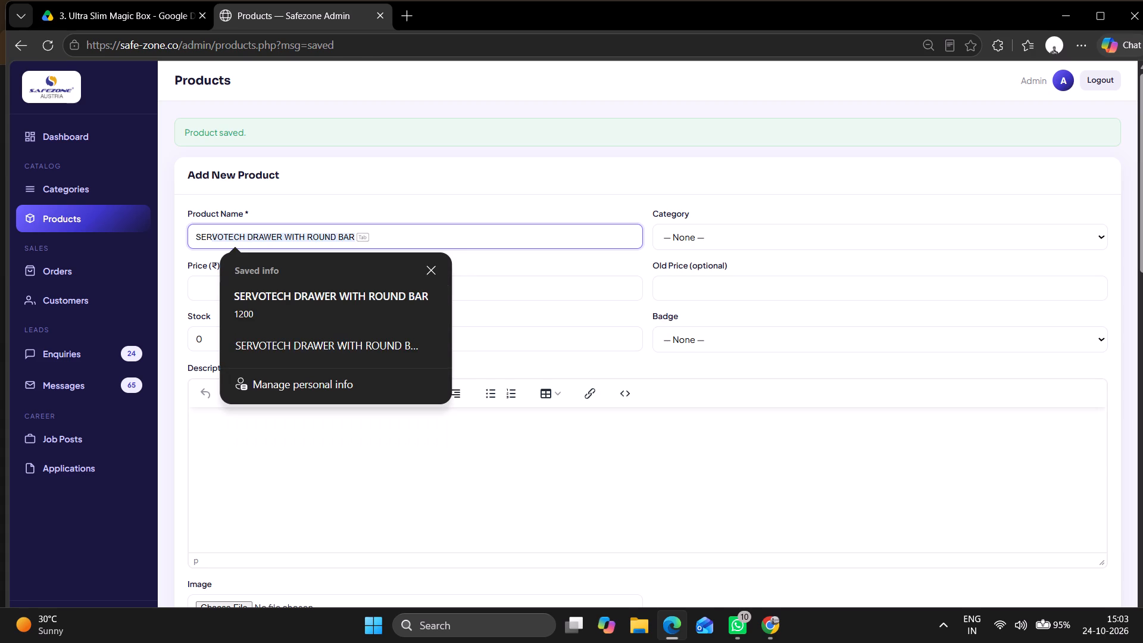
key(v)
key(o)
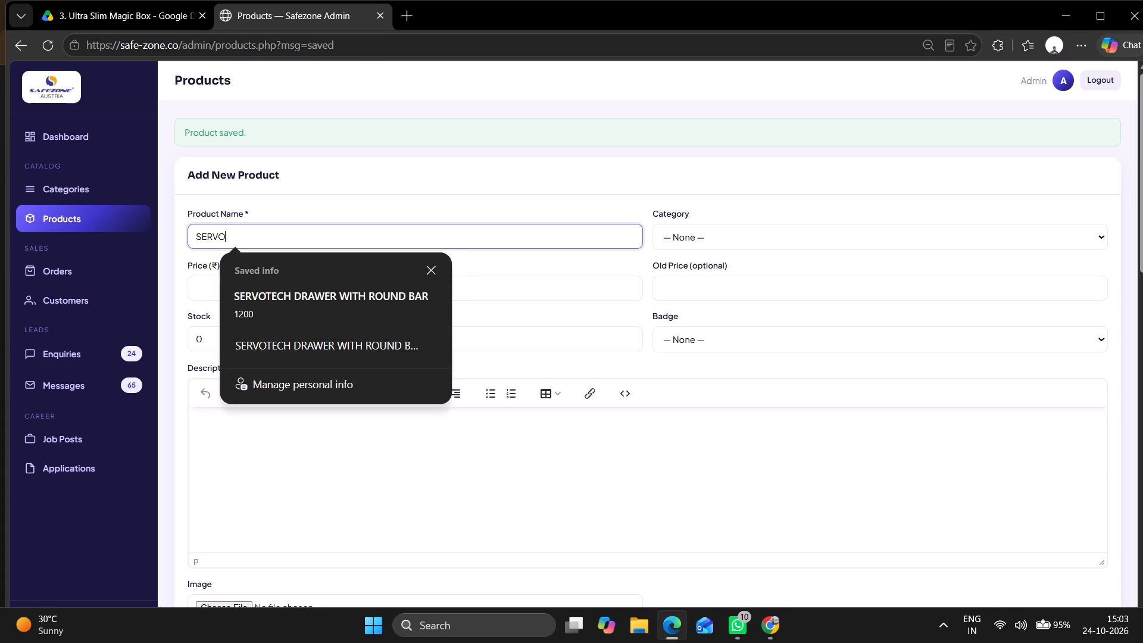
key(t)
text(ECH)
key(space)
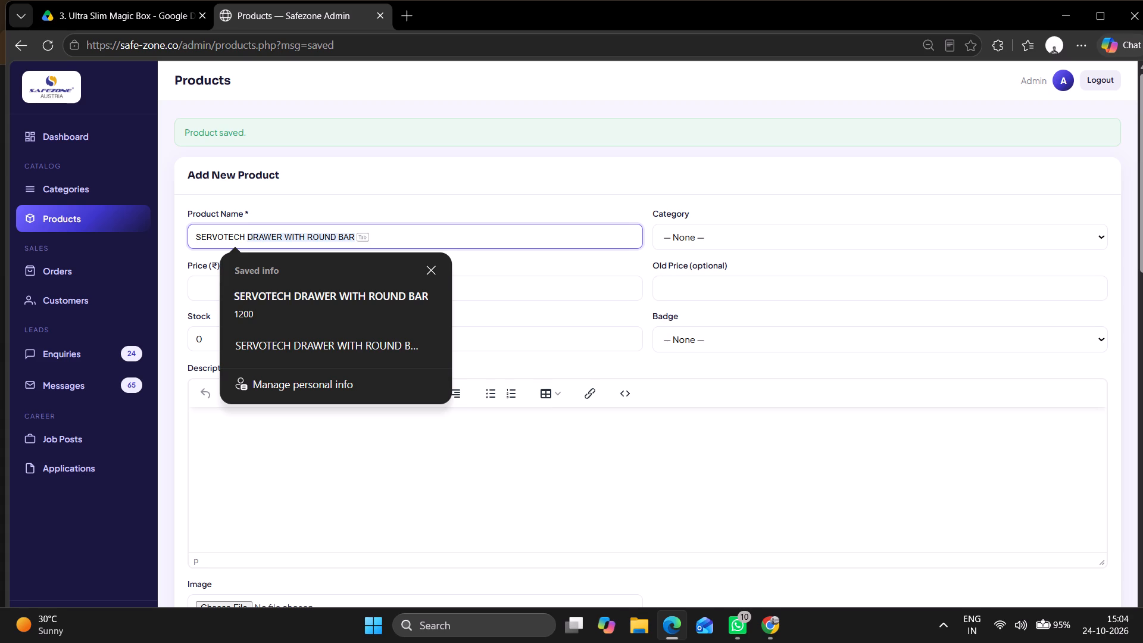
text(Dr)
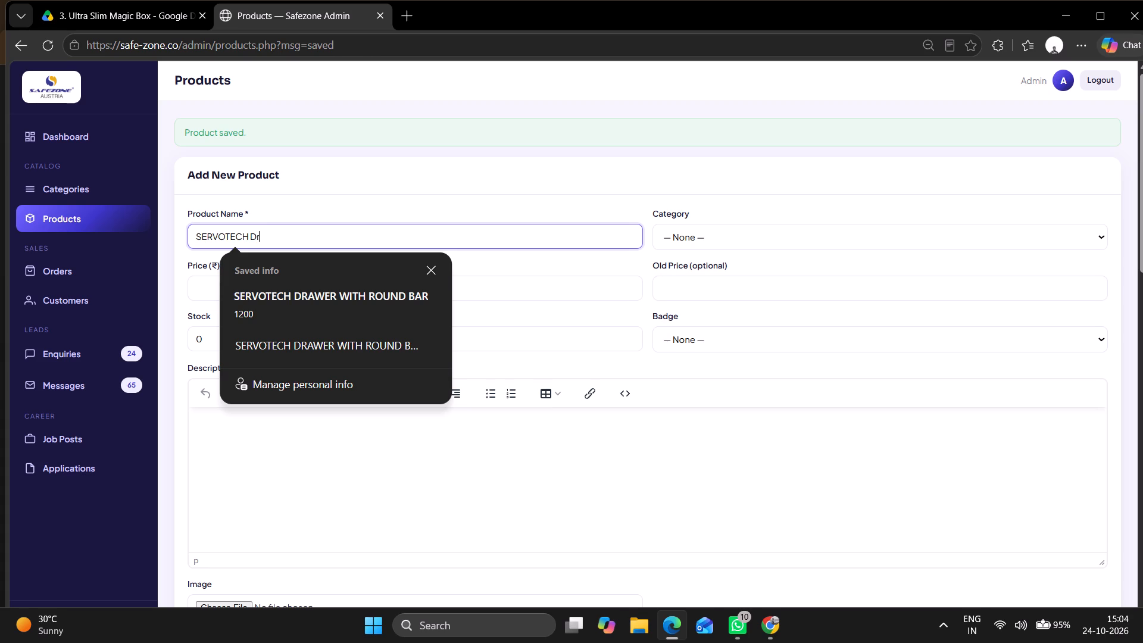
text(awer)
Set the SERVOTECH Drawer product's price to 2200 and its stock to 99.
click(528, 279)
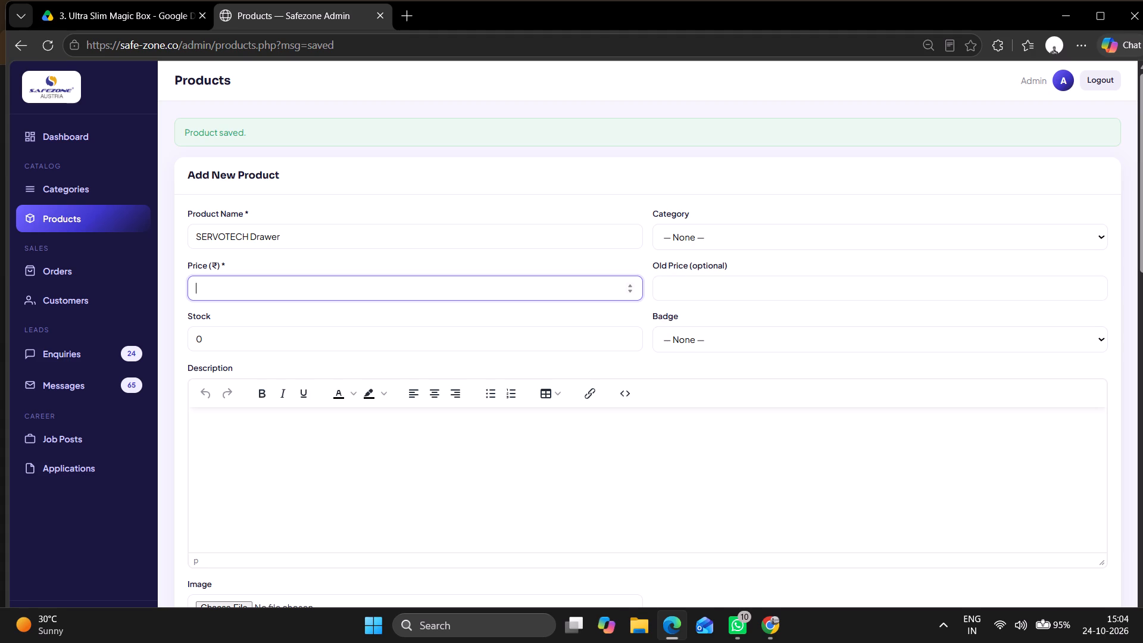
text(22)
text(00)
click(426, 341)
key(BackSpace)
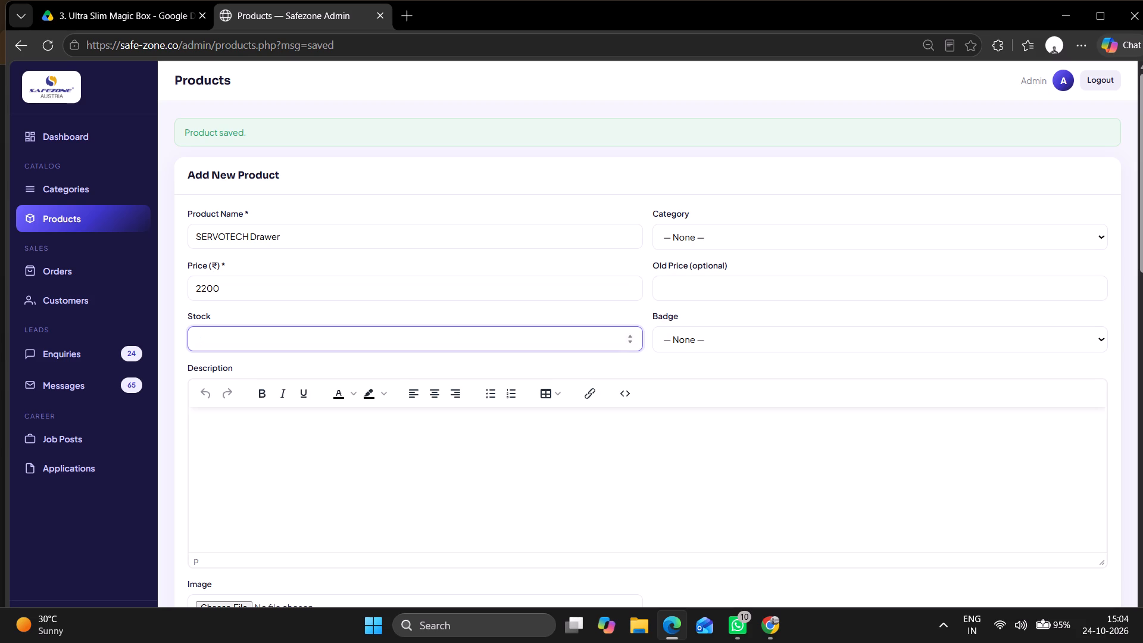
key(BackSpace)
text(99)
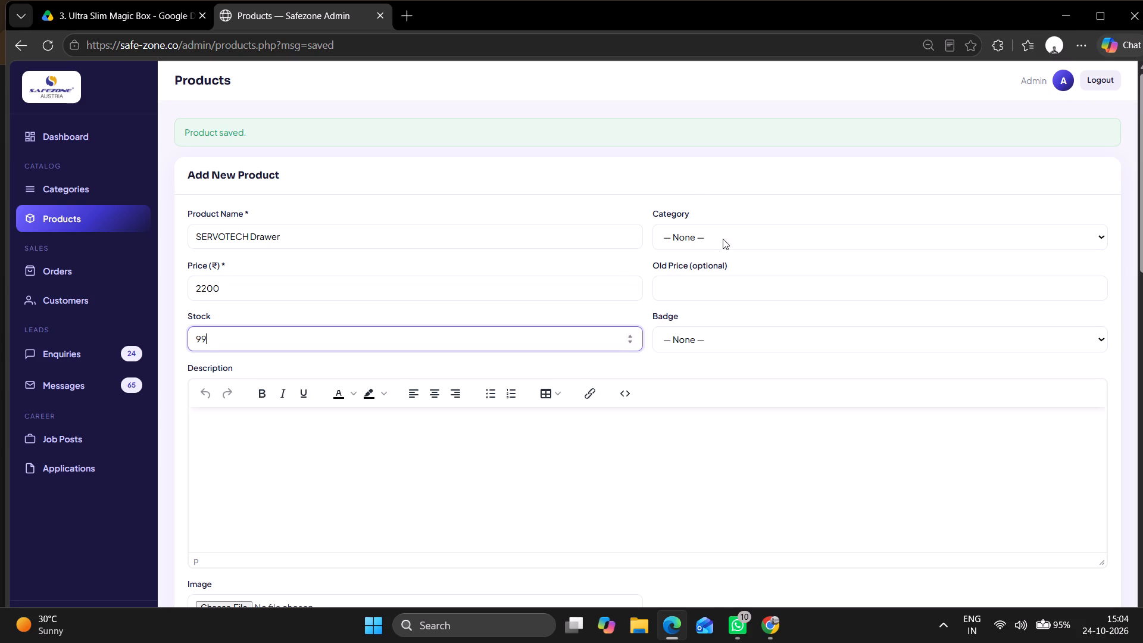
Set the product's category to Drawer Partition and its badge to NEW.
click(724, 238)
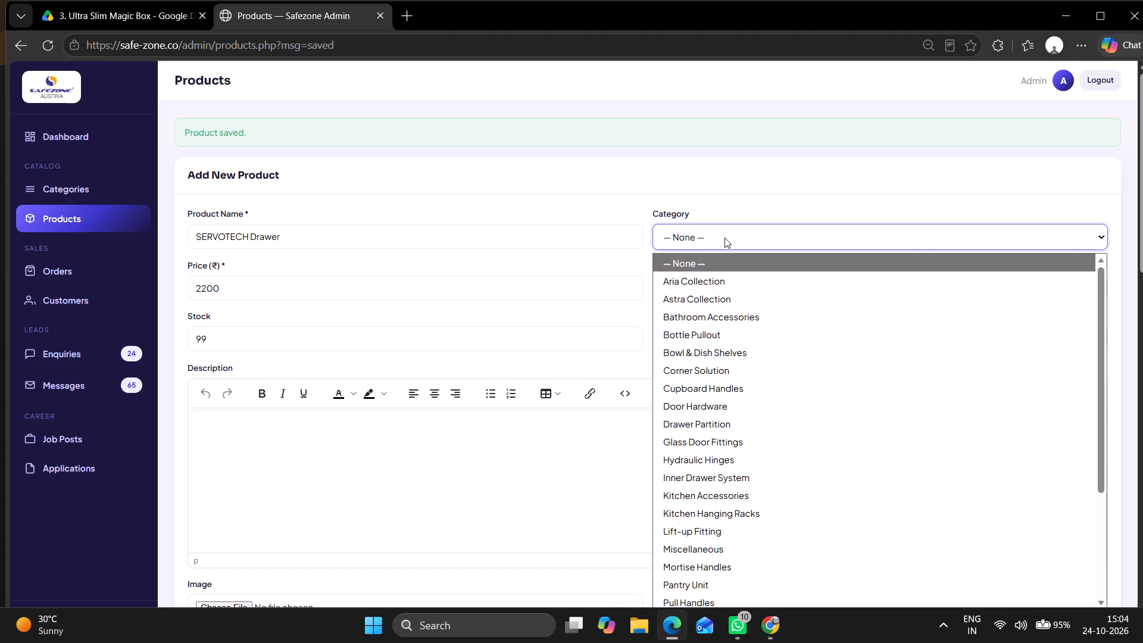
text(DS)
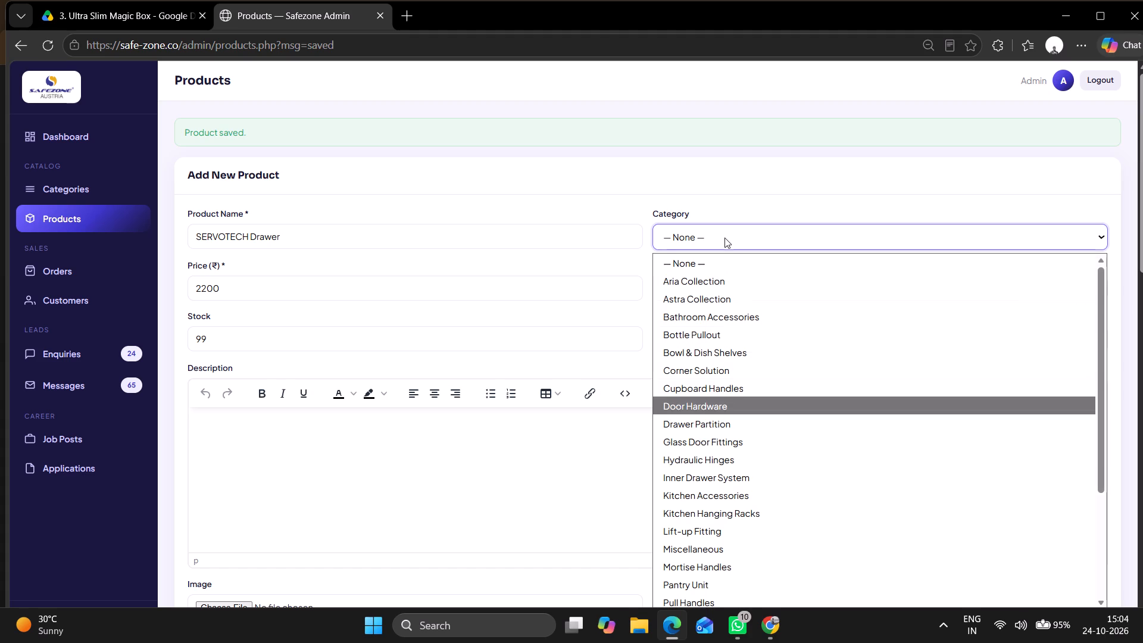
key(BackSpace)
text(ra)
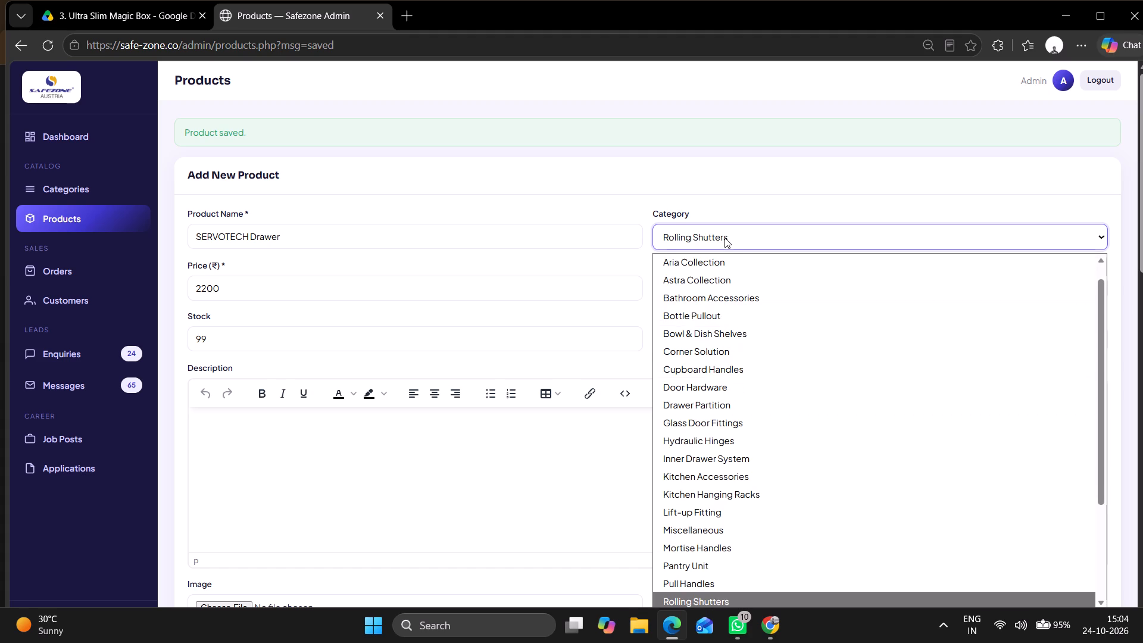
key(BackSpace)
key(BackSpace)
key(BackSpace)
text(drawe)
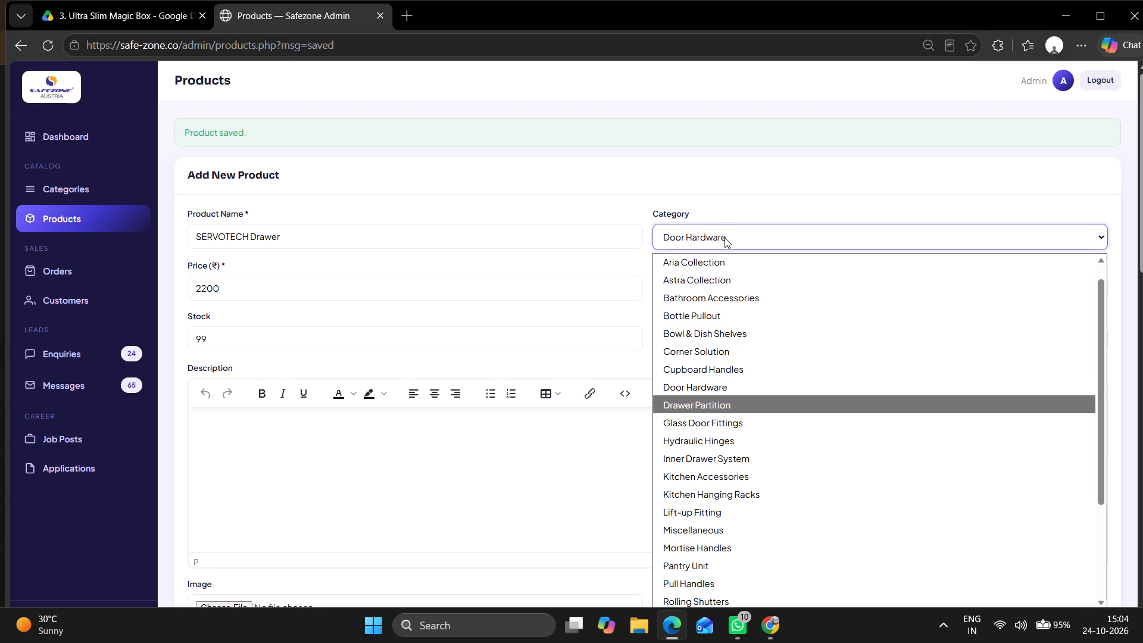
double_click(777, 412)
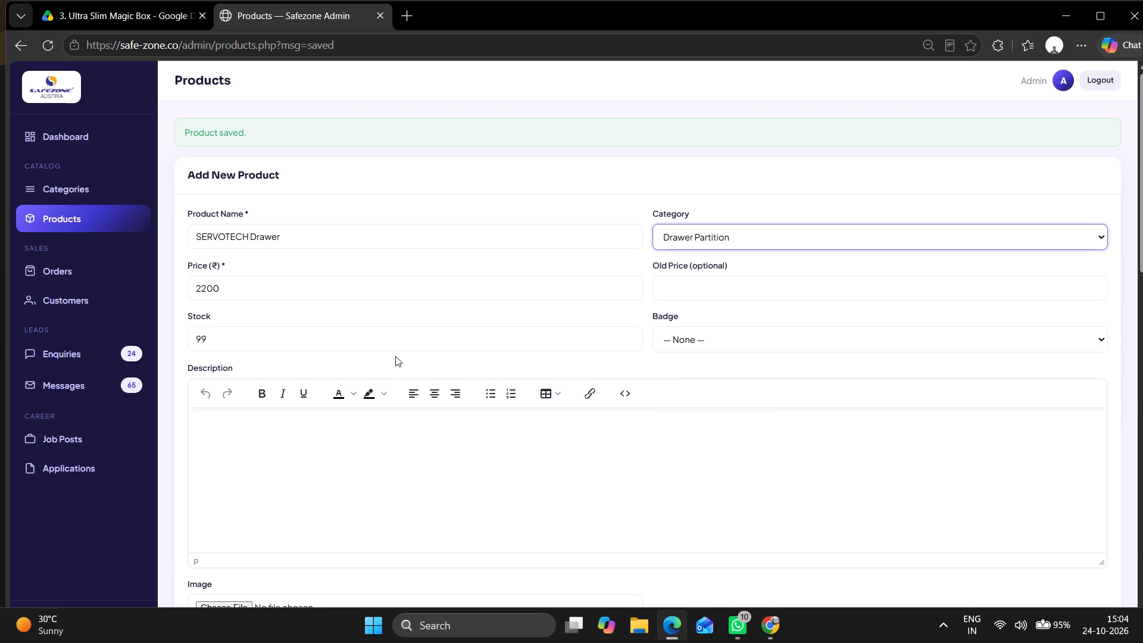
click(720, 339)
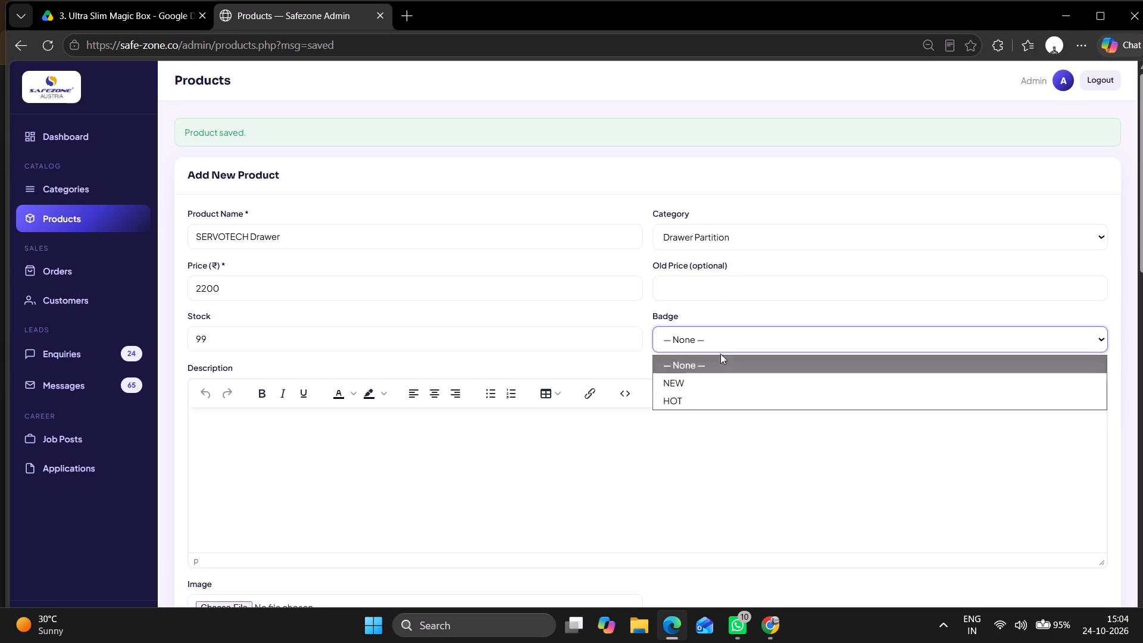
click(713, 381)
Attach 5.jpg from the Downloads folder as the SERVOTECH Drawer product's image.
scroll(470, 379, down, 1)
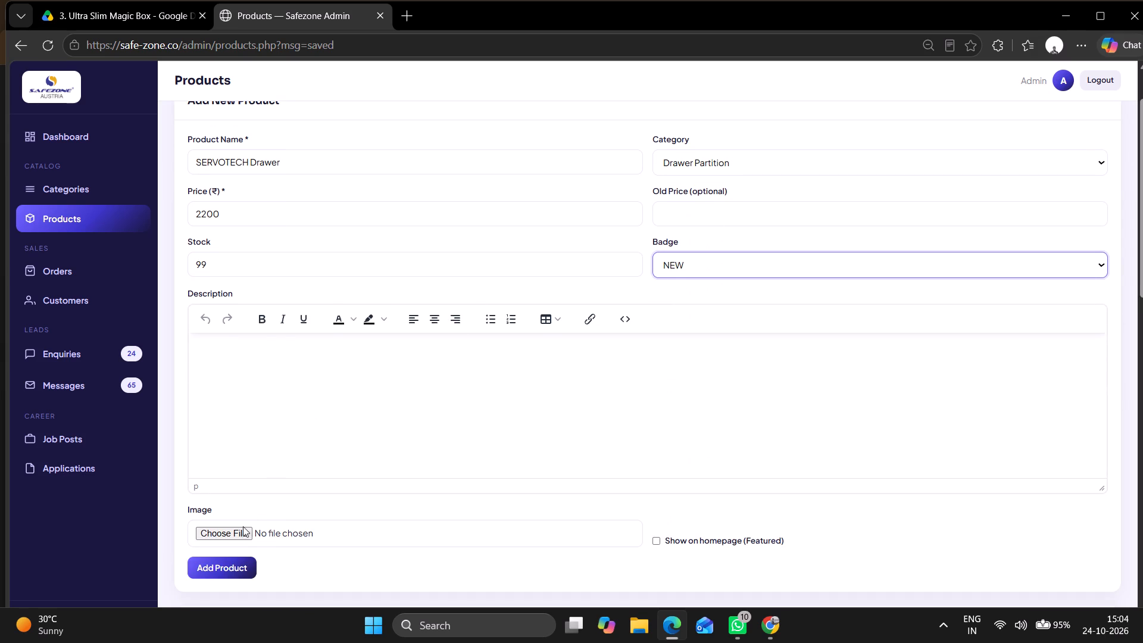
double_click(242, 528)
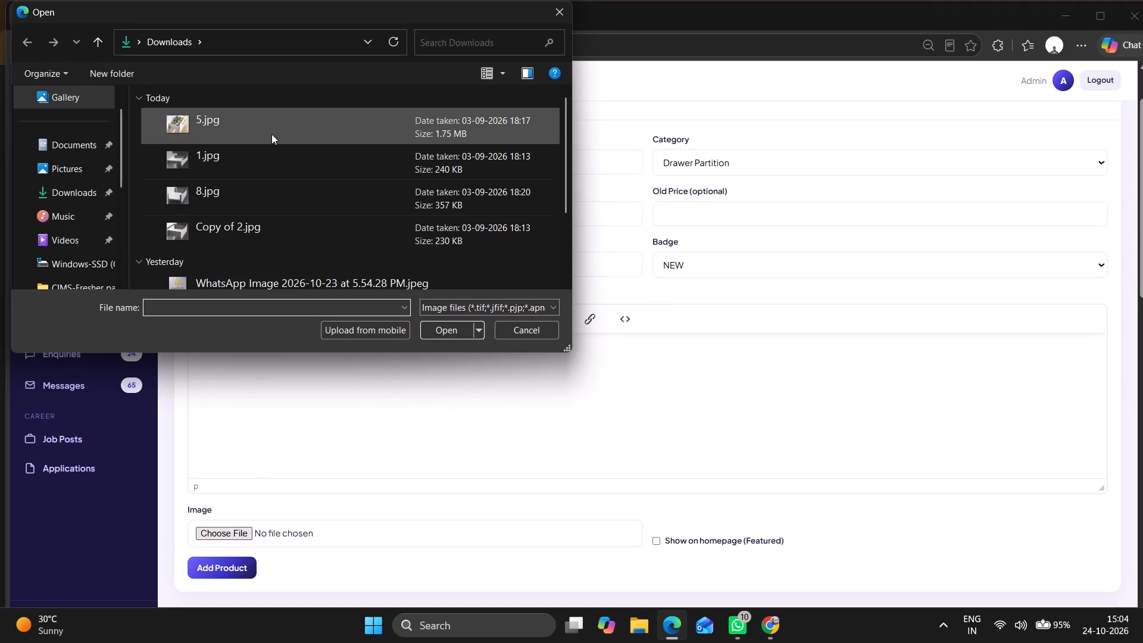
double_click(271, 134)
Open the SERVOTECH Drawer product's empty description for editing.
double_click(235, 372)
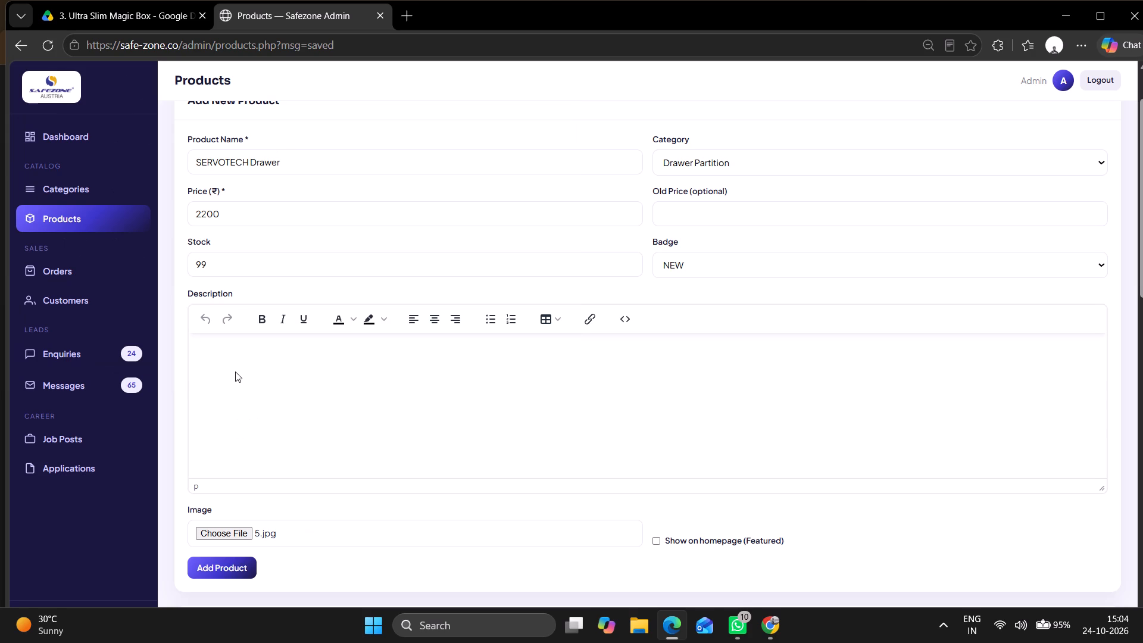
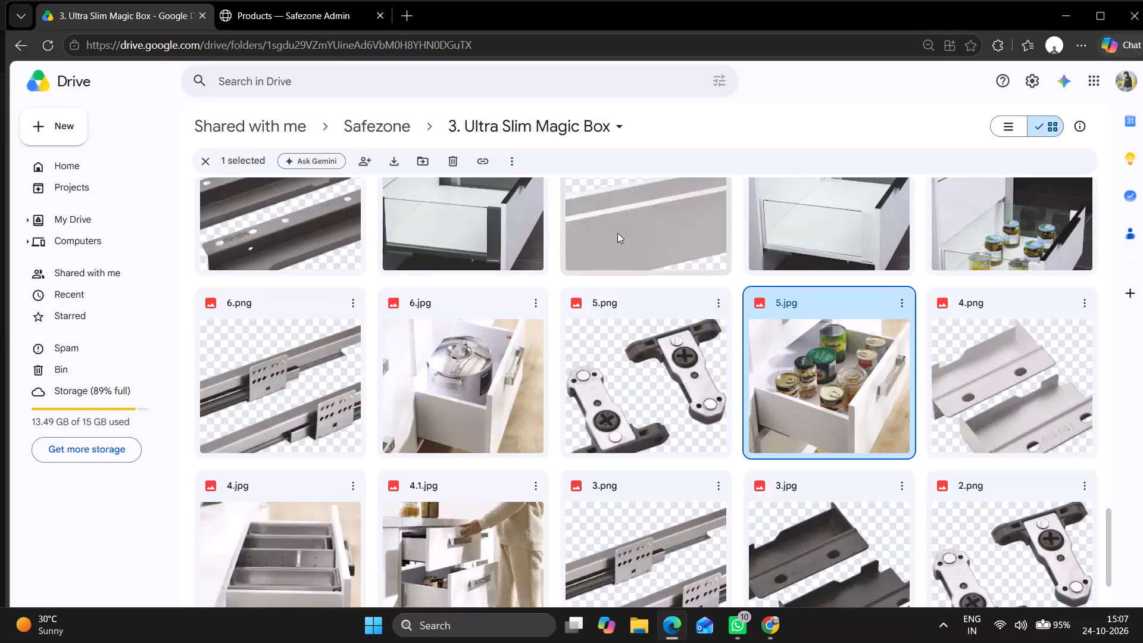
Look through the images in the Ultra Slim Magic Box folder for the next product's picture.
scroll(673, 236, up, 1)
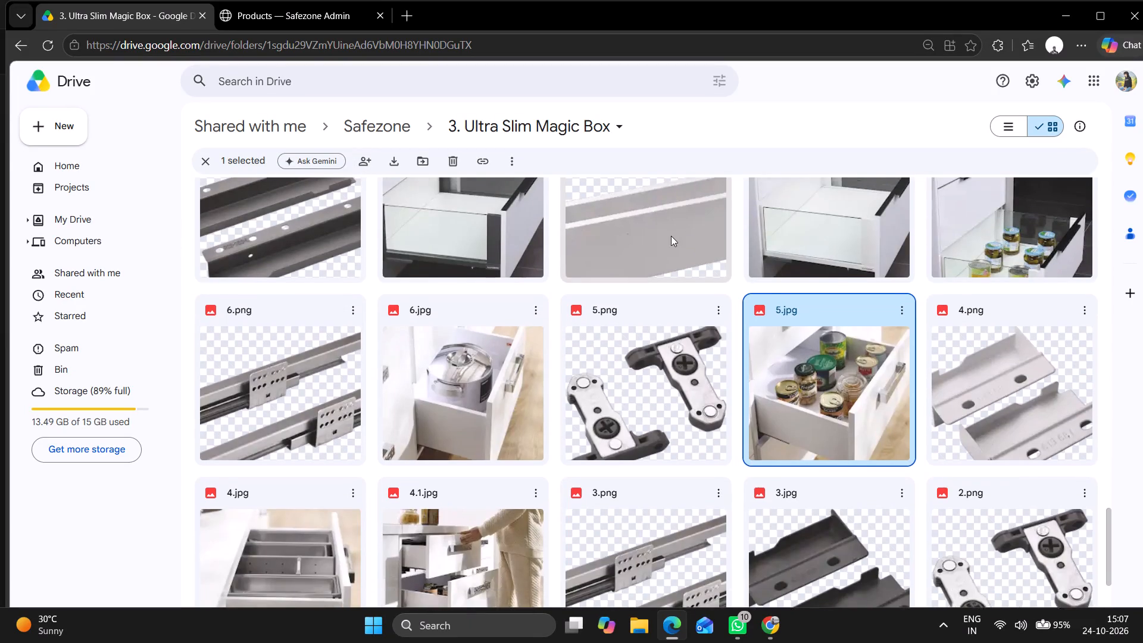
scroll(629, 195, up, 3)
scroll(670, 161, up, 3)
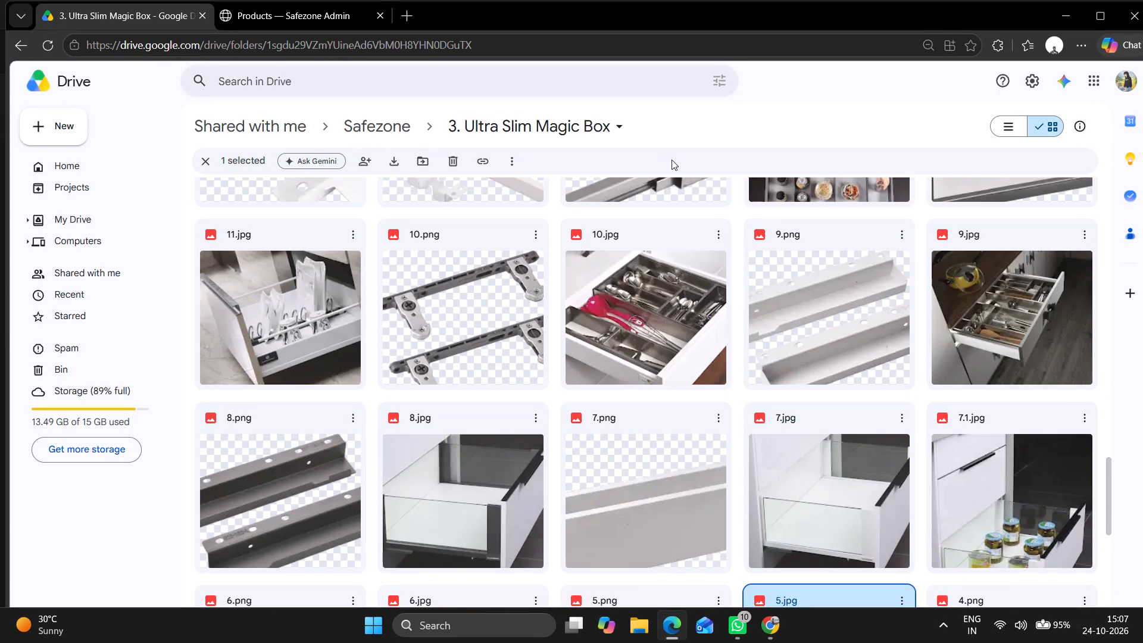
scroll(809, 241, up, 2)
scroll(809, 241, down, 4)
scroll(809, 239, up, 1)
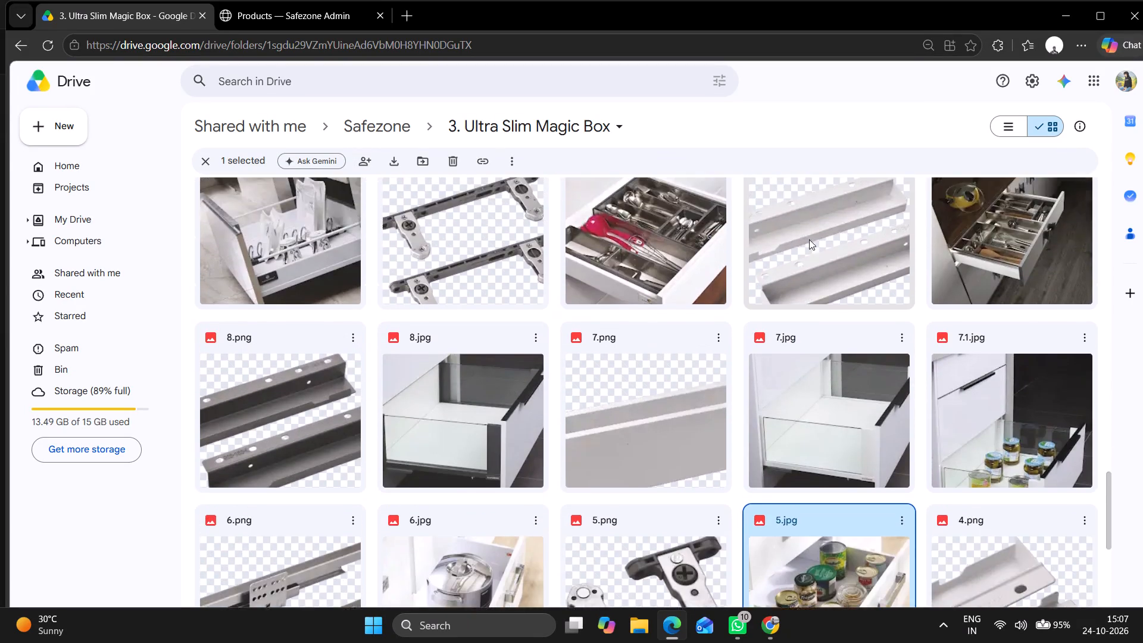
scroll(807, 235, up, 10)
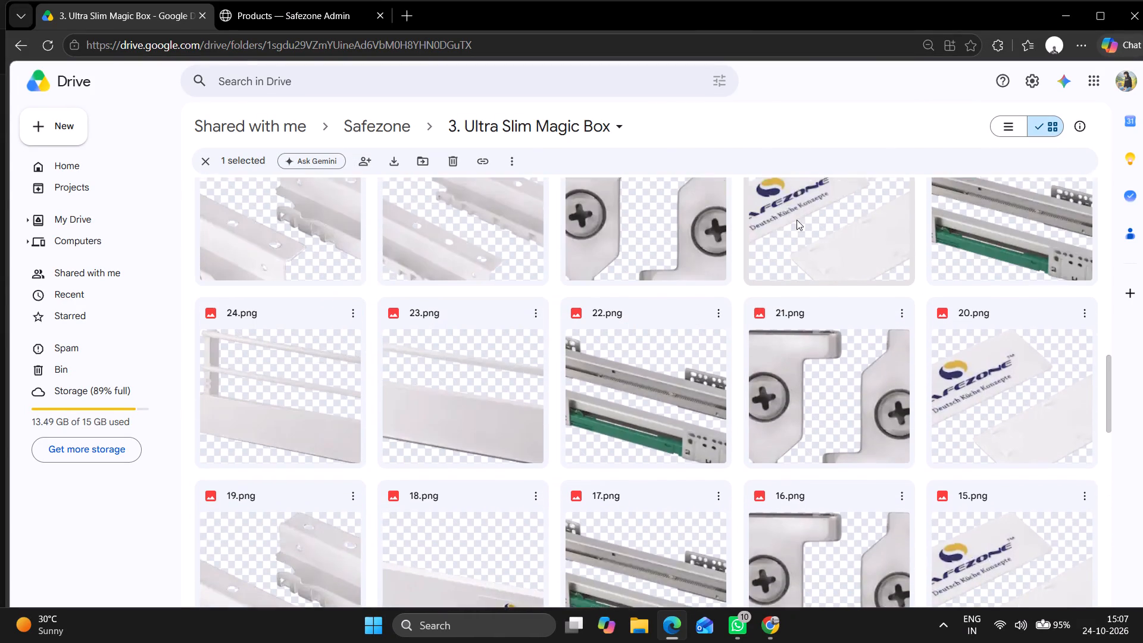
Try to preview 24.png, and return to the Ultra Slim Magic Box folder.
click(288, 426)
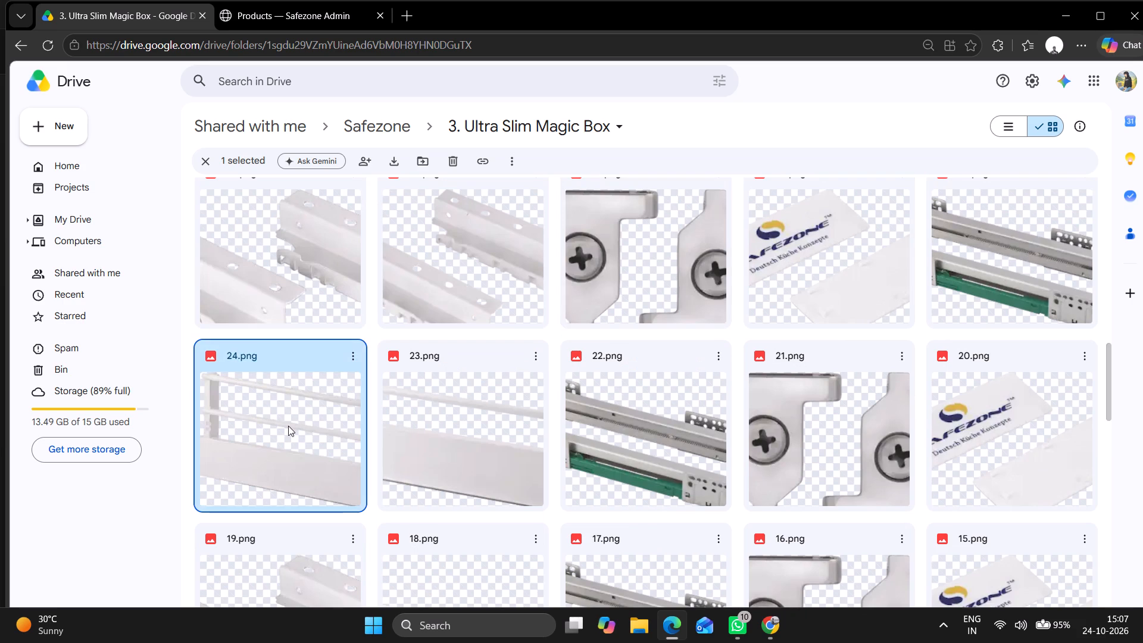
click(288, 426)
triple_click(288, 426)
double_click(288, 426)
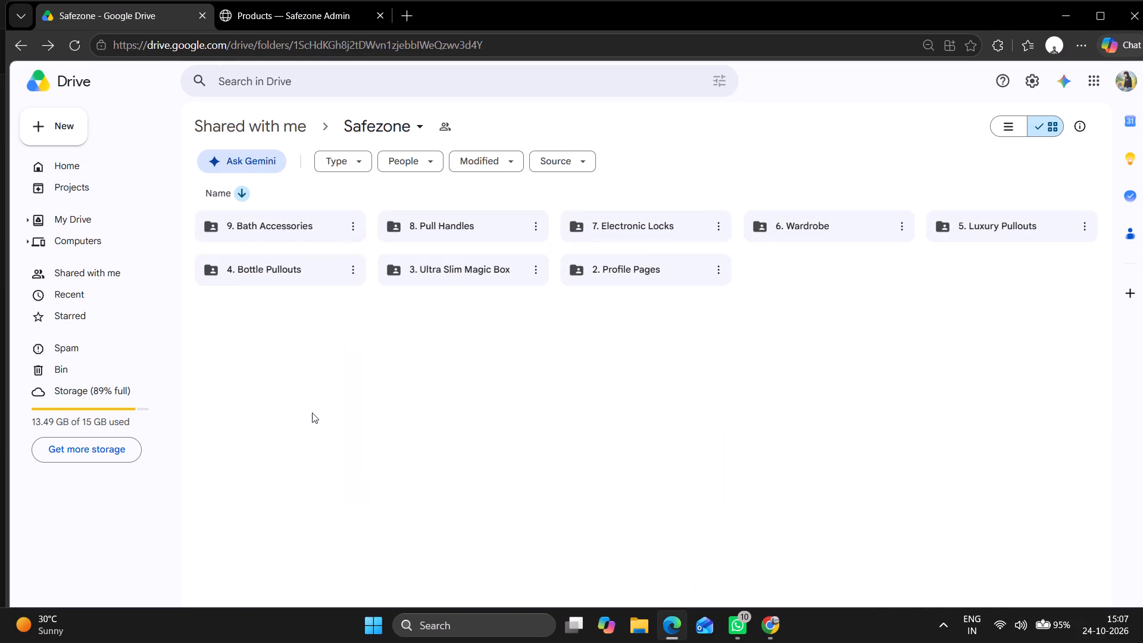
click(21, 43)
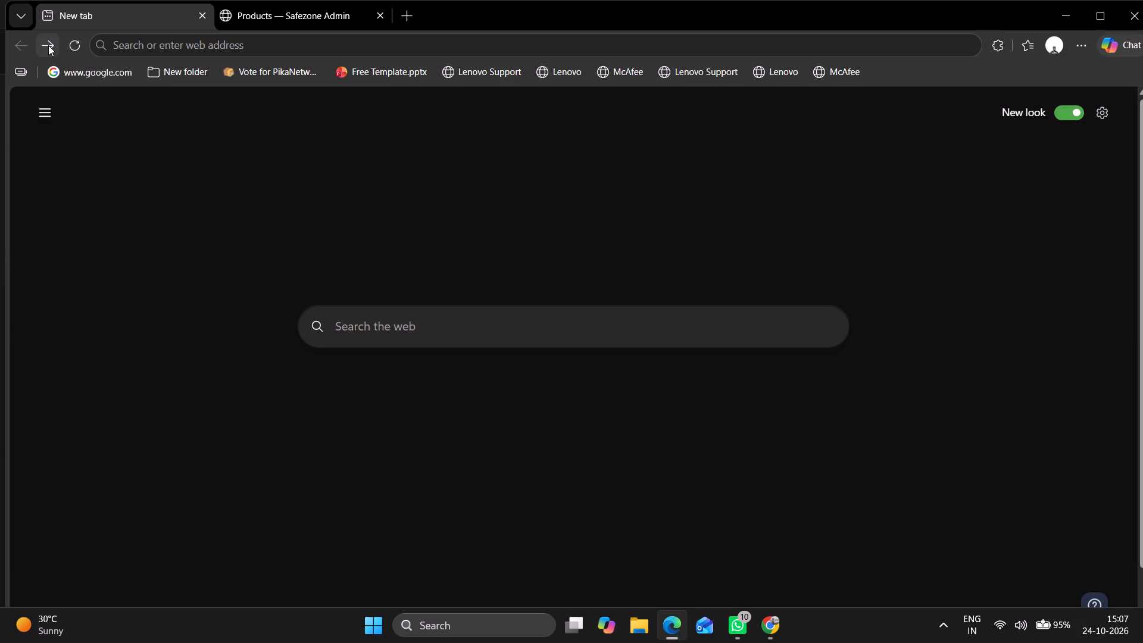
double_click(48, 45)
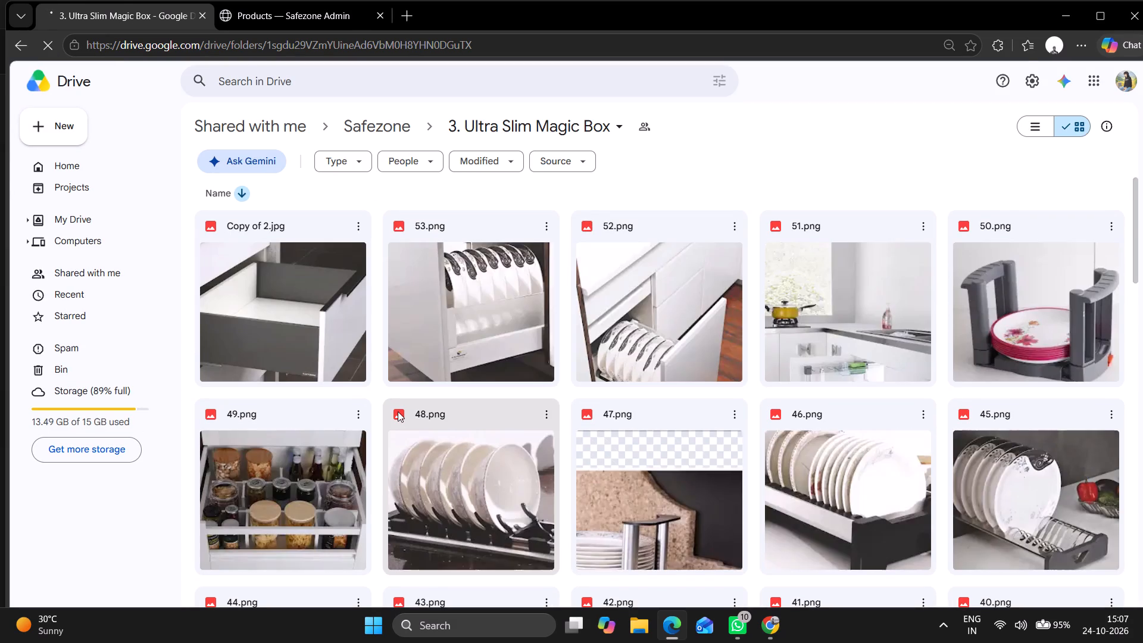
Download 49.png from the Ultra Slim Magic Box folder.
scroll(398, 411, down, 1)
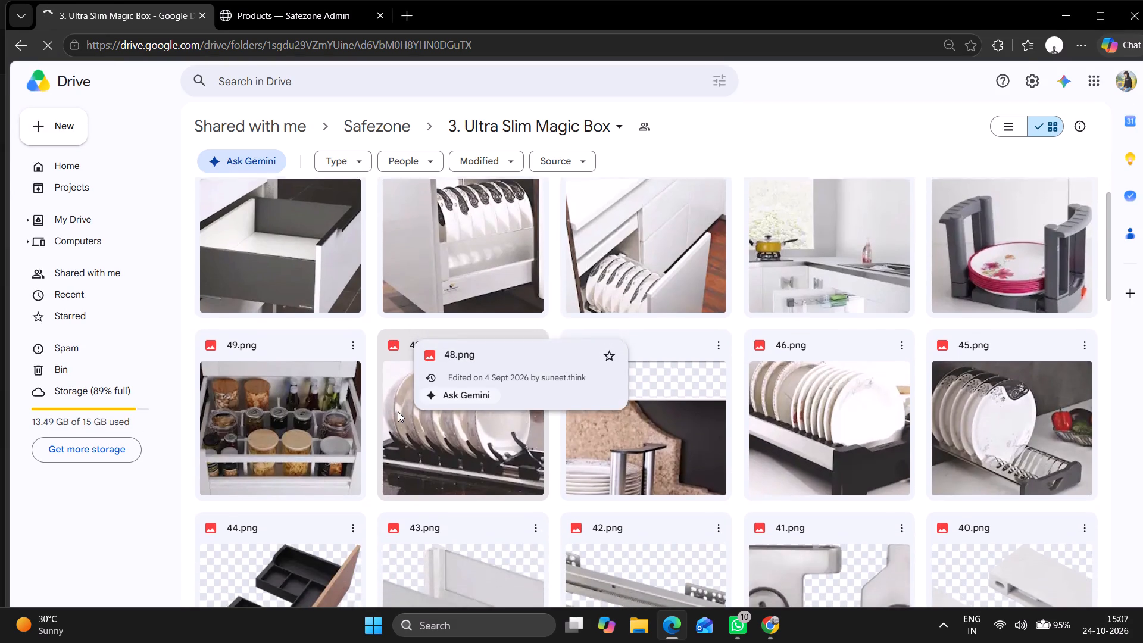
scroll(398, 411, down, 1)
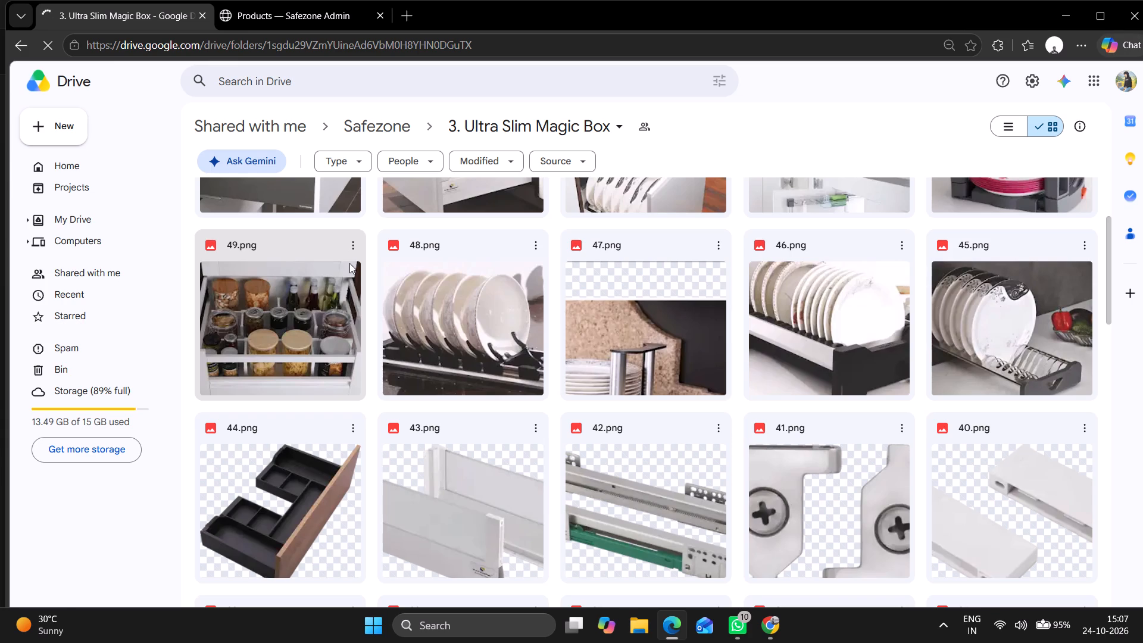
click(353, 251)
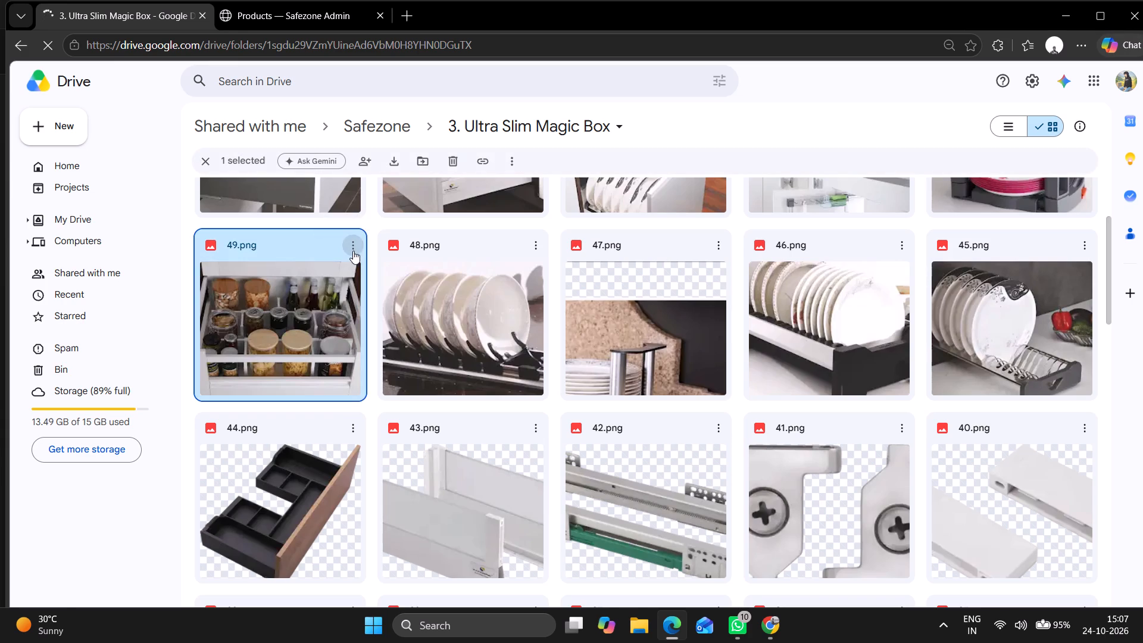
click(370, 310)
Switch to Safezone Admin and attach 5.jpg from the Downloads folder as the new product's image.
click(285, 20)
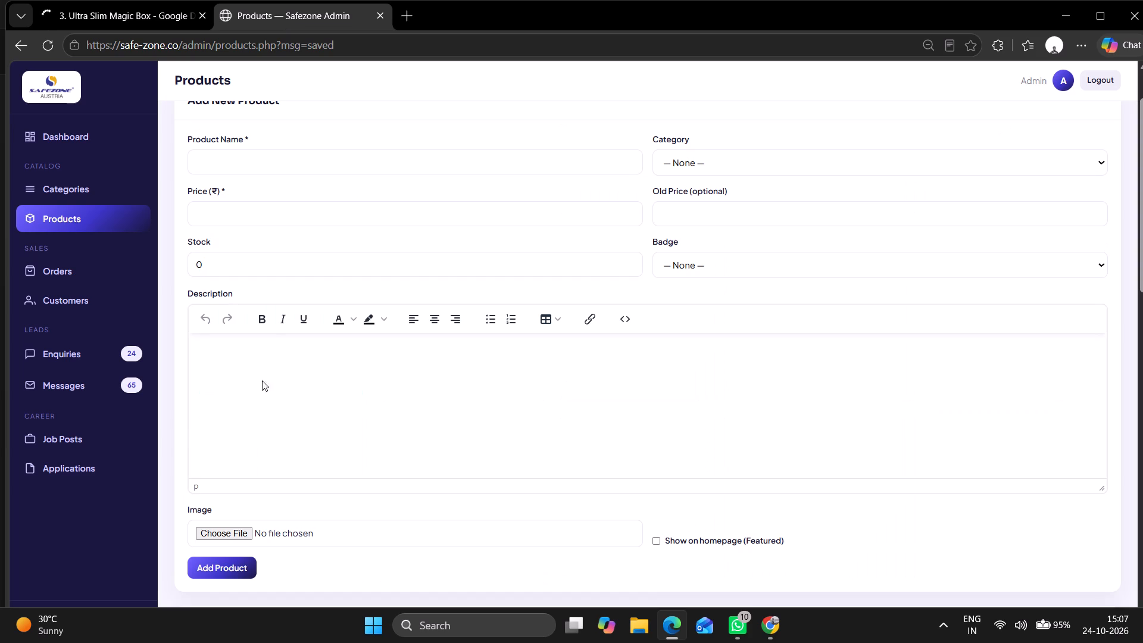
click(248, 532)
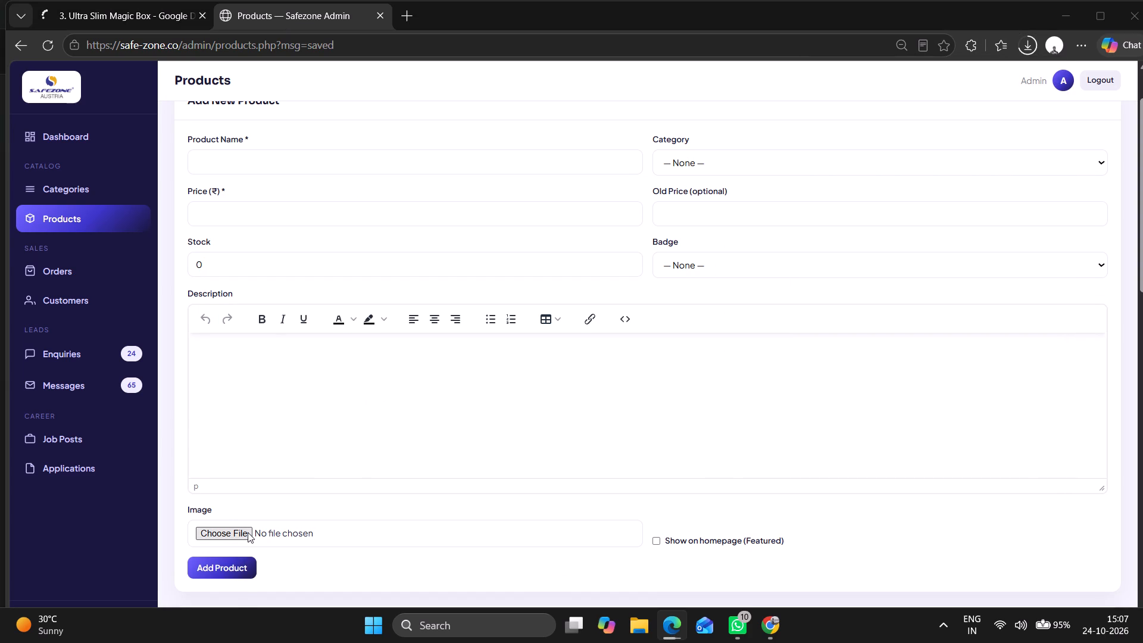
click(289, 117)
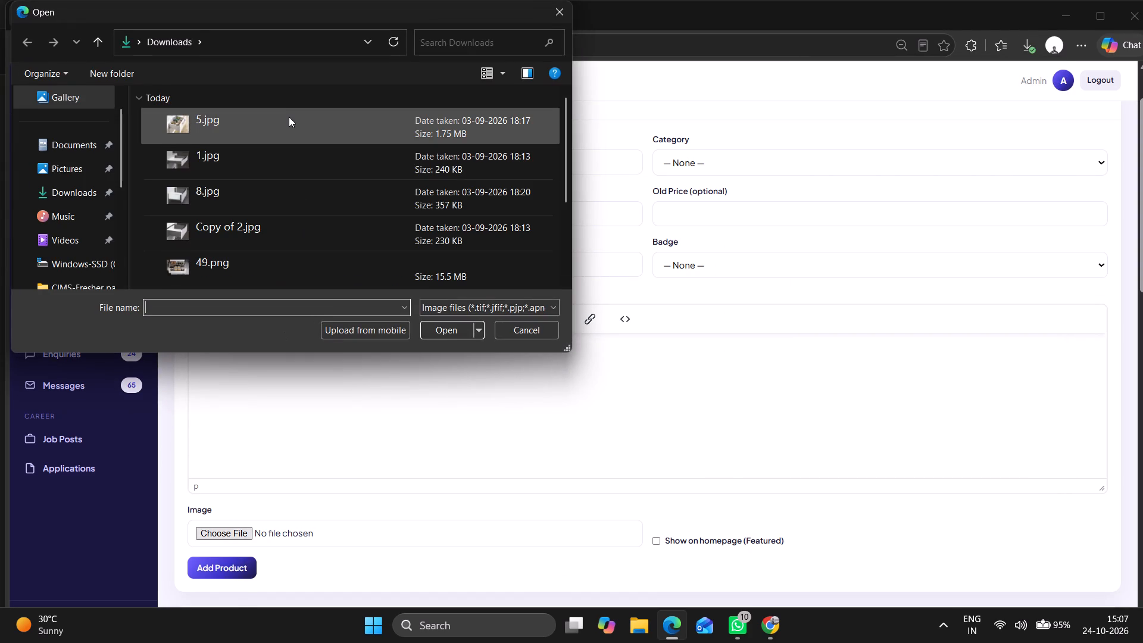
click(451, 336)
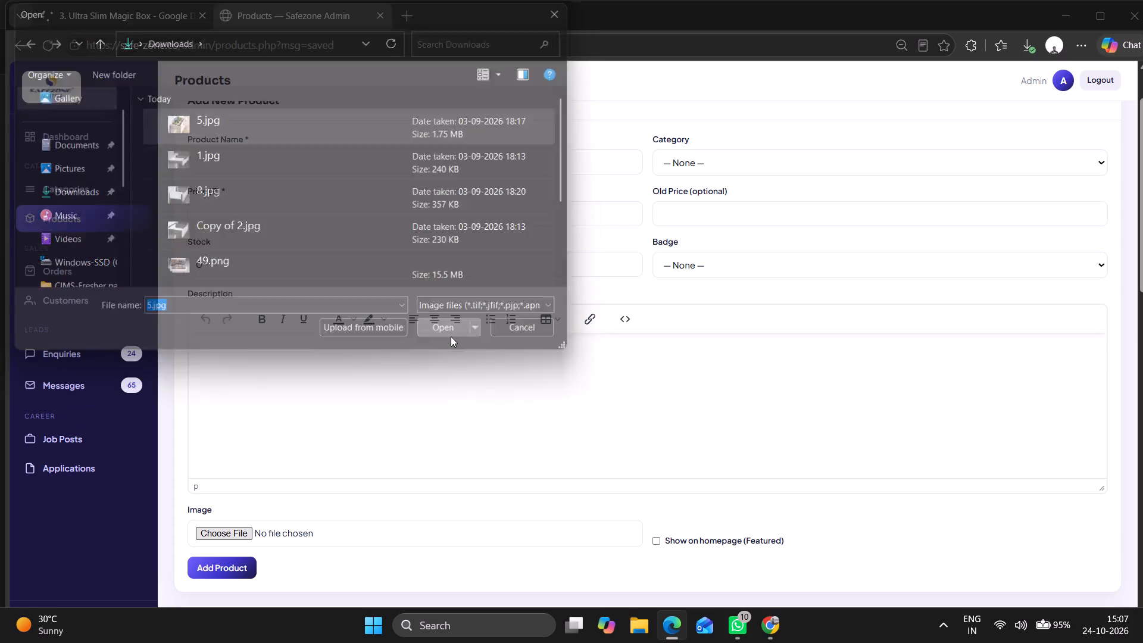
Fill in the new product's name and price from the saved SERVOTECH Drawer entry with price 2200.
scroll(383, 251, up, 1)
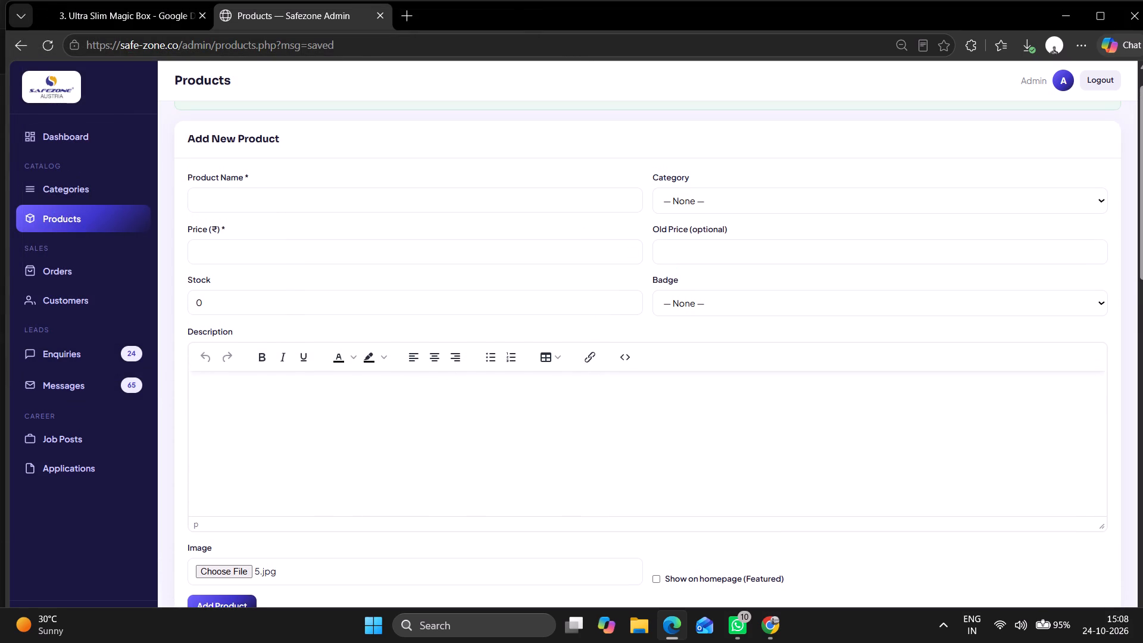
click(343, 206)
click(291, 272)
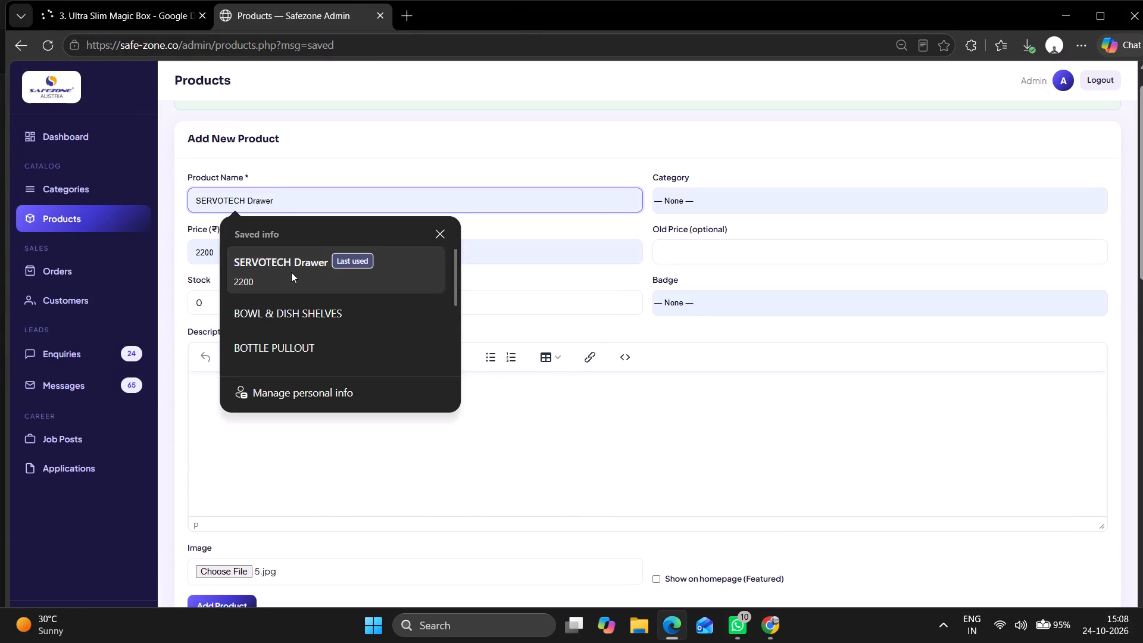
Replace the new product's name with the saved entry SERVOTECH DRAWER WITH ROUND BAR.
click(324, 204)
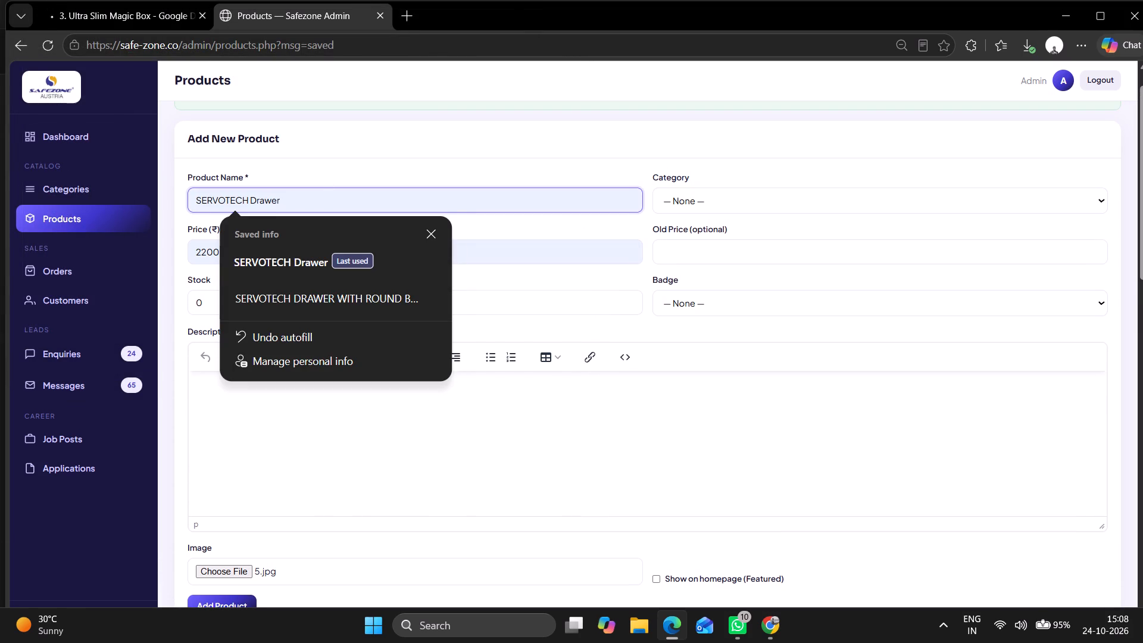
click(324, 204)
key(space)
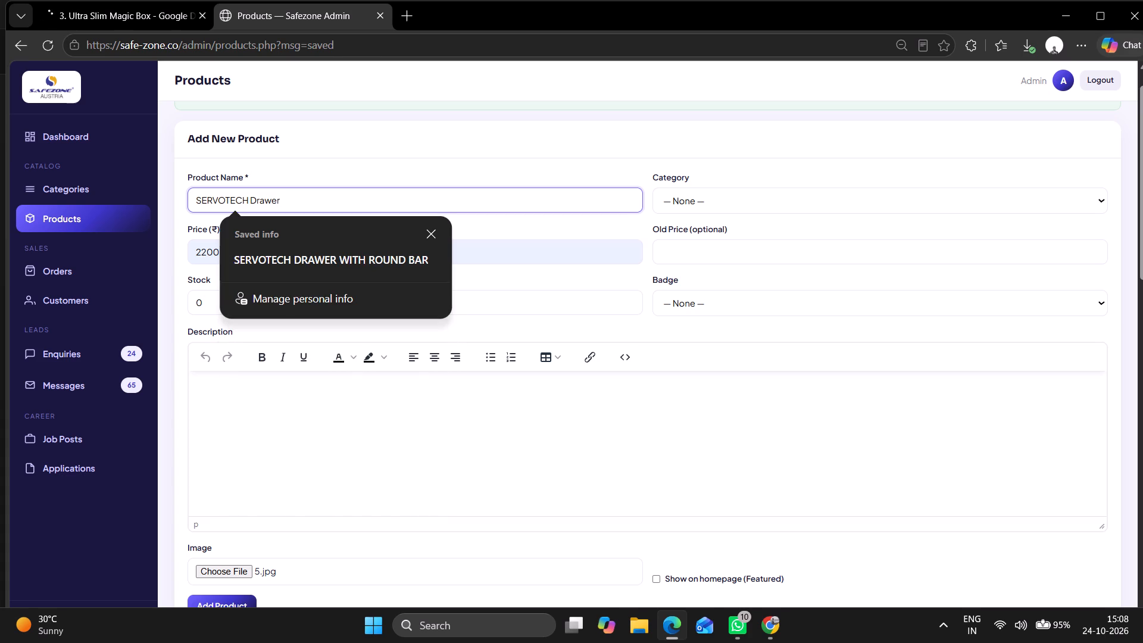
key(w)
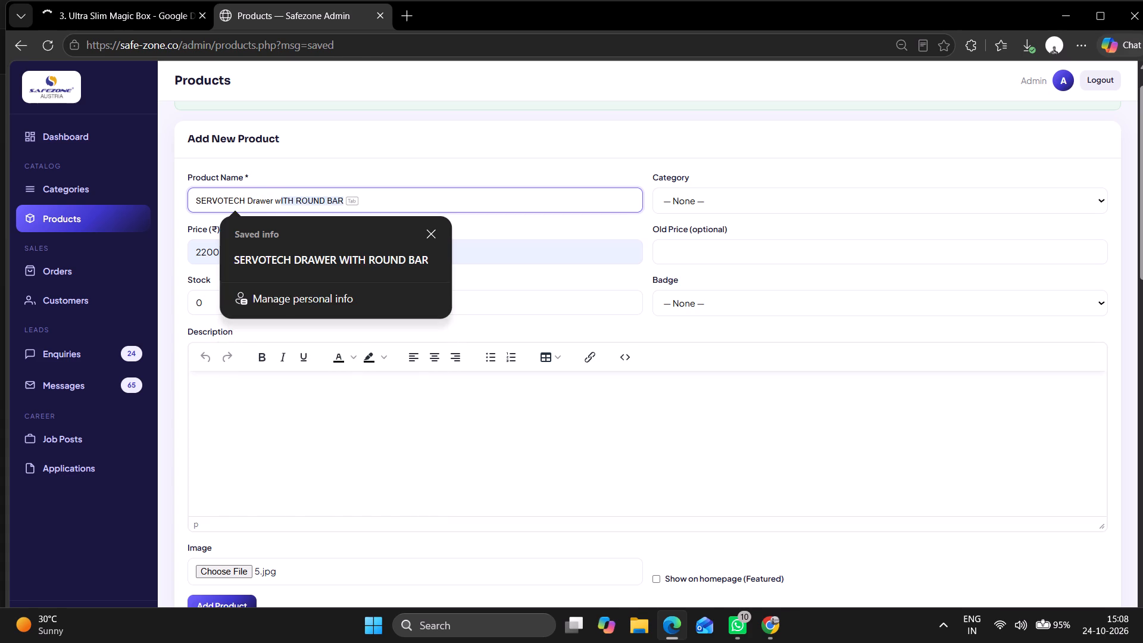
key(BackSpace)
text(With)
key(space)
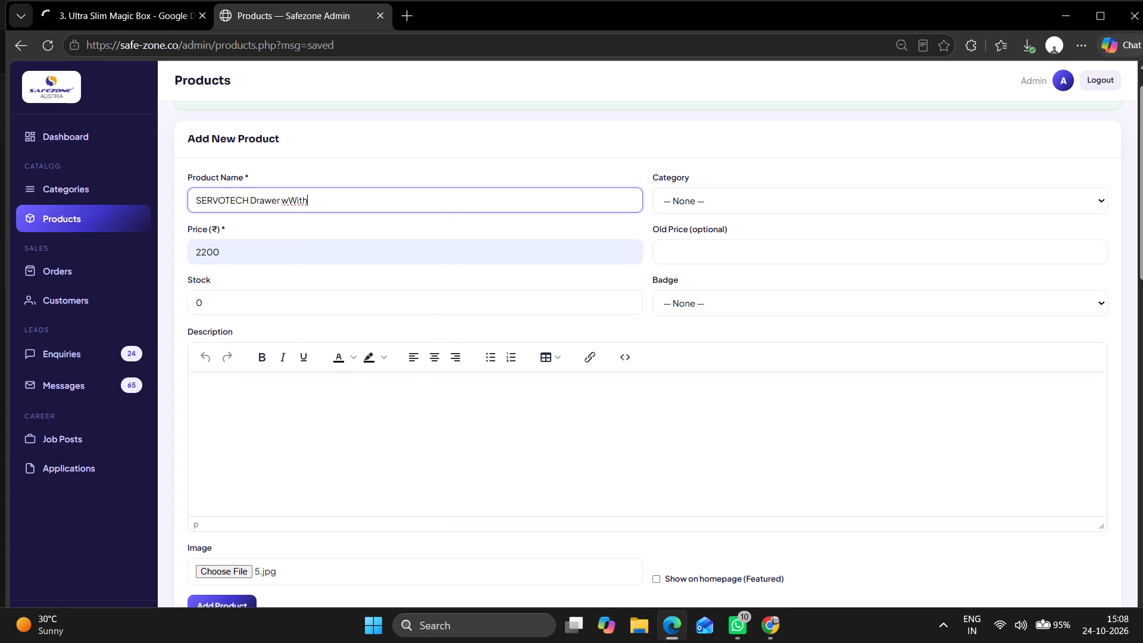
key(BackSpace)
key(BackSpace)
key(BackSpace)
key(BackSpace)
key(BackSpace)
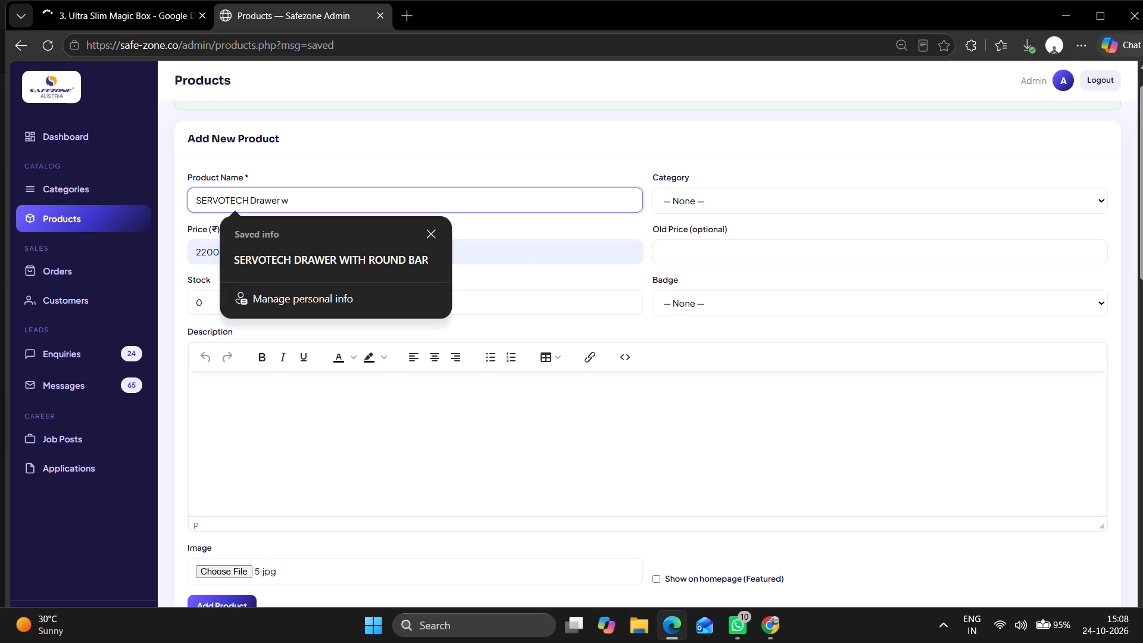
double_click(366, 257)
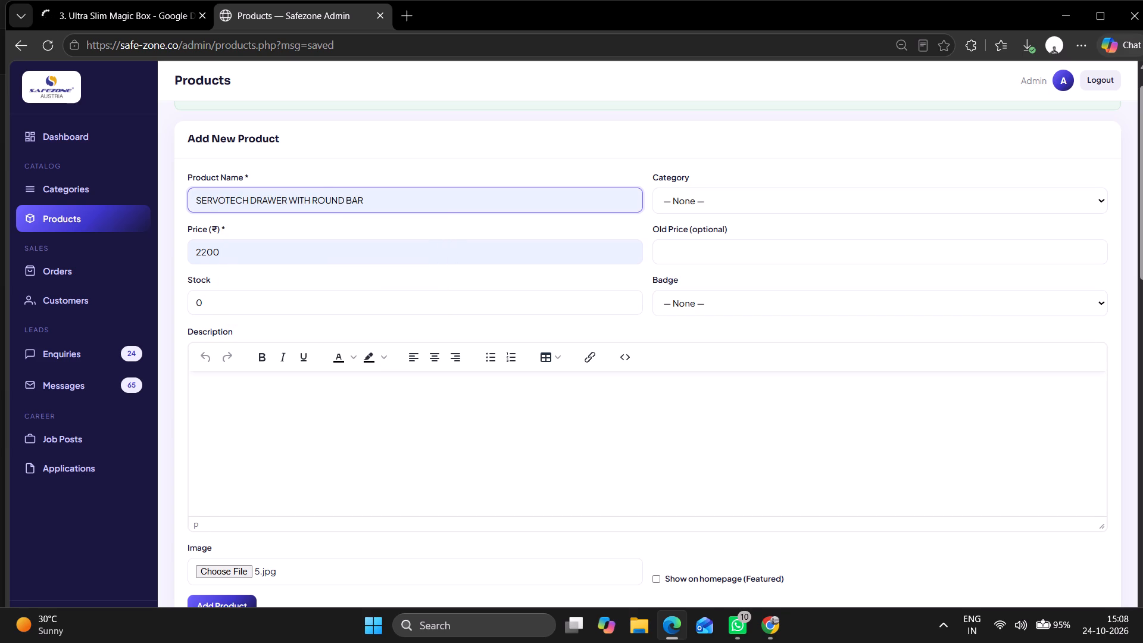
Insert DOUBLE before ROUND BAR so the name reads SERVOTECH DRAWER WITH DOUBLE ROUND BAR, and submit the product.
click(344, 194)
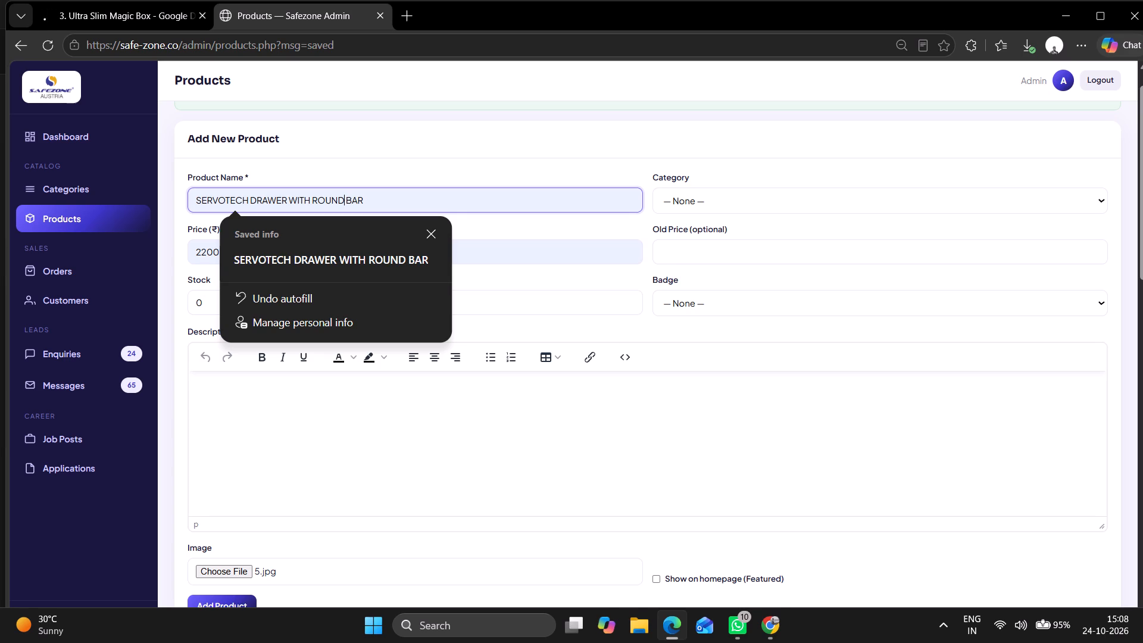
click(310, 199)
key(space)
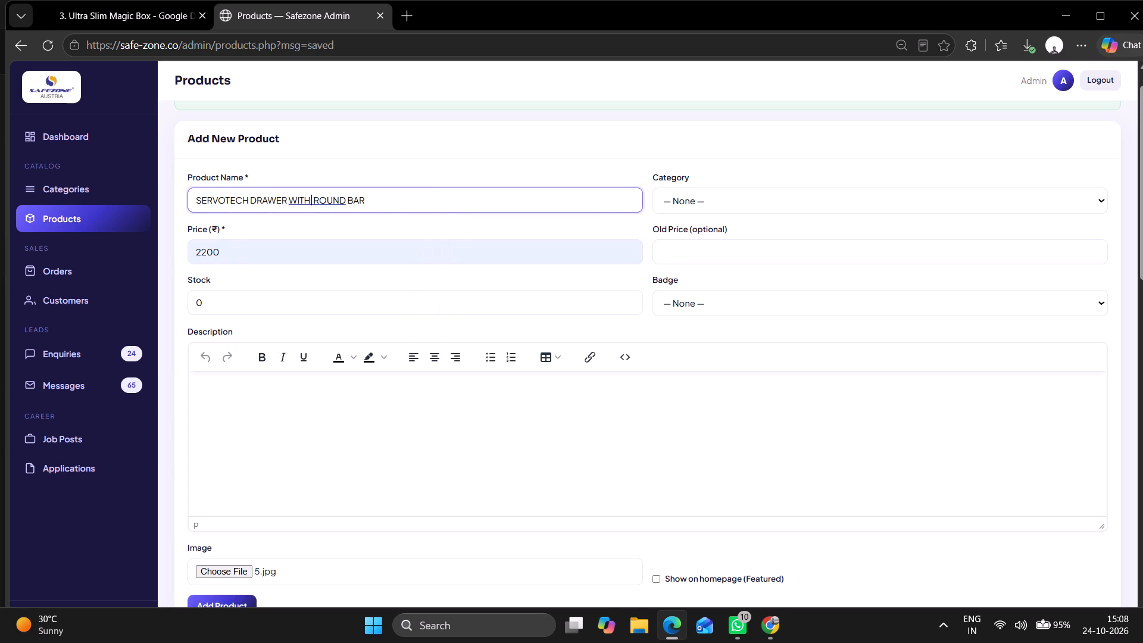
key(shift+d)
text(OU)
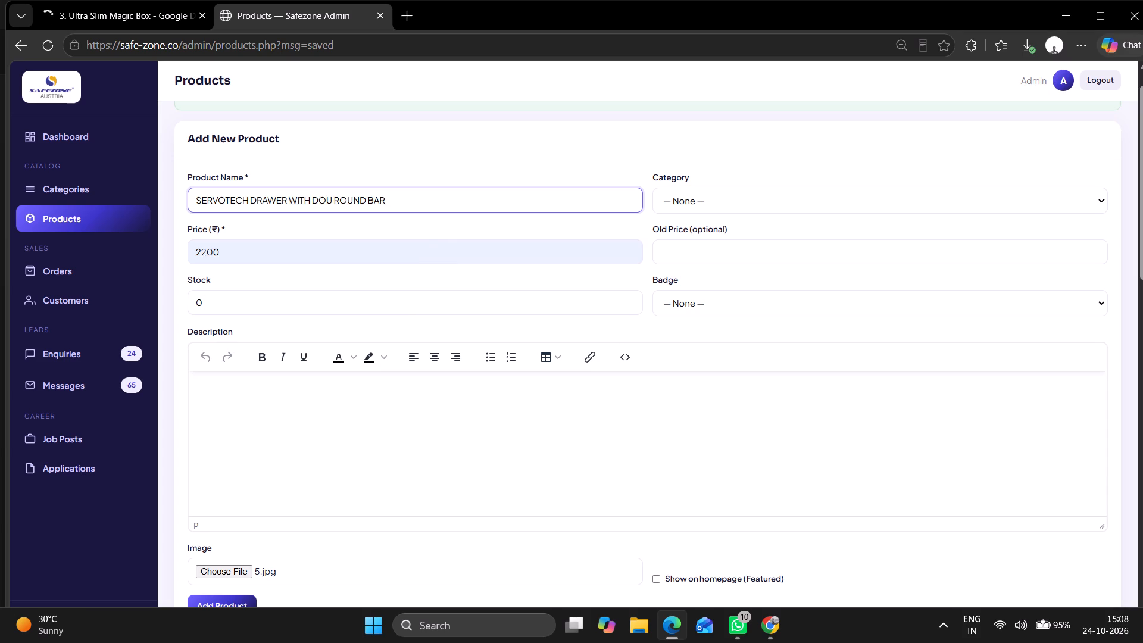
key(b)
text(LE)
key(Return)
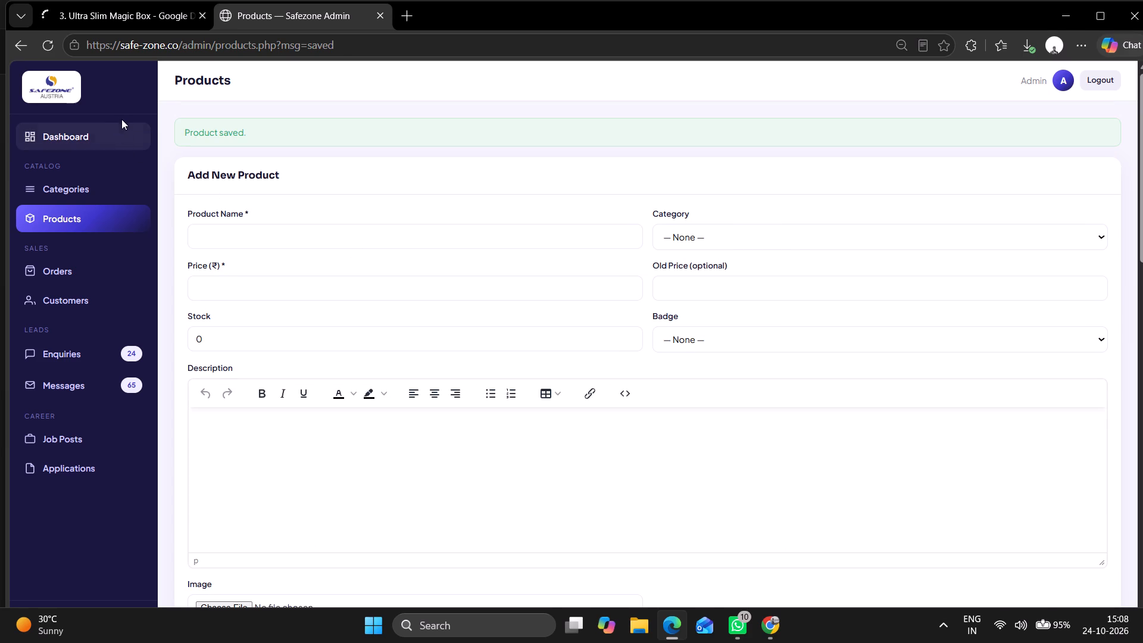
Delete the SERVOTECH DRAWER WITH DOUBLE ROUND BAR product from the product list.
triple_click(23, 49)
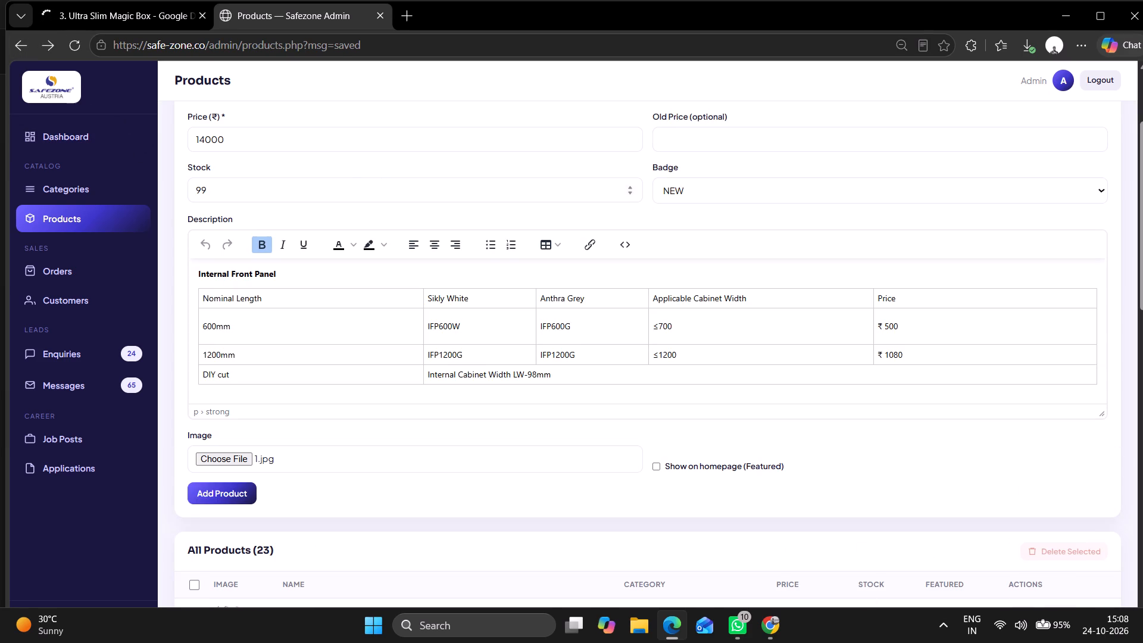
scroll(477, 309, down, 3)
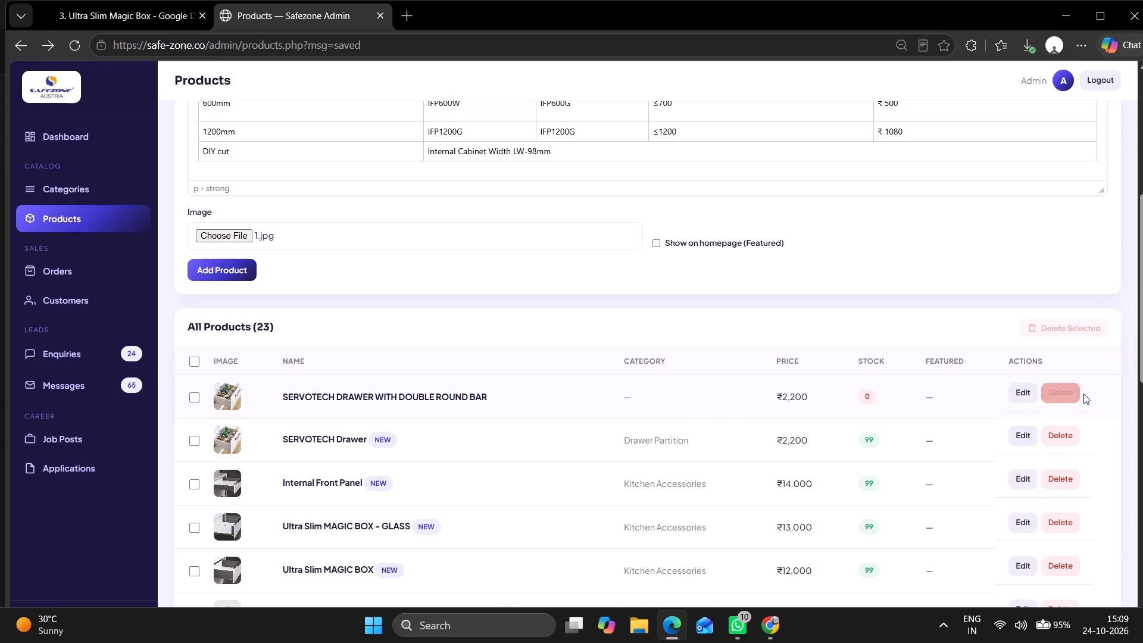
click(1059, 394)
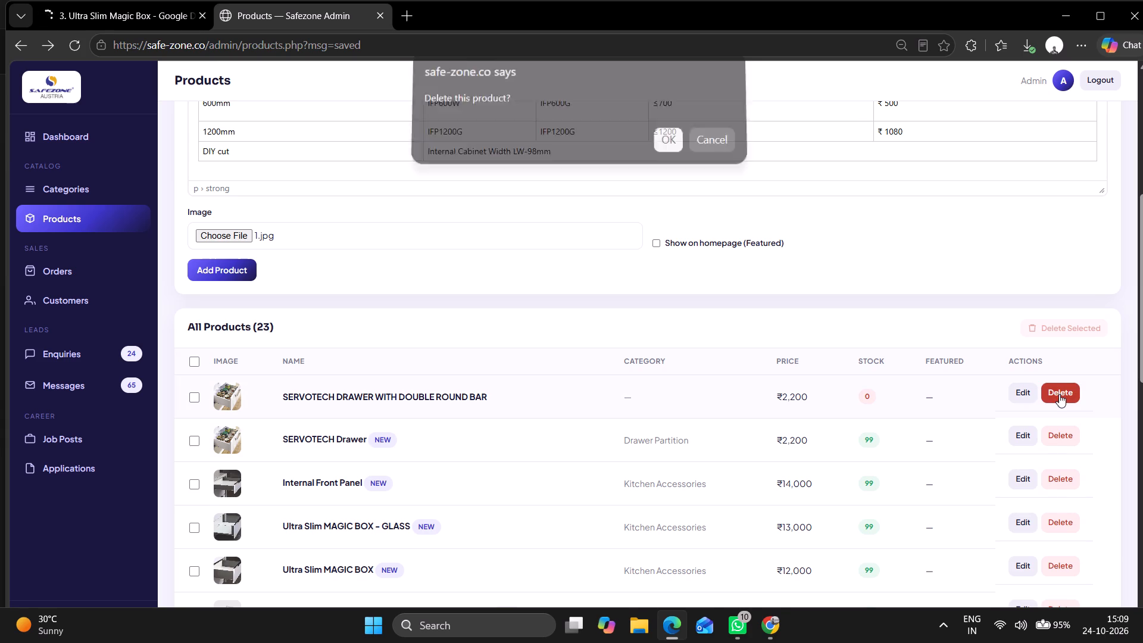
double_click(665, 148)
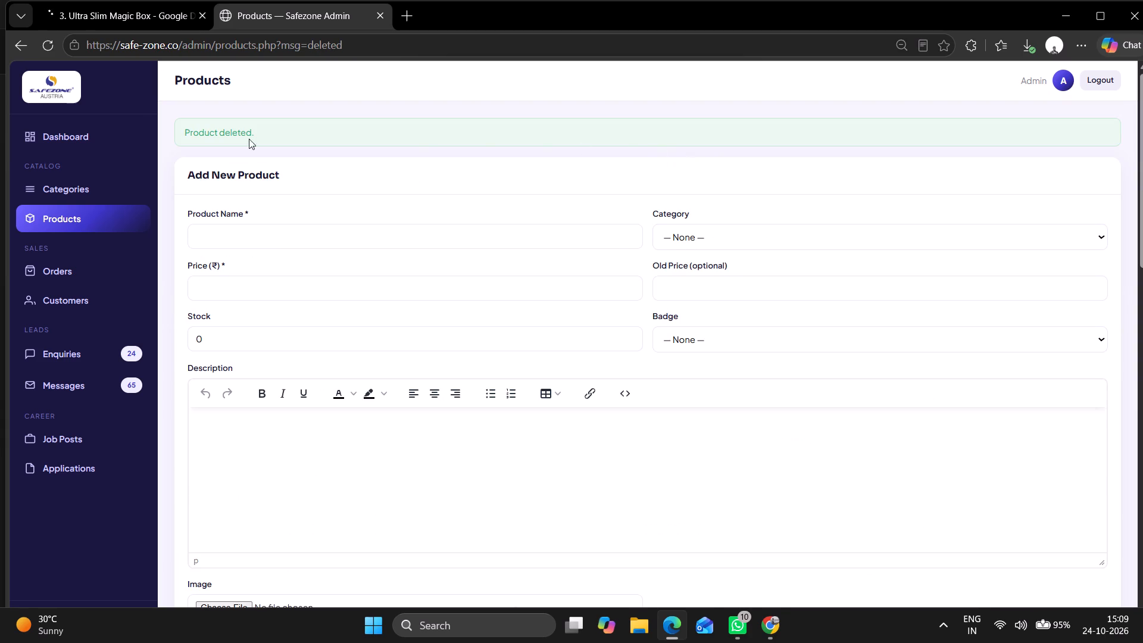
Attach 49.png from Downloads as the image of the new product.
scroll(51, 145, up, 1)
scroll(115, 151, down, 4)
scroll(343, 211, down, 3)
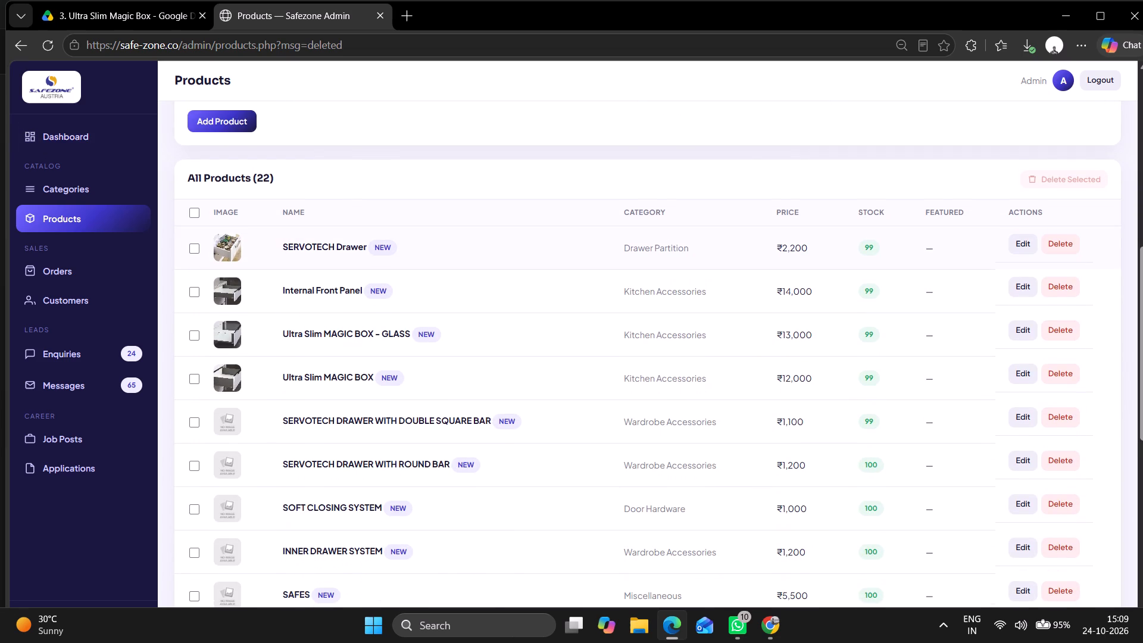
scroll(410, 261, up, 2)
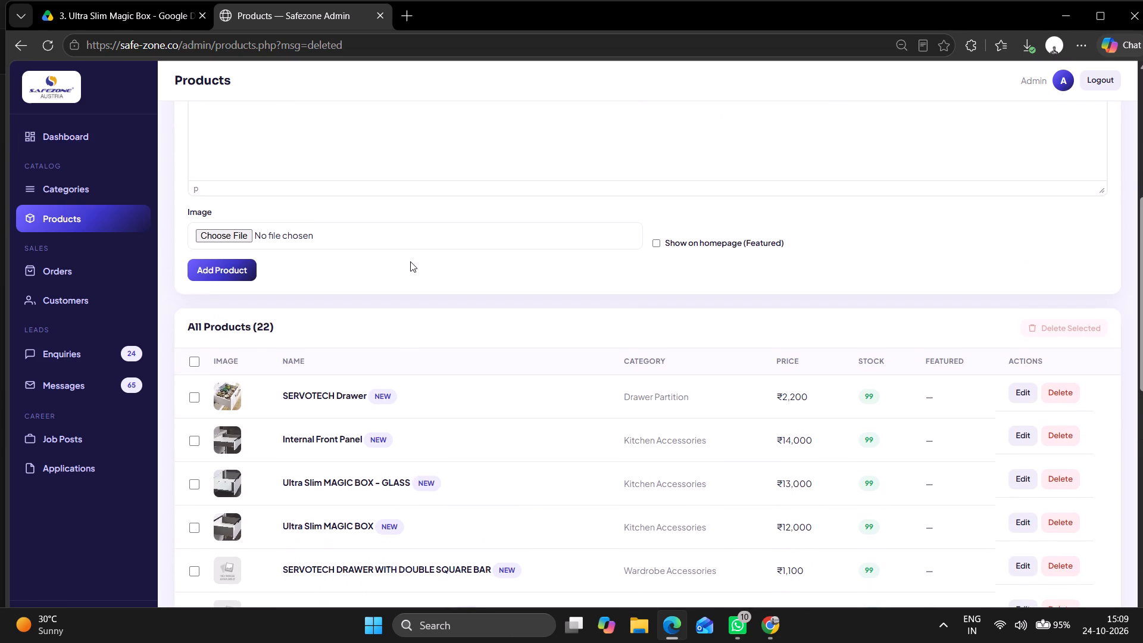
scroll(418, 252, up, 1)
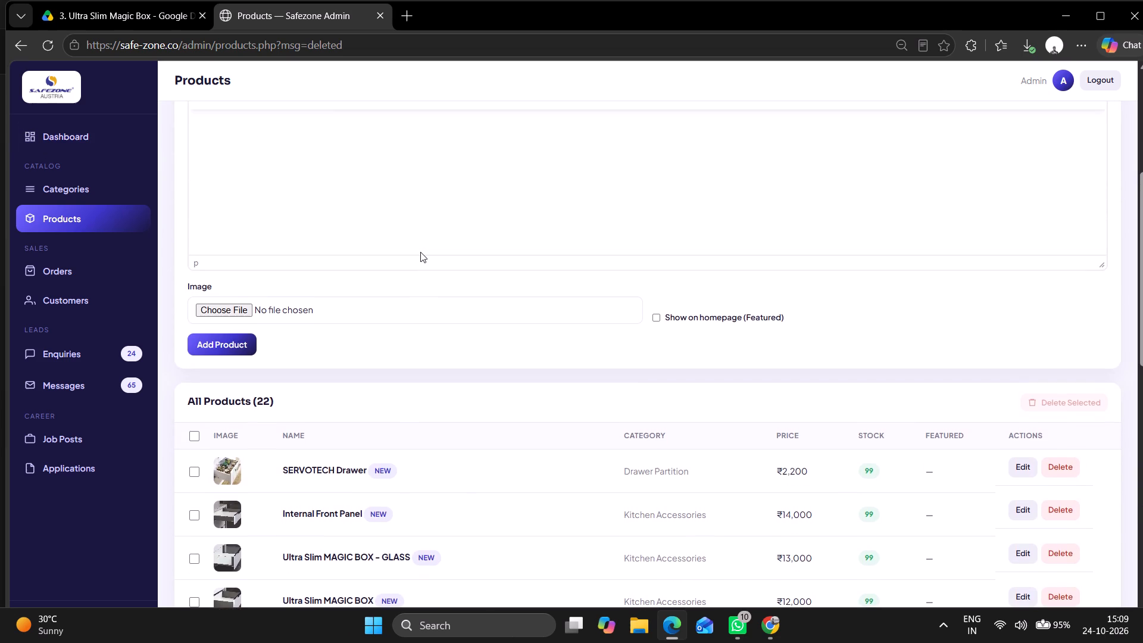
scroll(420, 252, up, 2)
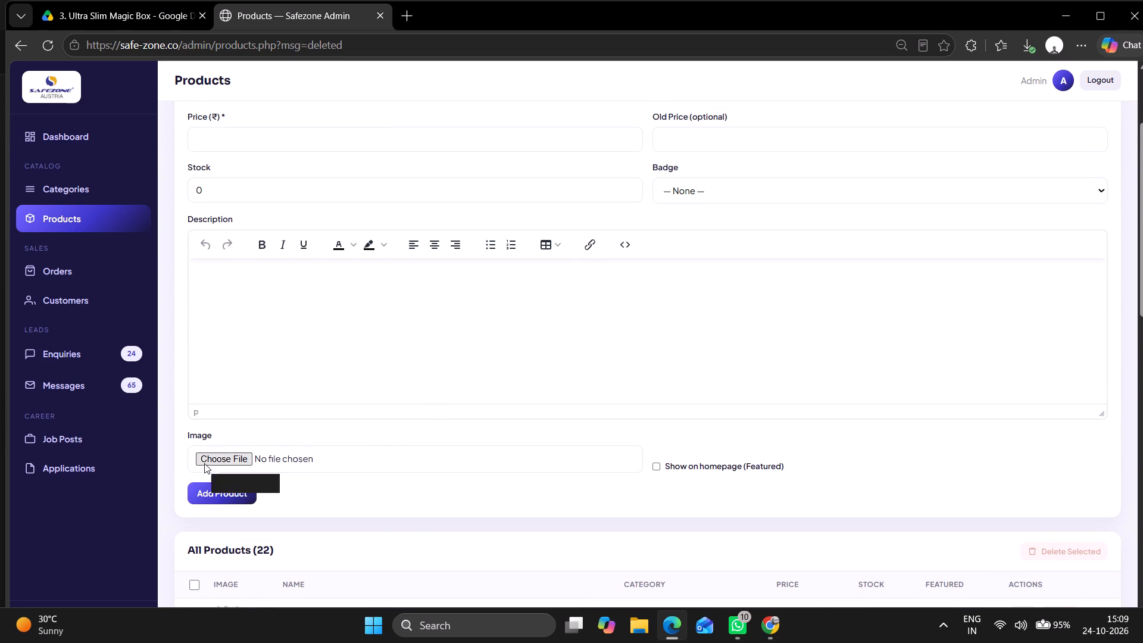
click(204, 463)
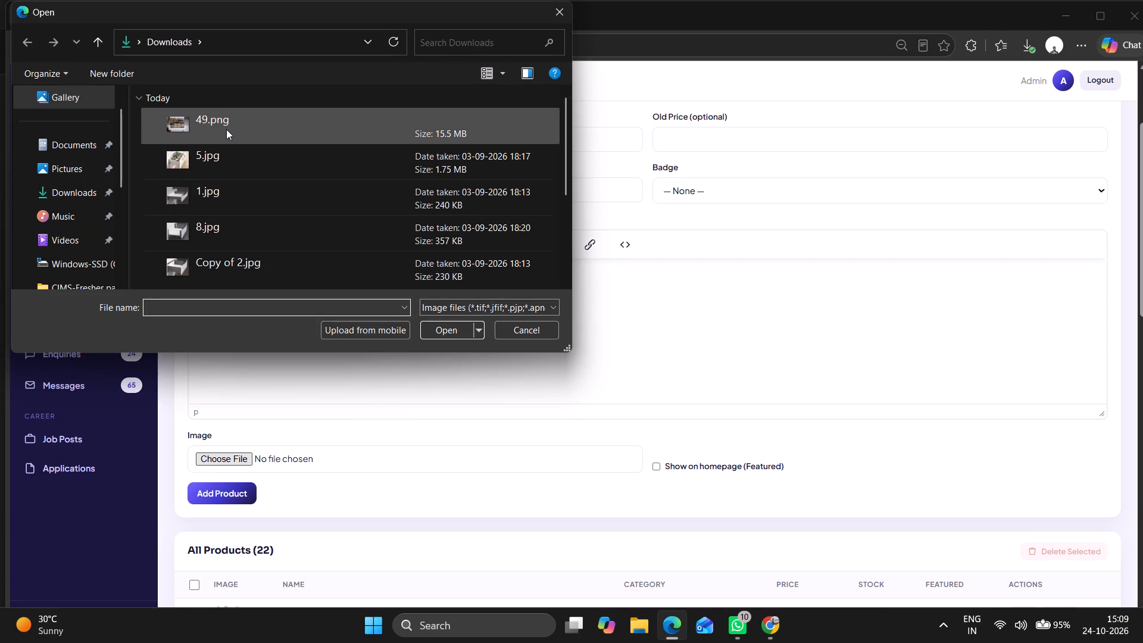
click(226, 129)
click(449, 324)
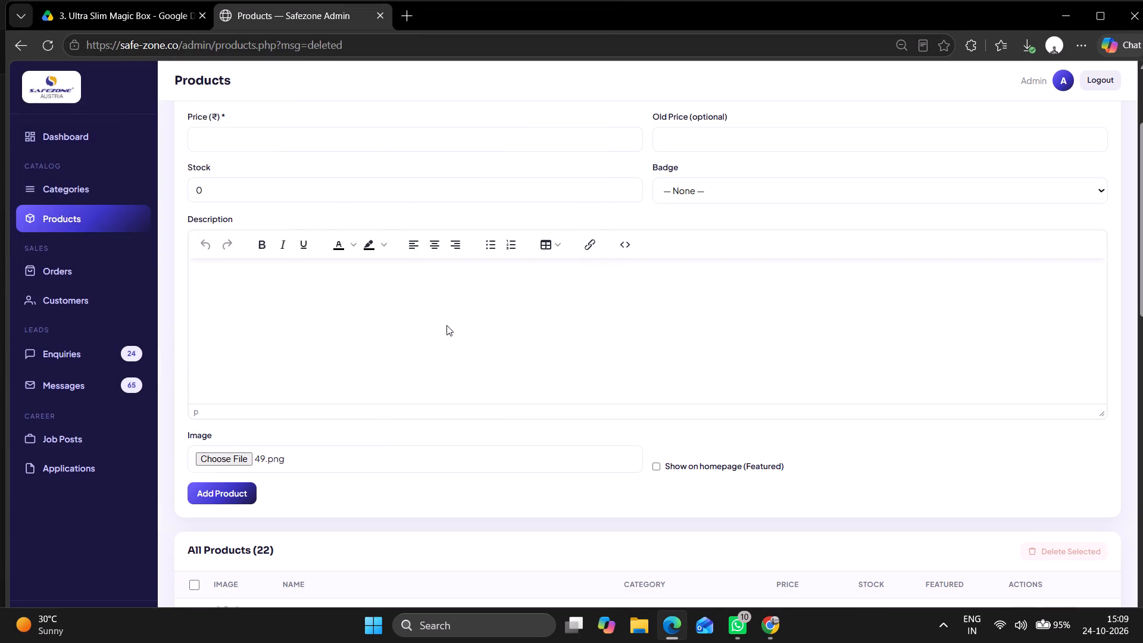
Fill in the product name from the saved entry SERVOTECH DRAWER WITH DOUBLE ROUND BAR and set the price to 5000.
scroll(404, 332, up, 4)
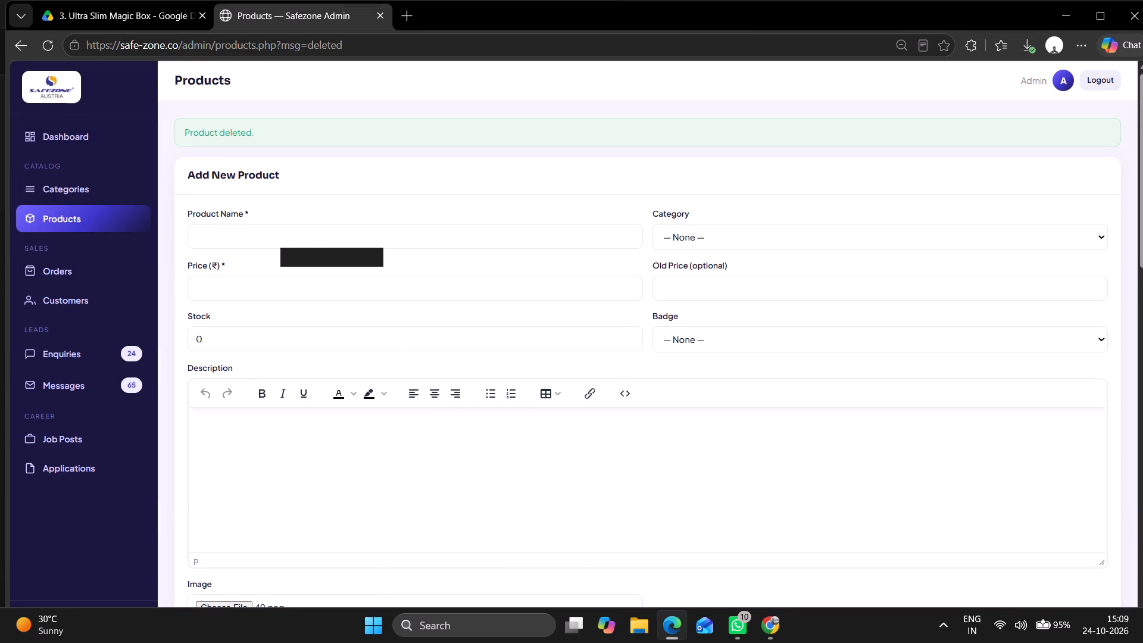
key(shift+s)
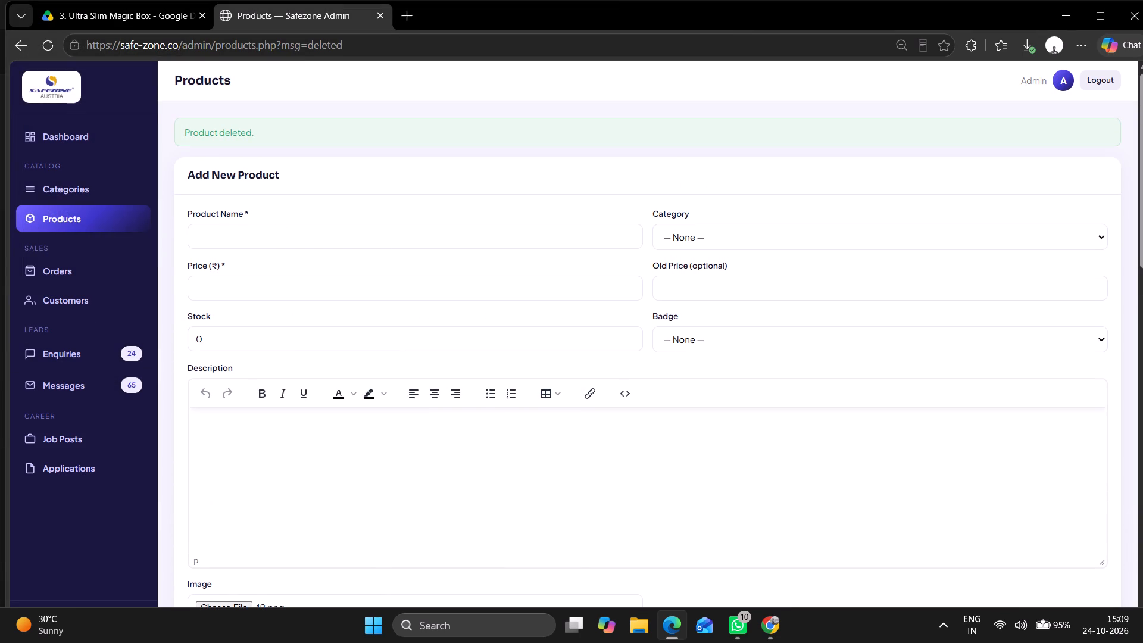
double_click(238, 236)
click(312, 298)
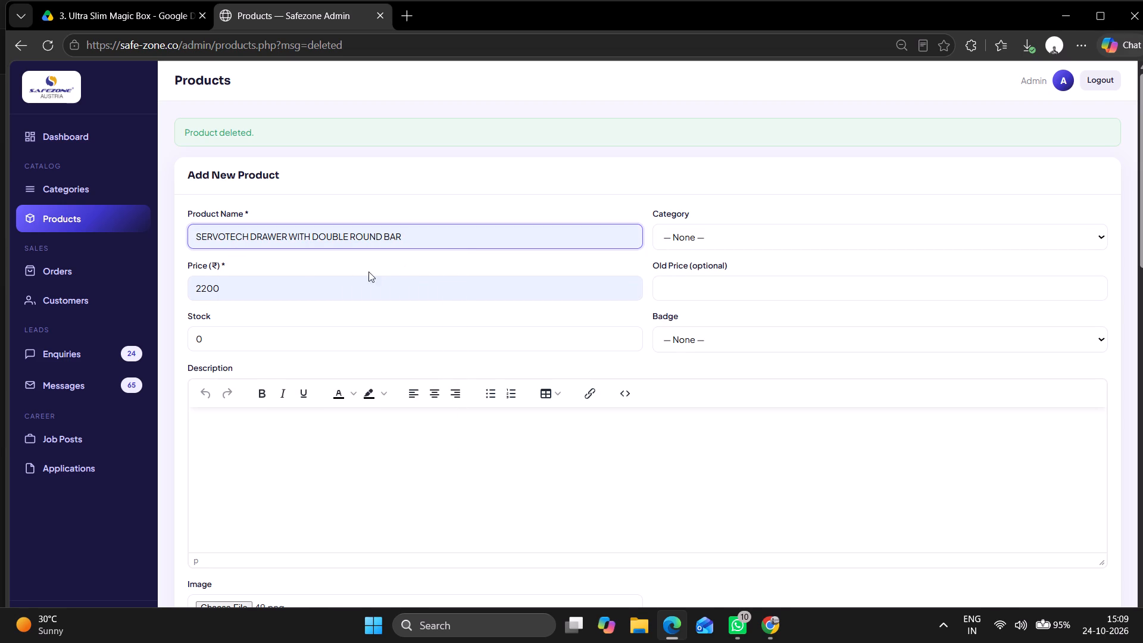
click(295, 286)
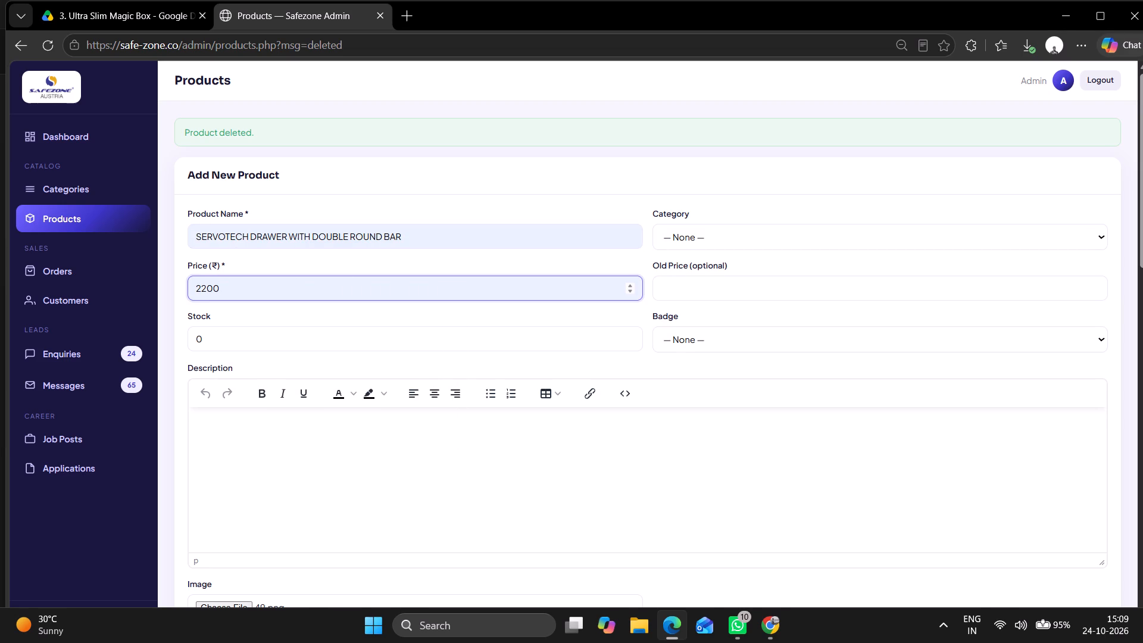
key(BackSpace)
key(BackSpace)
key(BackSpace)
key(BackSpace)
key(5)
text(000)
Set the new product's category to Drawer Partition, its badge to NEW and its stock to 99.
click(717, 243)
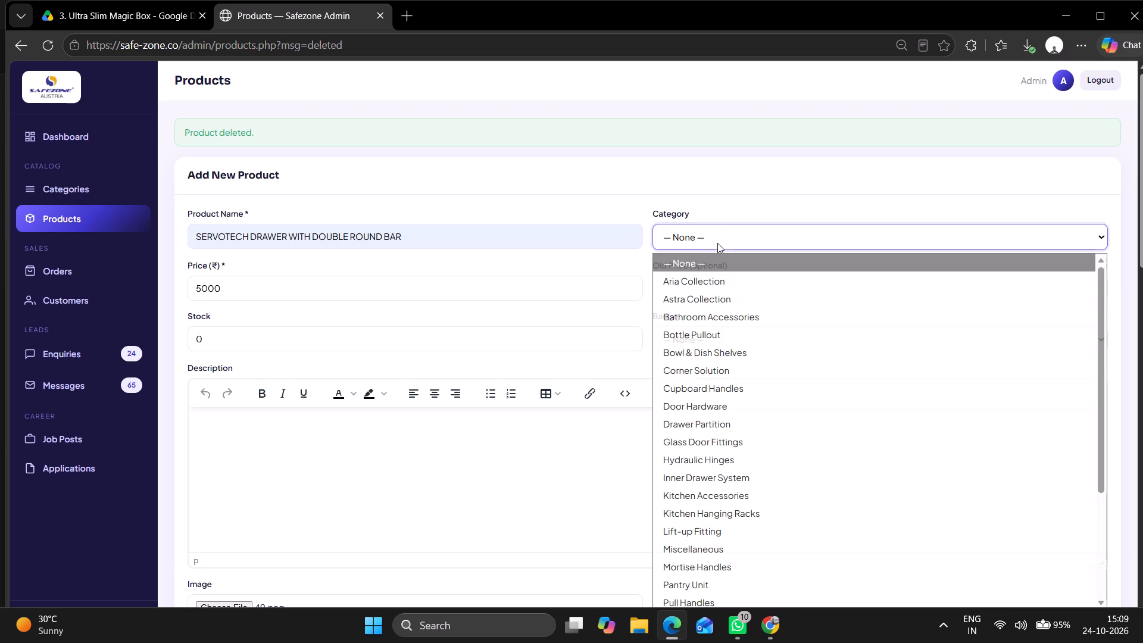
text(dRA)
key(Return)
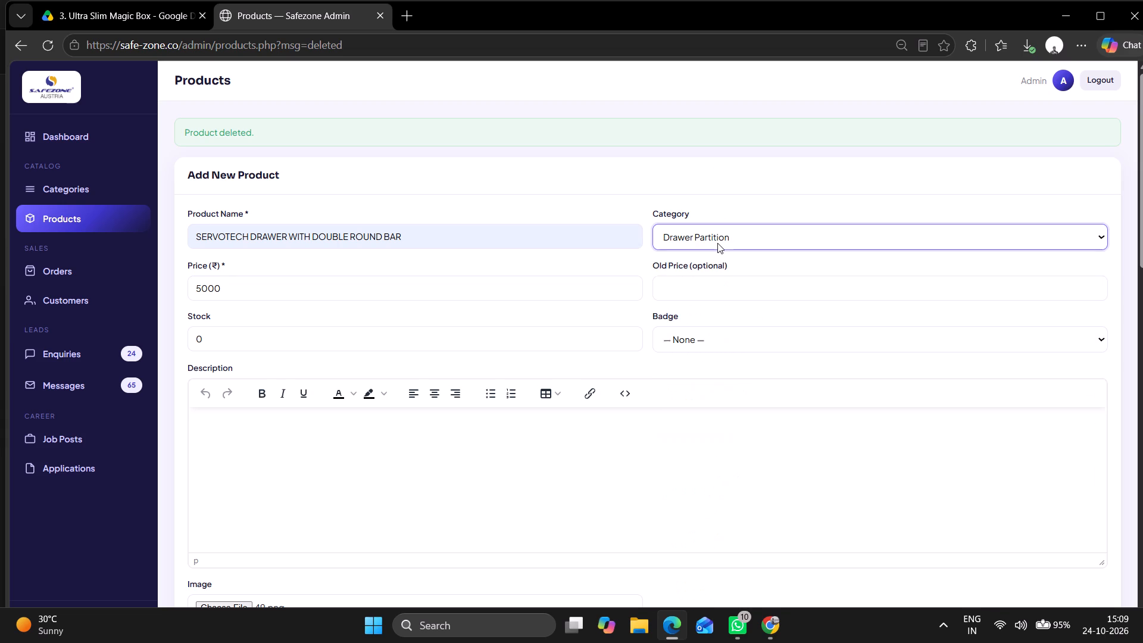
click(707, 340)
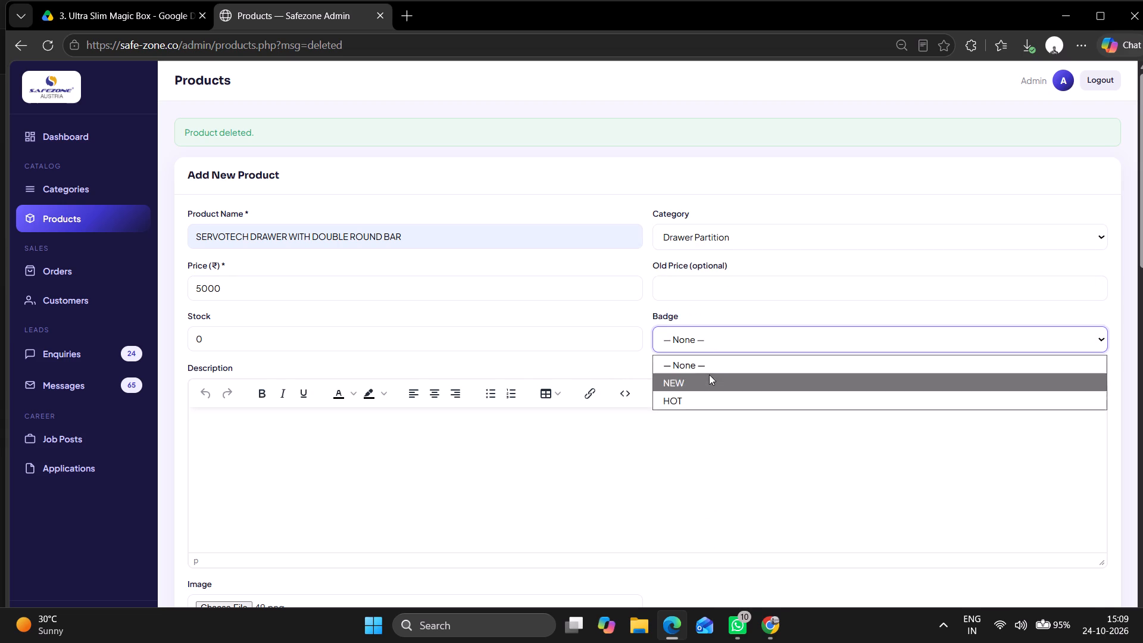
double_click(709, 374)
click(435, 344)
key(BackSpace)
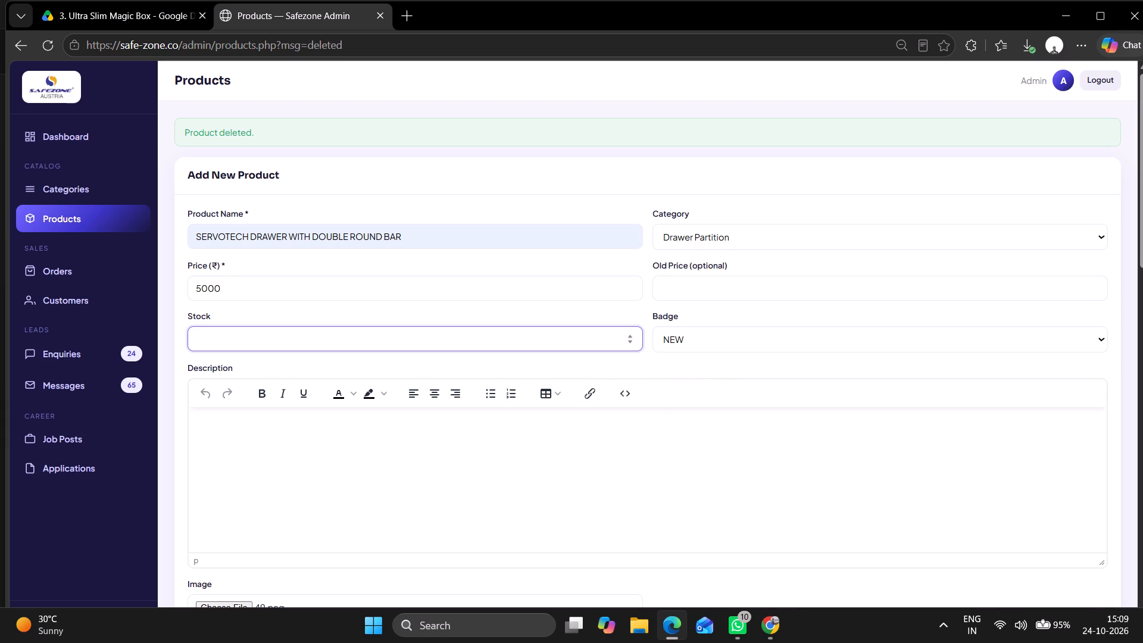
key(BackSpace)
text(99)
Open the new product's description for editing.
scroll(429, 374, down, 1)
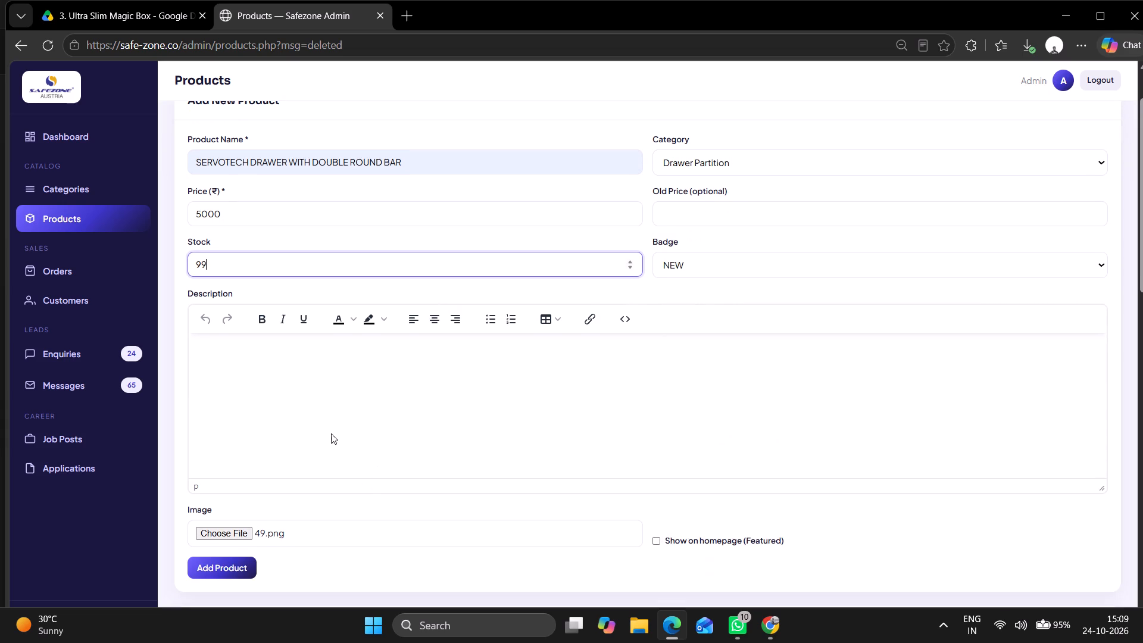
double_click(304, 398)
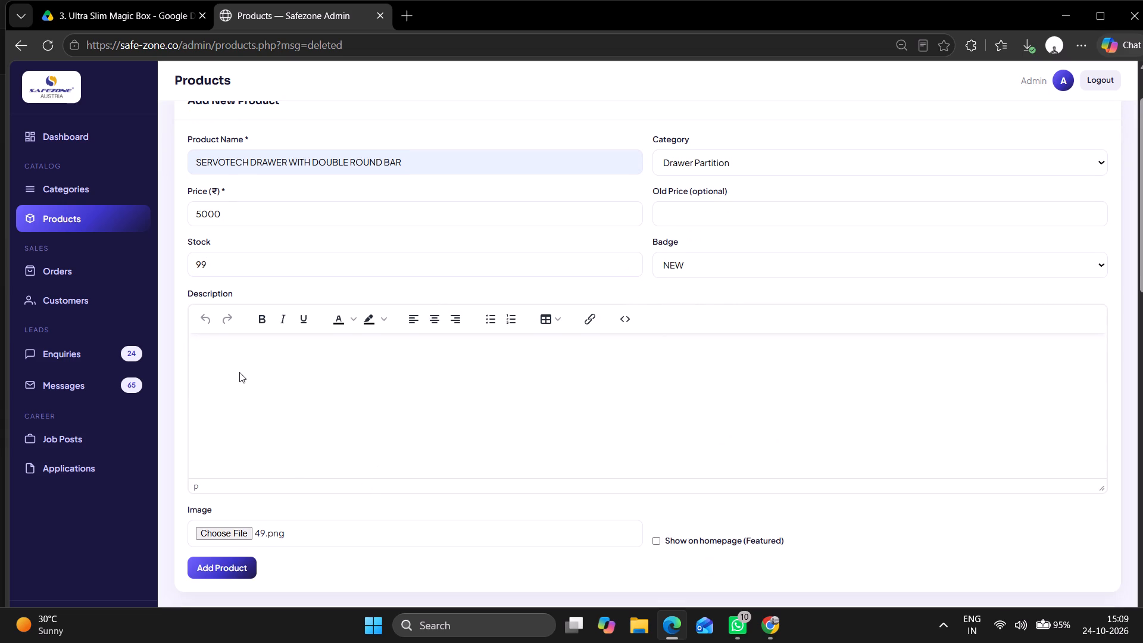
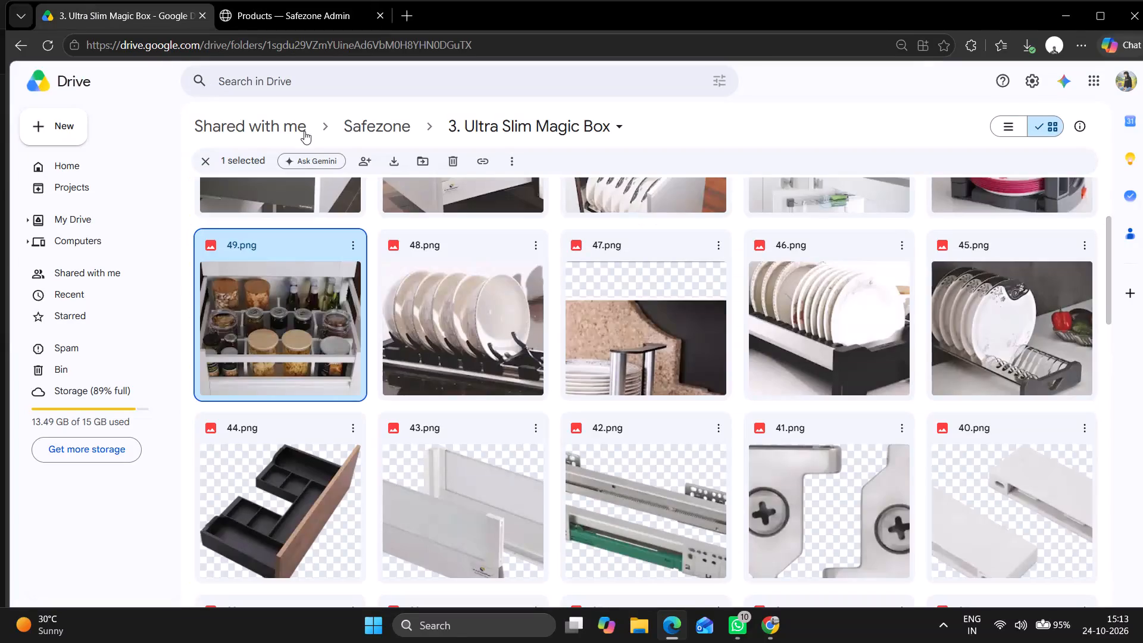
Download 10.jpg from the 3. Ultra Slim Magic Box folder in Drive.
scroll(529, 333, down, 8)
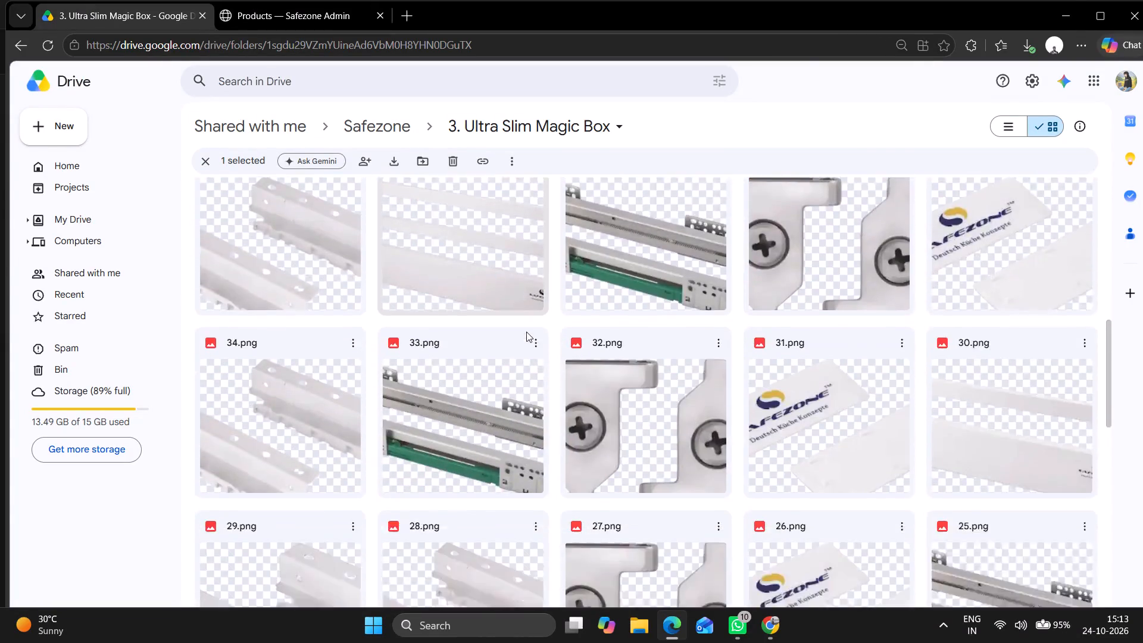
scroll(526, 331, up, 3)
scroll(524, 330, down, 15)
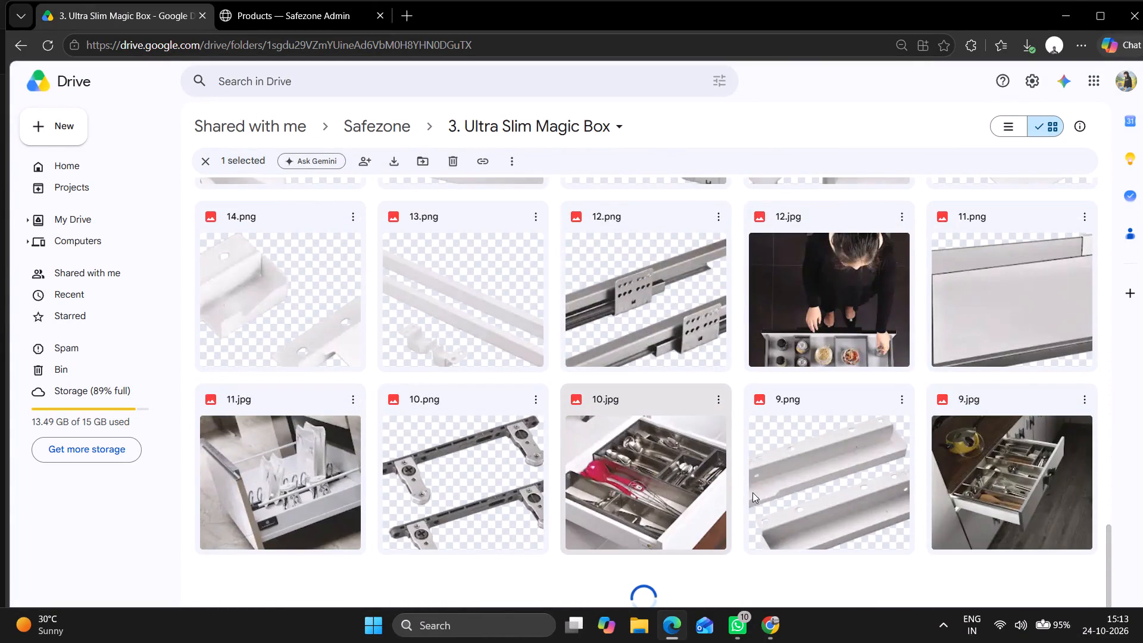
click(714, 400)
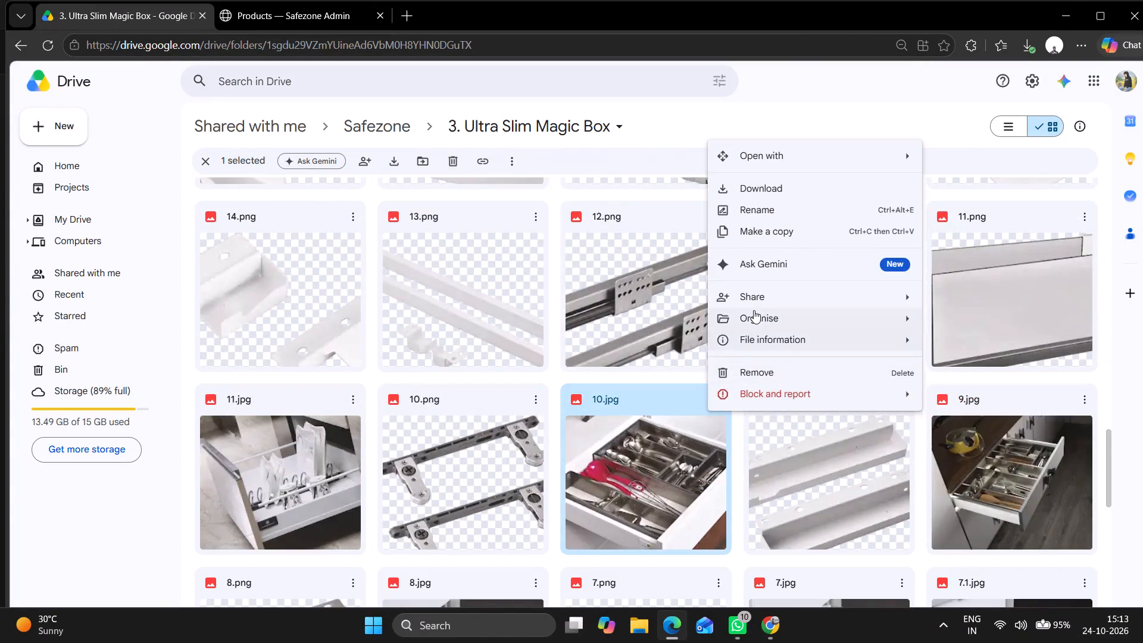
double_click(760, 185)
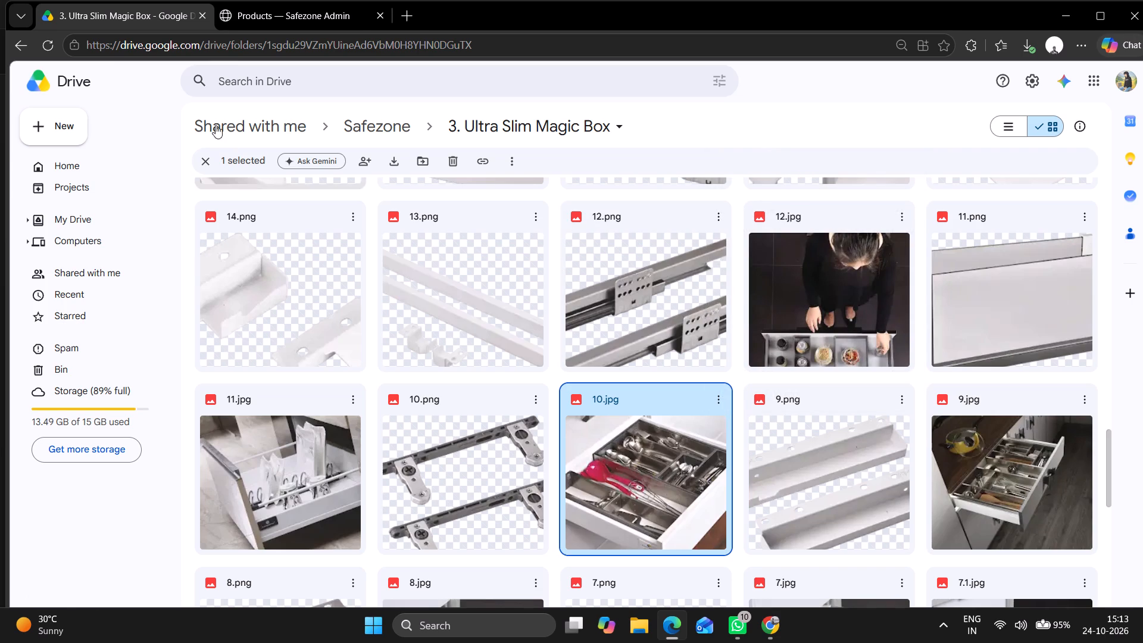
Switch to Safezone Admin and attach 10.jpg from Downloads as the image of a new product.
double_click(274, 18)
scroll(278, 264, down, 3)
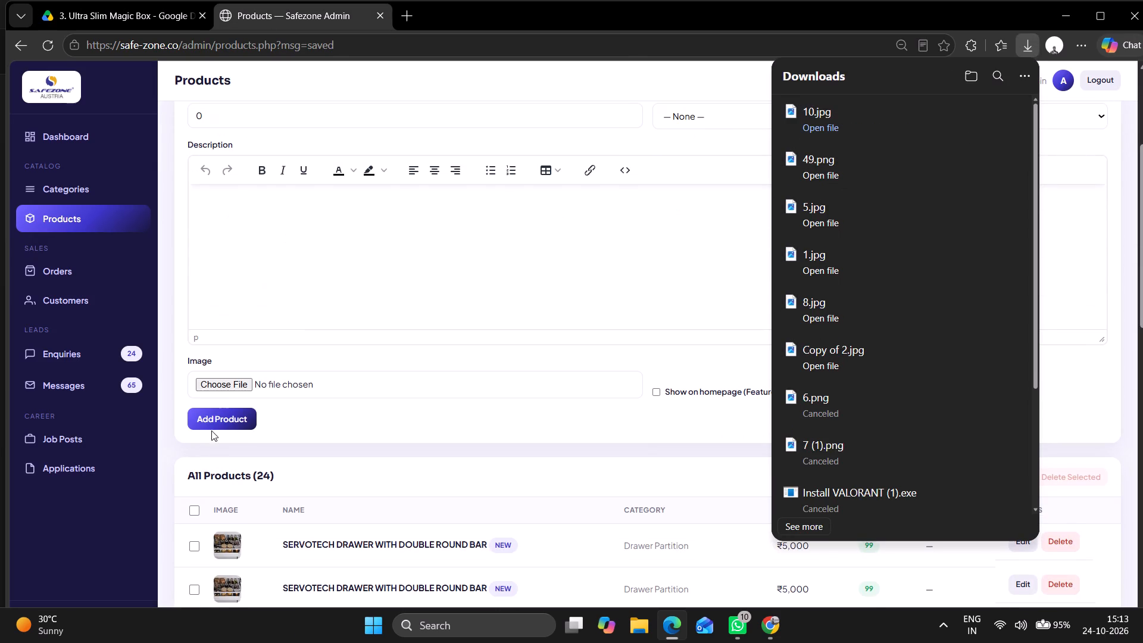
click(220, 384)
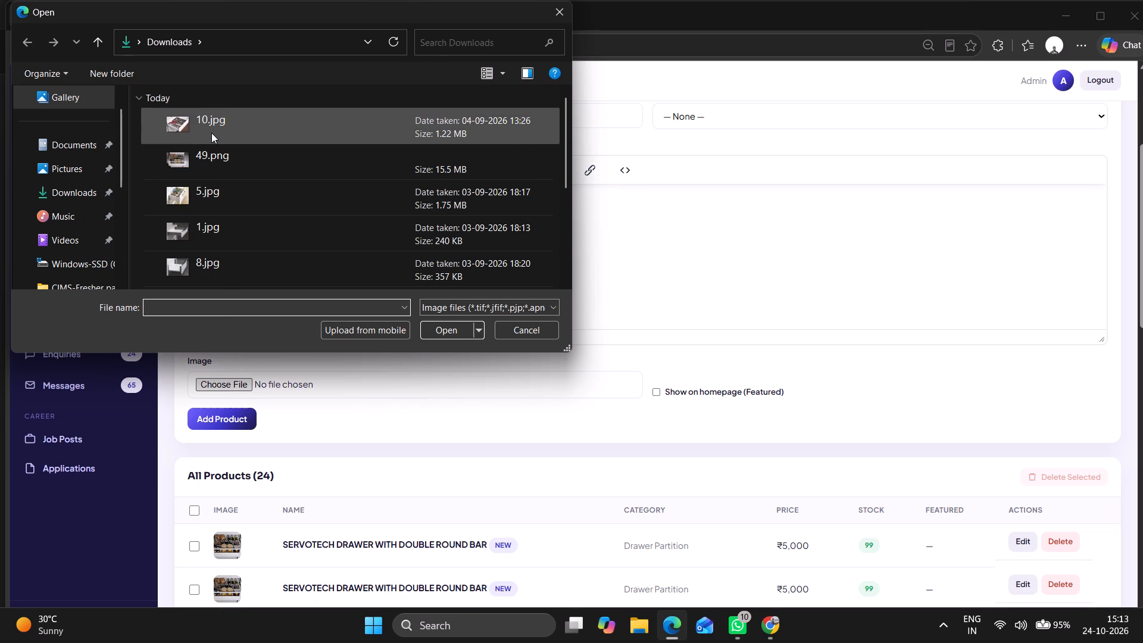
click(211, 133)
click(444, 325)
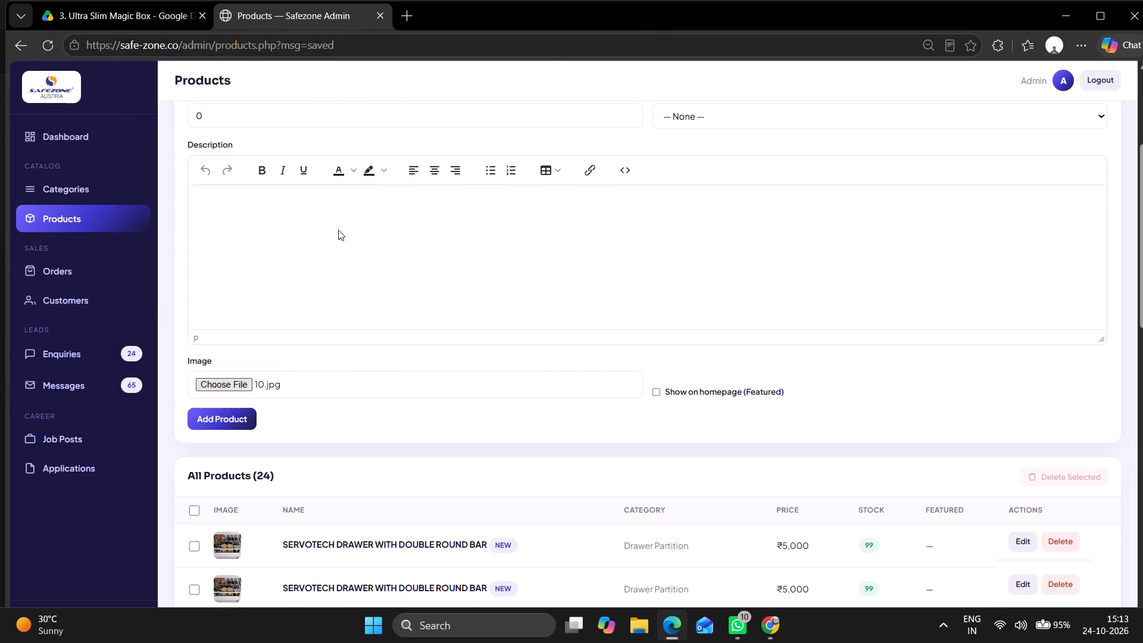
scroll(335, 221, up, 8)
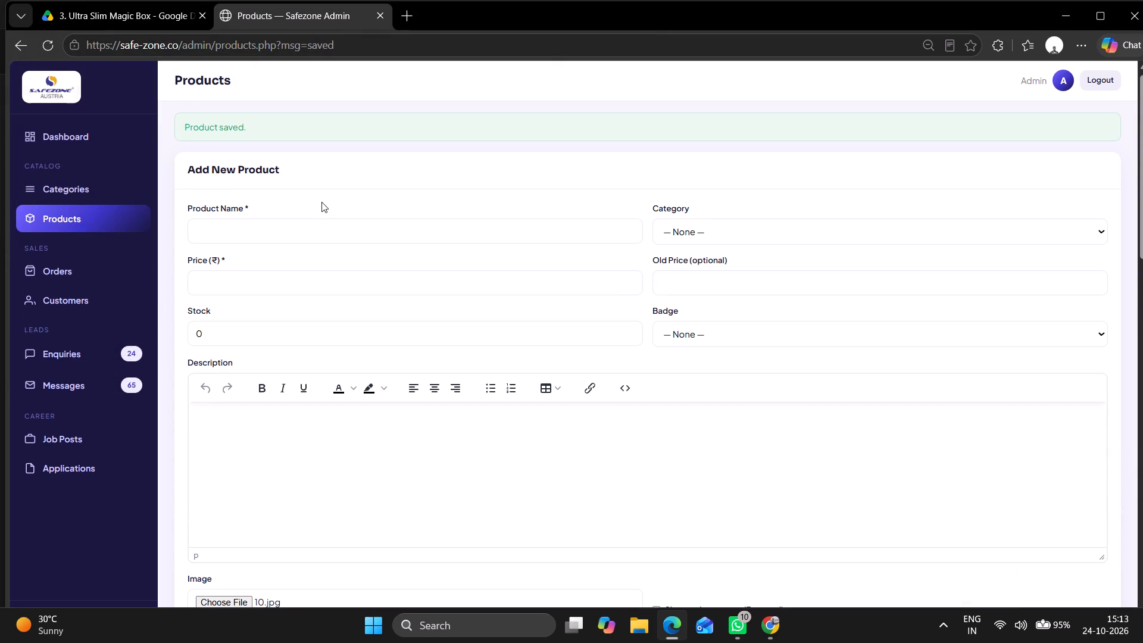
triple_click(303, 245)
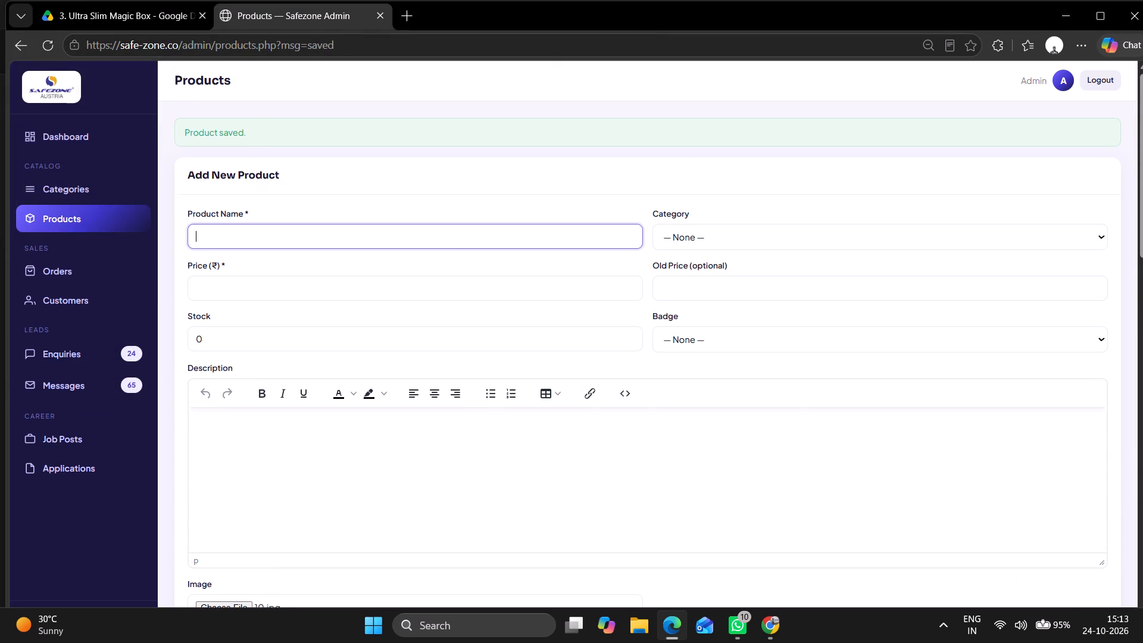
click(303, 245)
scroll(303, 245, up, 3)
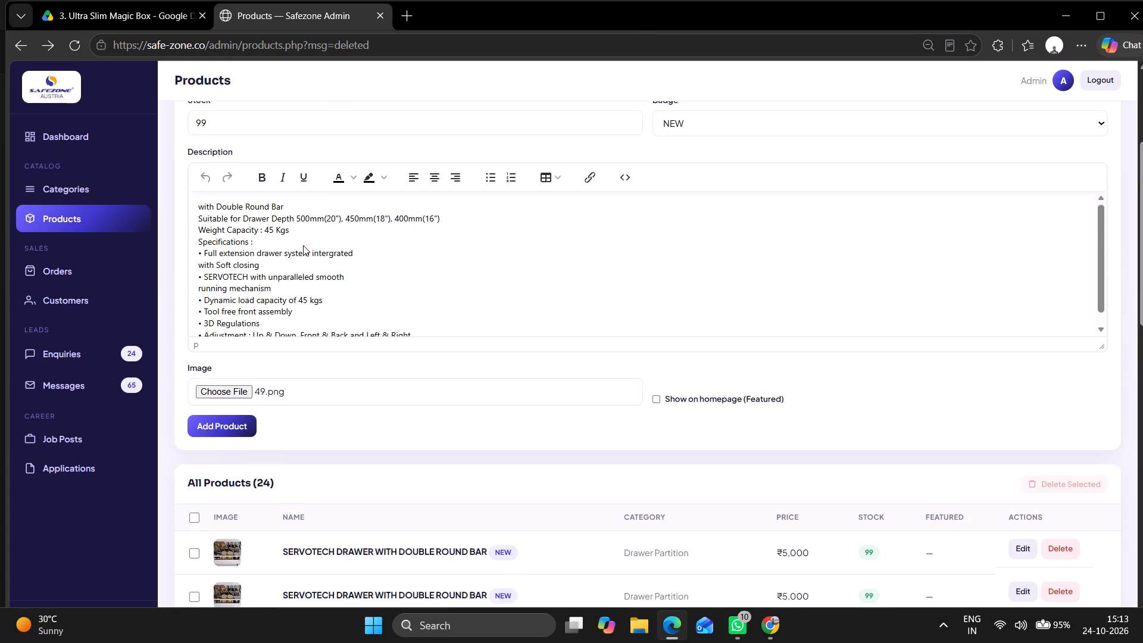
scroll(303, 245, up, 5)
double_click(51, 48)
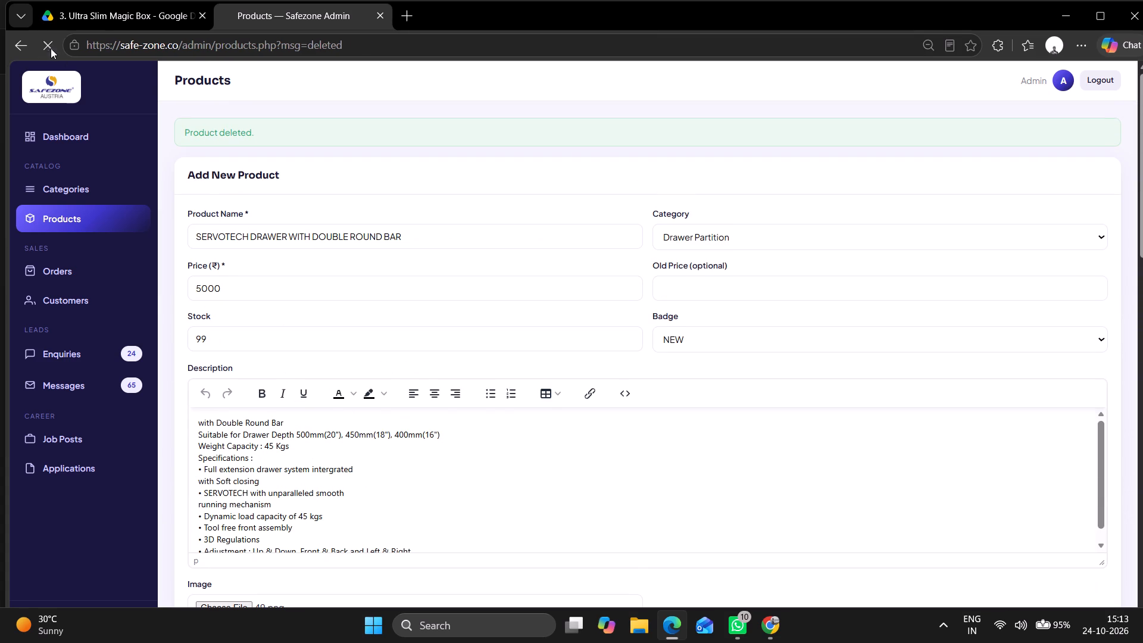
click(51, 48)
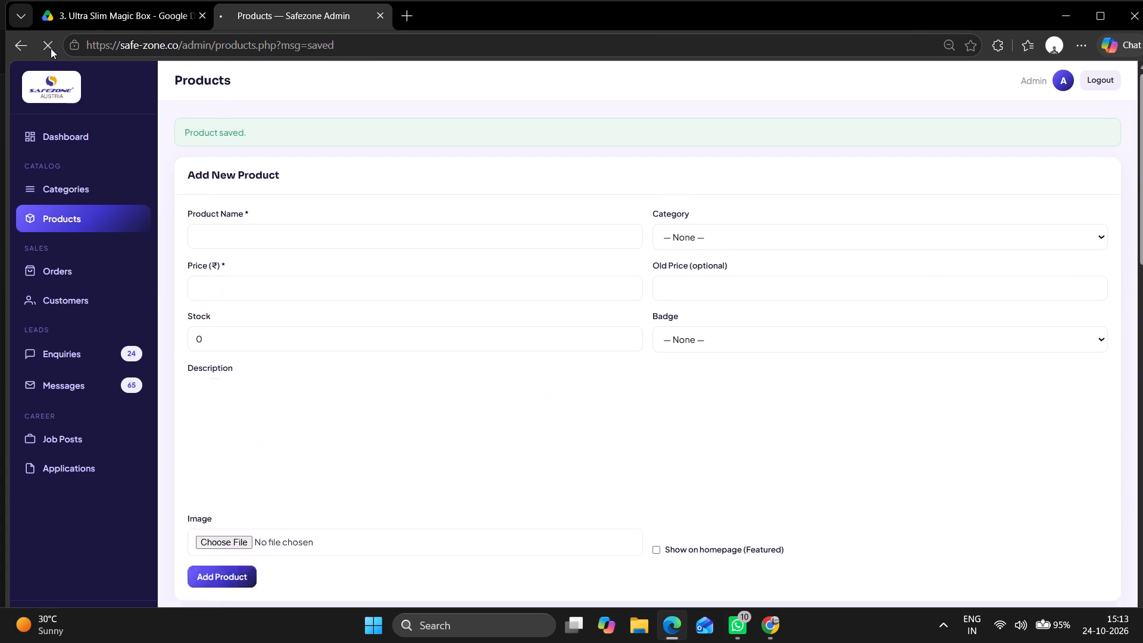
Delete the topmost of the two SERVOTECH DRAWER WITH DOUBLE ROUND BAR entries from the product list.
scroll(289, 207, down, 5)
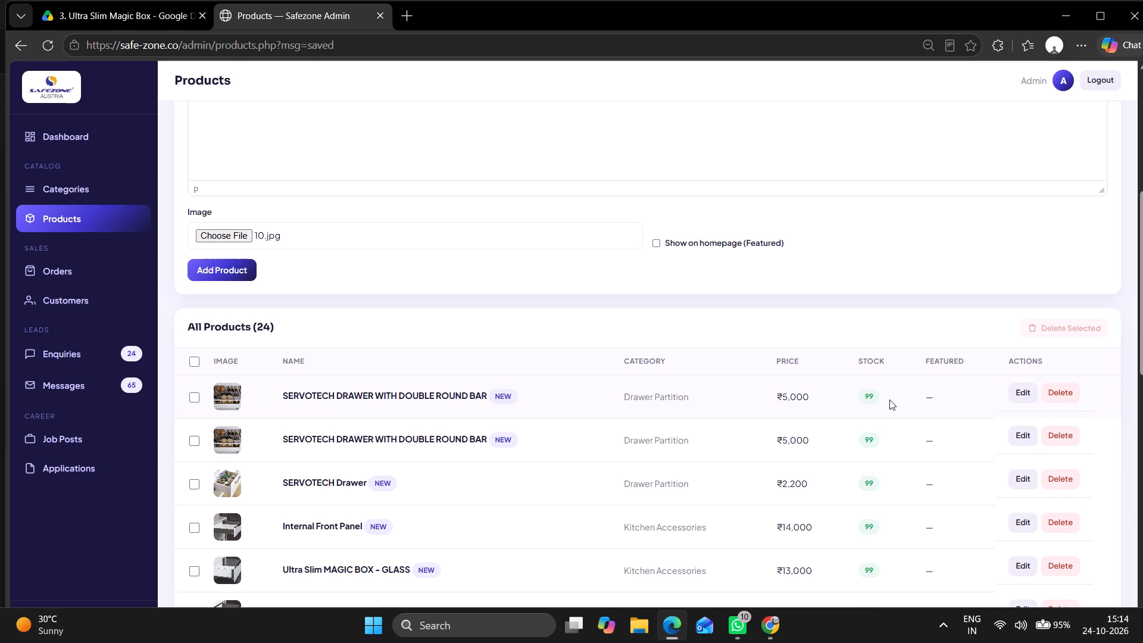
double_click(1073, 393)
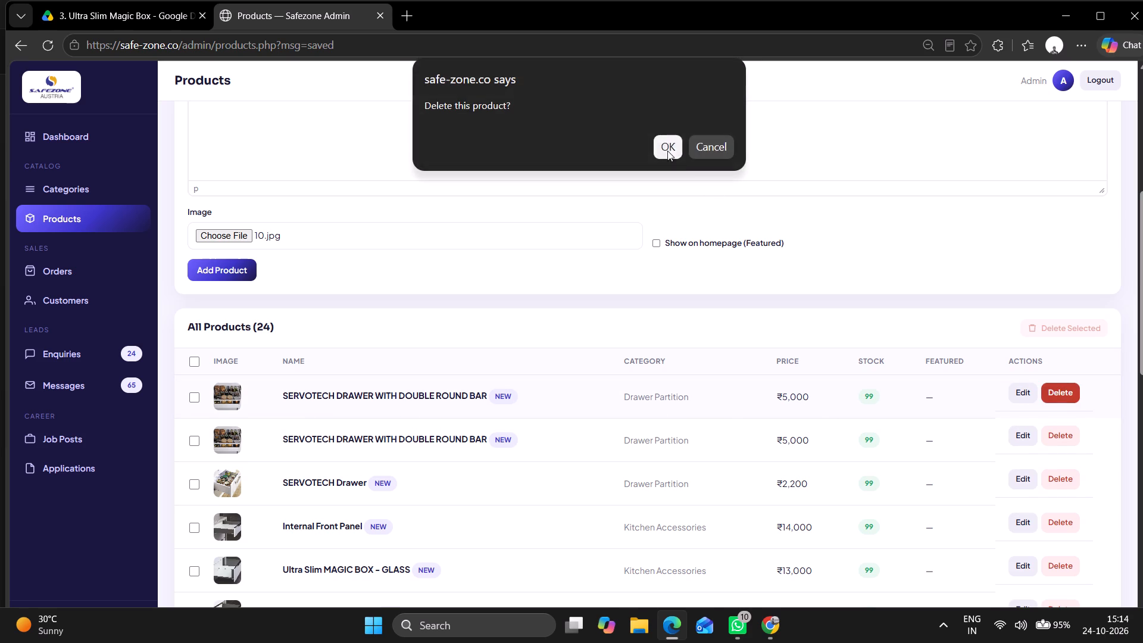
triple_click(665, 148)
Attach 10.jpg from Downloads as the image of the new product.
scroll(604, 277, down, 6)
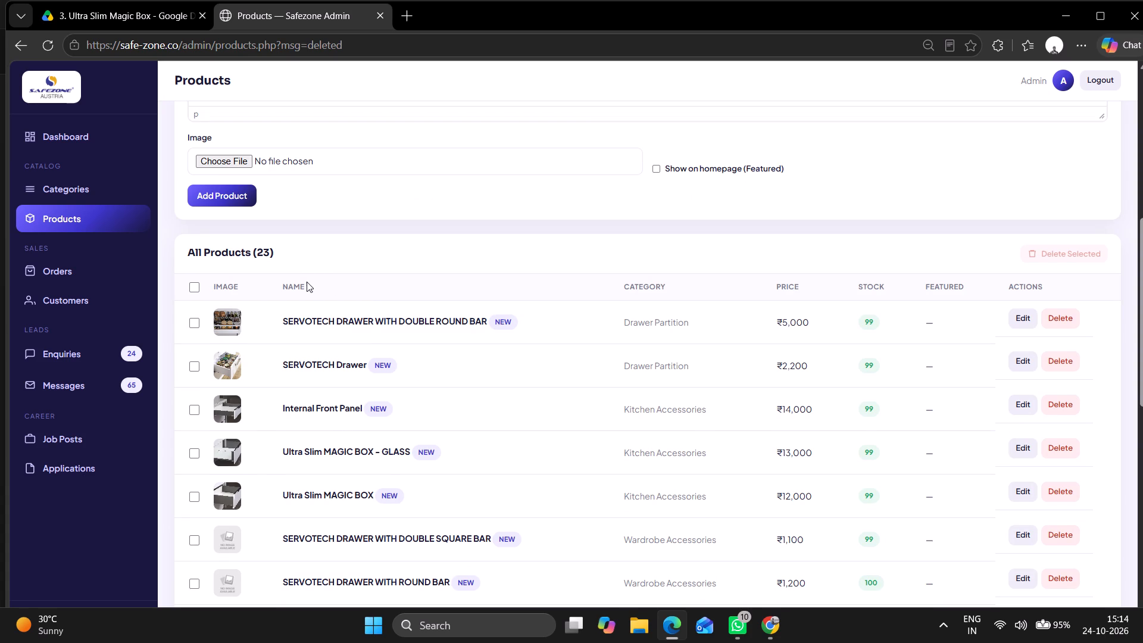
click(230, 166)
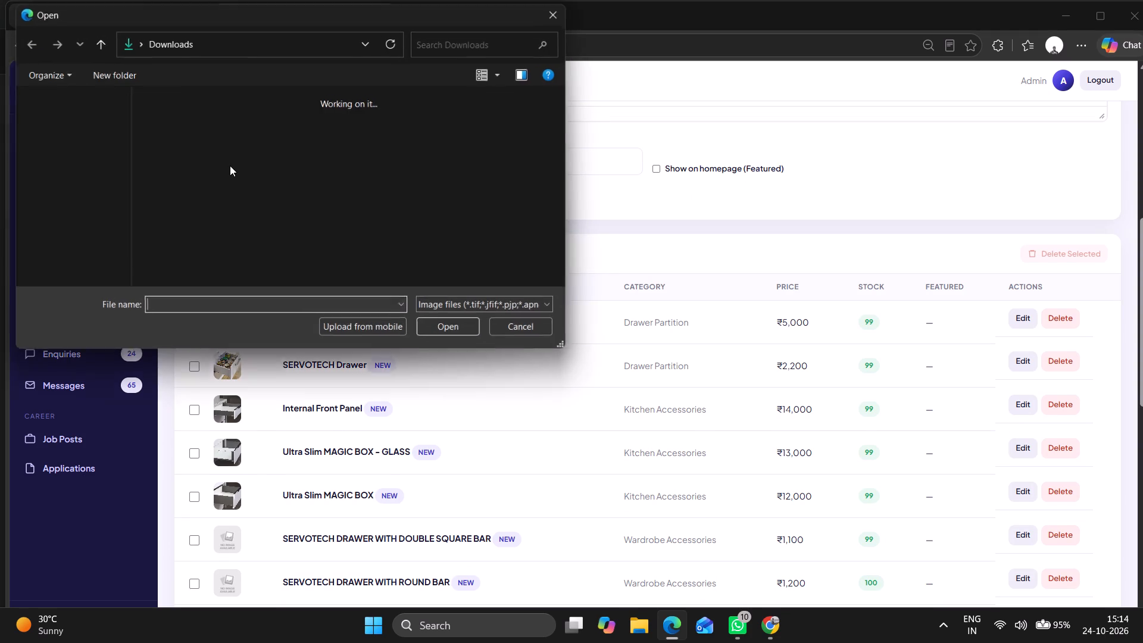
double_click(217, 129)
Fill in the new product's name and price of 5000 from the saved entry SERVOTECH DRAWER WITH DOUBLE ROUND BAR.
scroll(294, 186, up, 1)
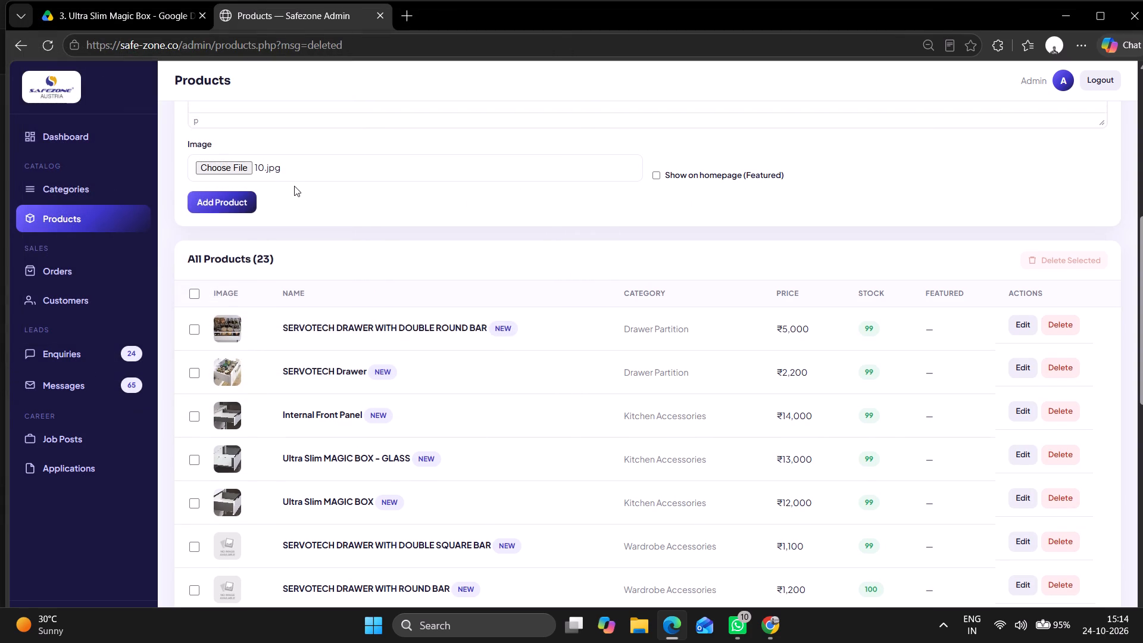
scroll(294, 186, up, 3)
scroll(278, 226, down, 2)
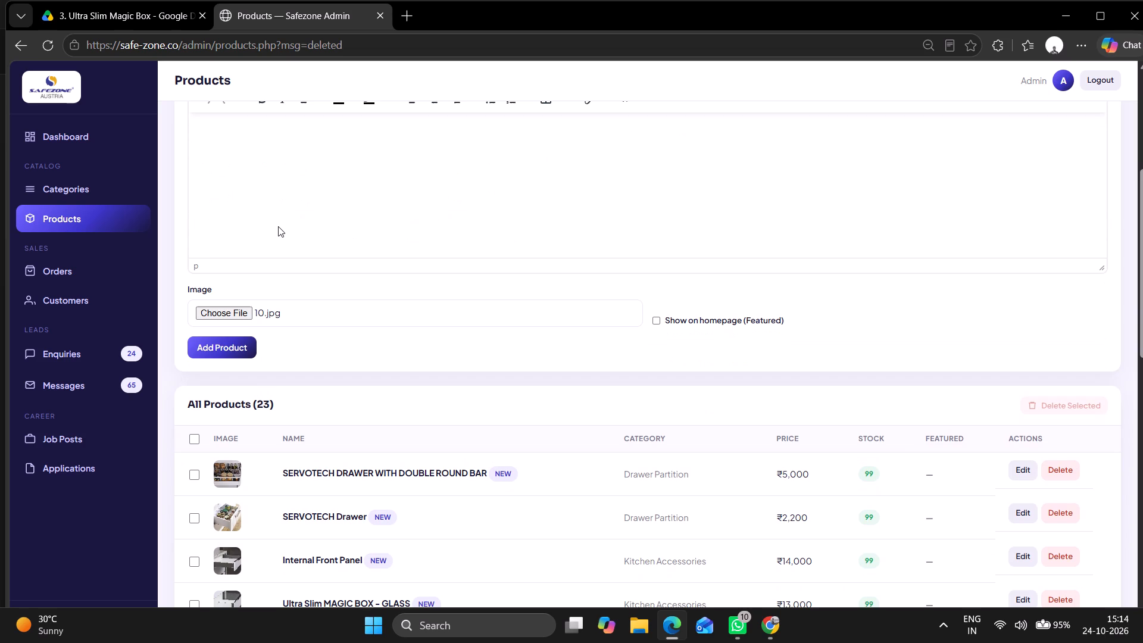
scroll(278, 226, down, 1)
scroll(278, 226, up, 4)
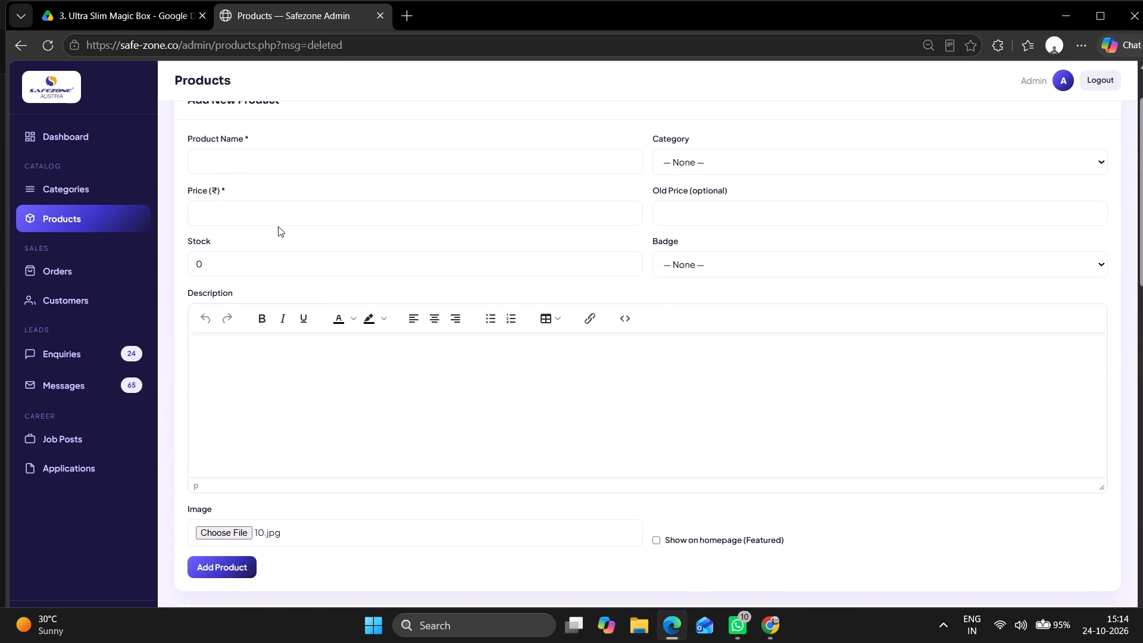
scroll(277, 224, up, 3)
click(276, 244)
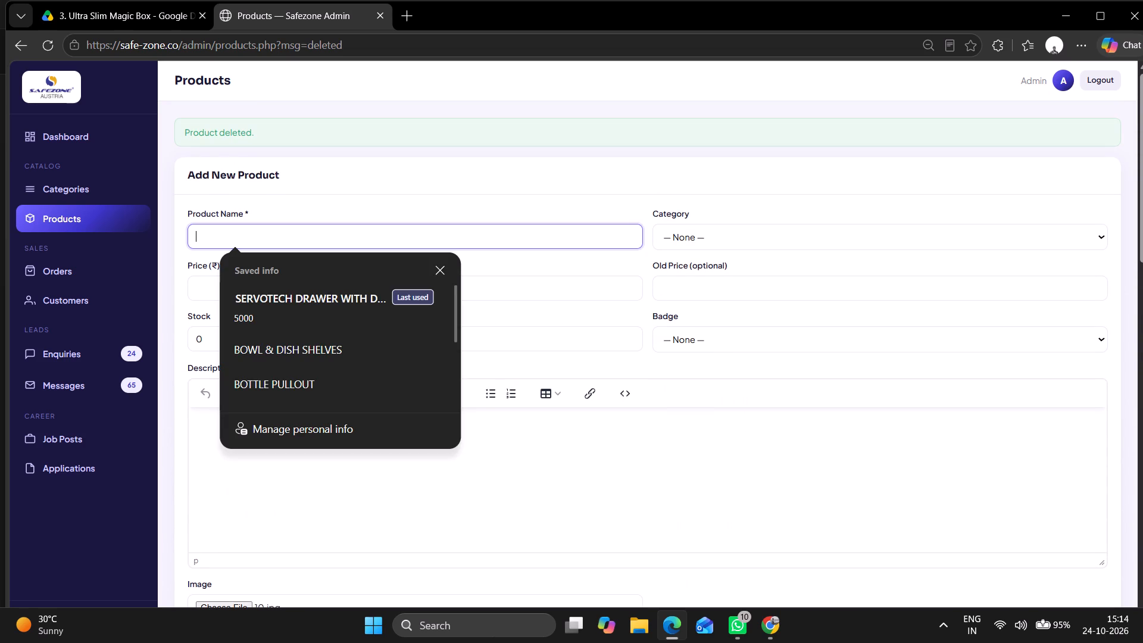
click(302, 285)
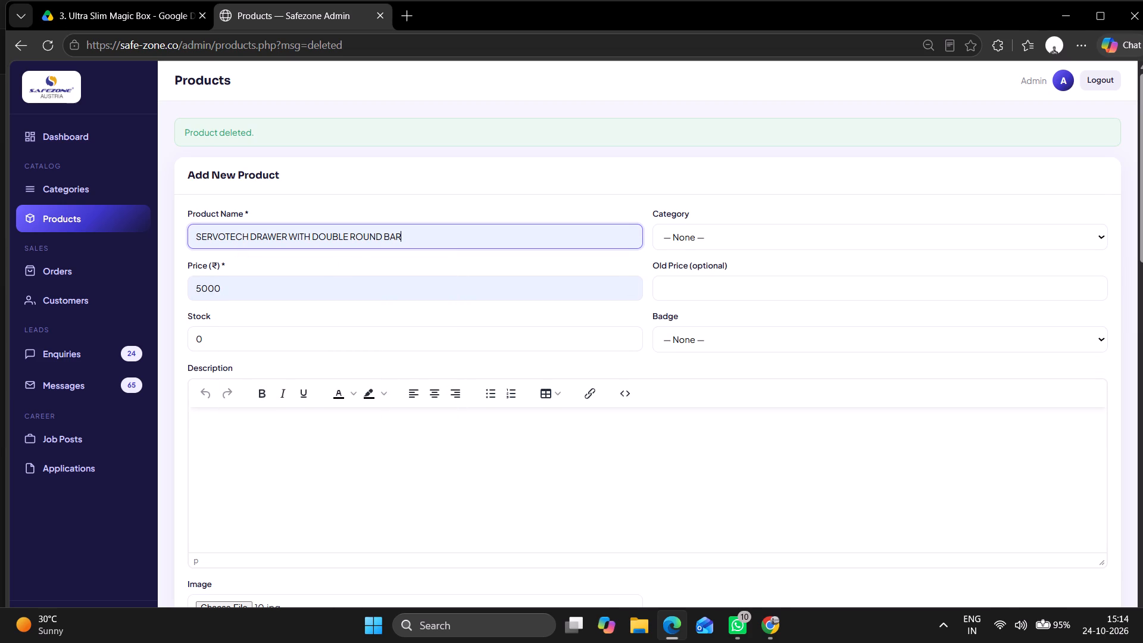
Change the new product's name to SERVOTECH DRAWER partition.
key(BackSpace)
key(BackSpace)
key(BackSpace)
key(BackSpace)
key(BackSpace)
key(BackSpace)
key(BackSpace)
key(BackSpace)
key(BackSpace)
key(BackSpace)
key(BackSpace)
key(BackSpace)
key(BackSpace)
key(BackSpace)
key(BackSpace)
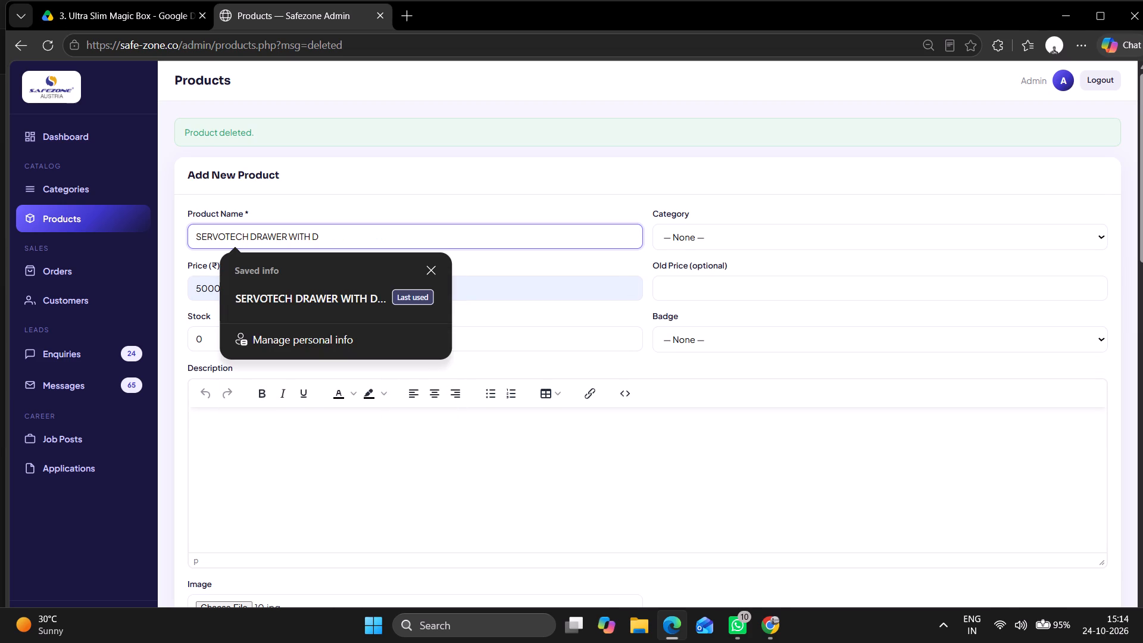
key(BackSpace)
key(BackSpace)
key(BackSpace)
key(BackSpace)
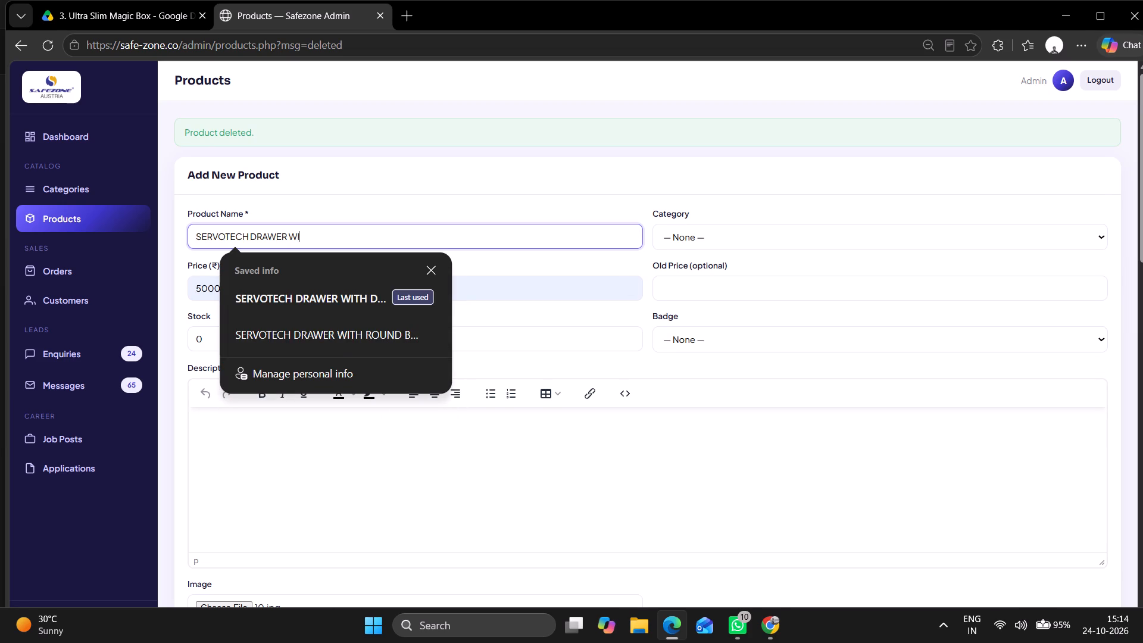
key(BackSpace)
key(BackSpace)
text(pr)
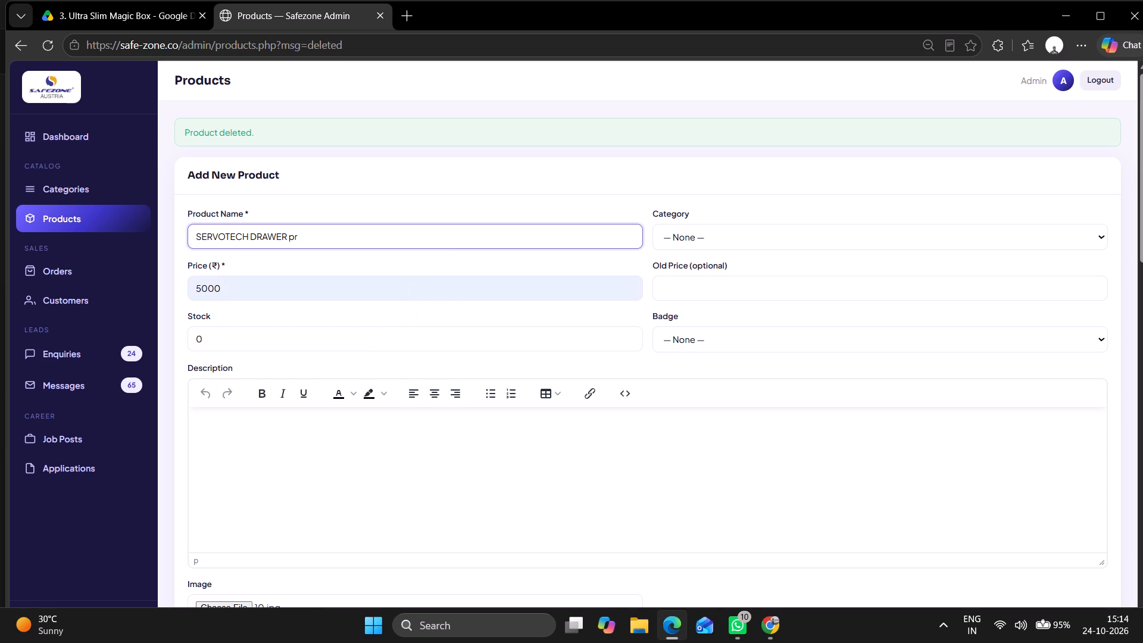
key(BackSpace)
text(ar)
text(tit)
text(ion)
Set the new product's stock to 99.
click(239, 332)
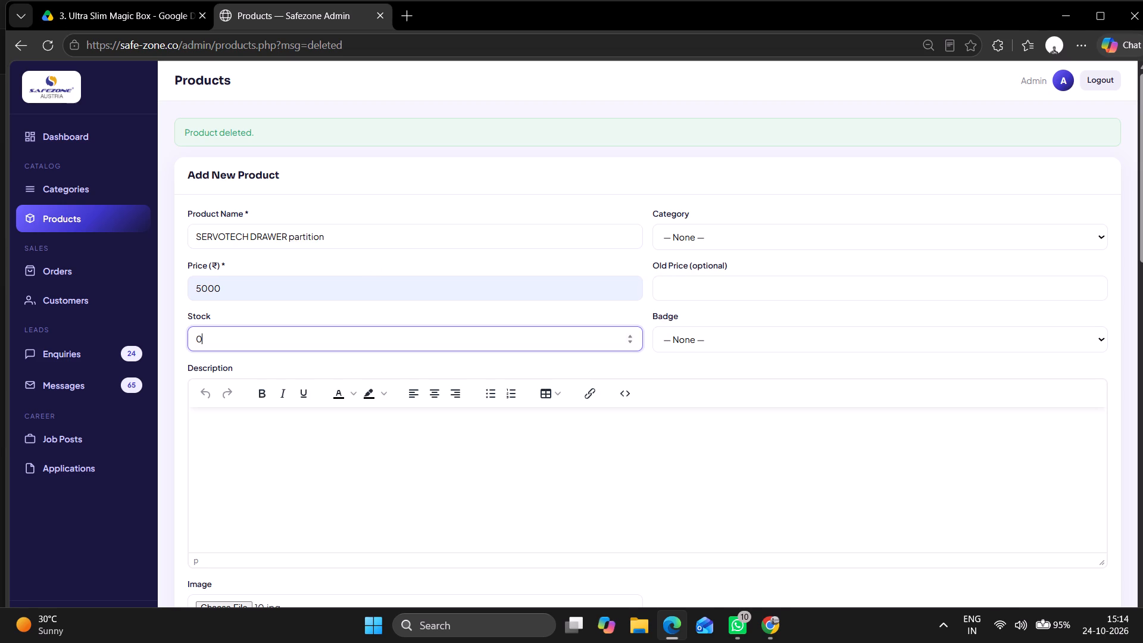
key(BackSpace)
text(99)
Set the new product's category to Drawer Partition and its badge to NEW.
click(749, 243)
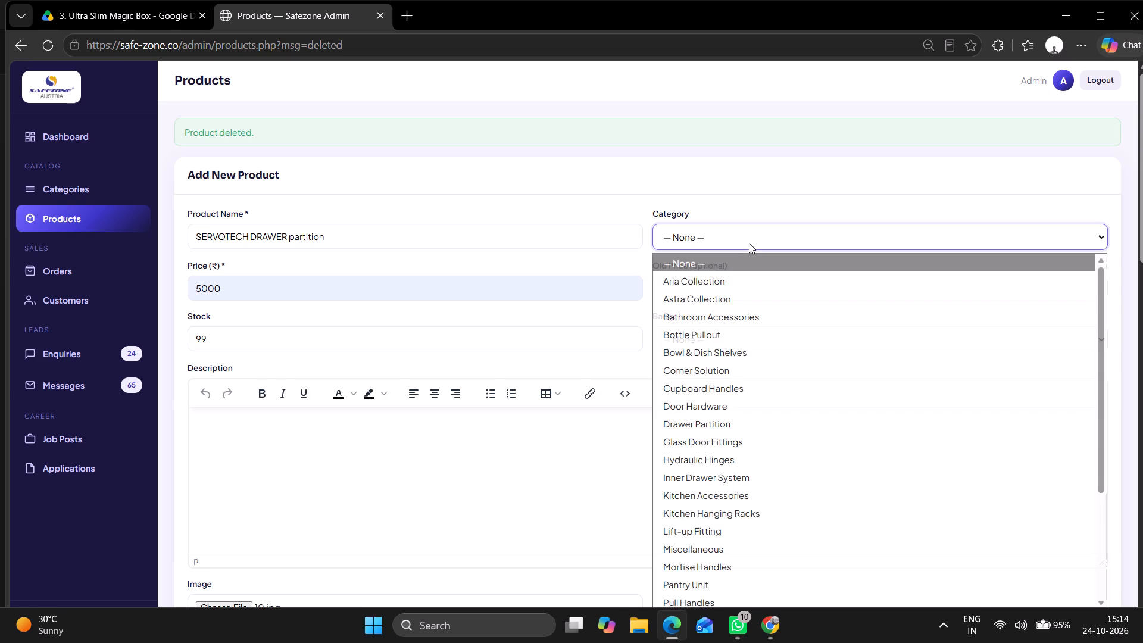
text(Drawe)
key(Return)
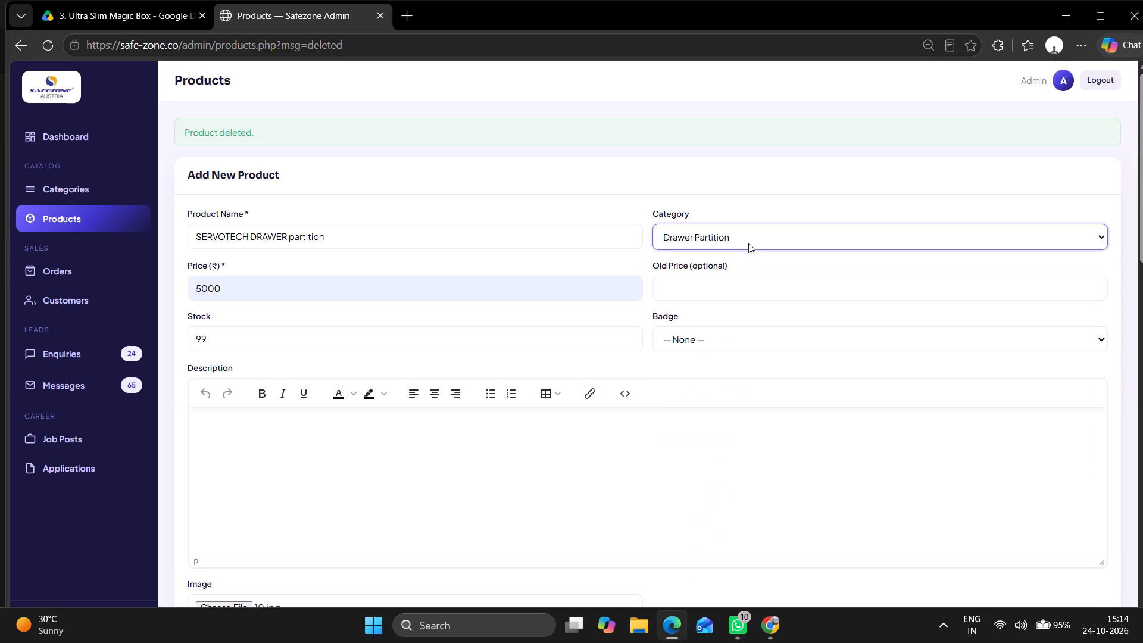
triple_click(699, 337)
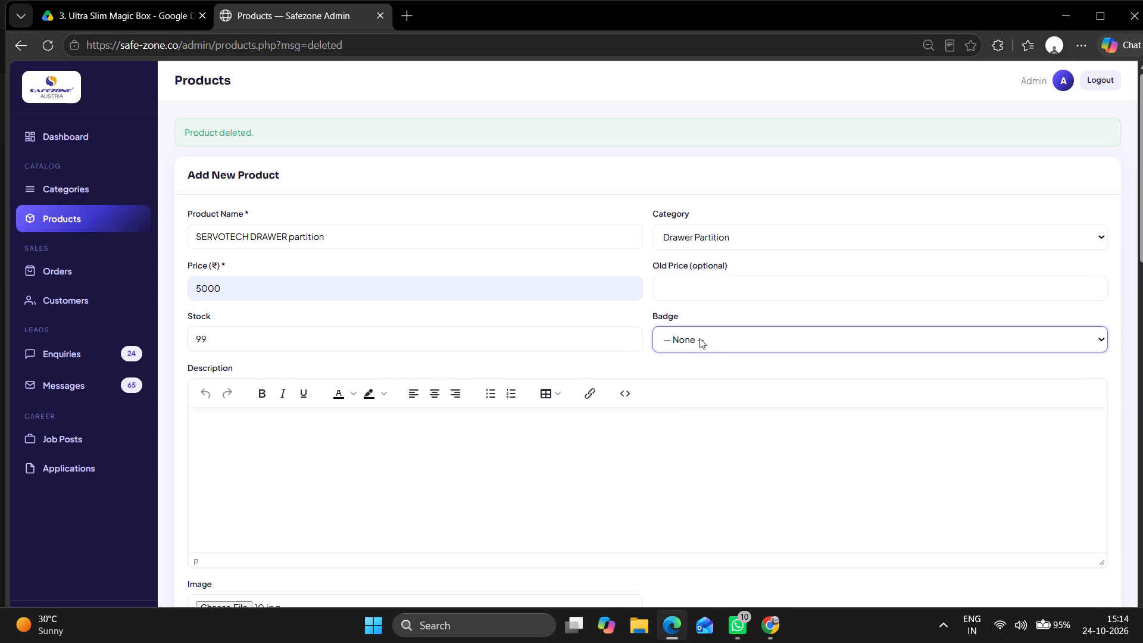
double_click(699, 338)
double_click(698, 389)
Open the new product's description for editing.
scroll(624, 416, down, 2)
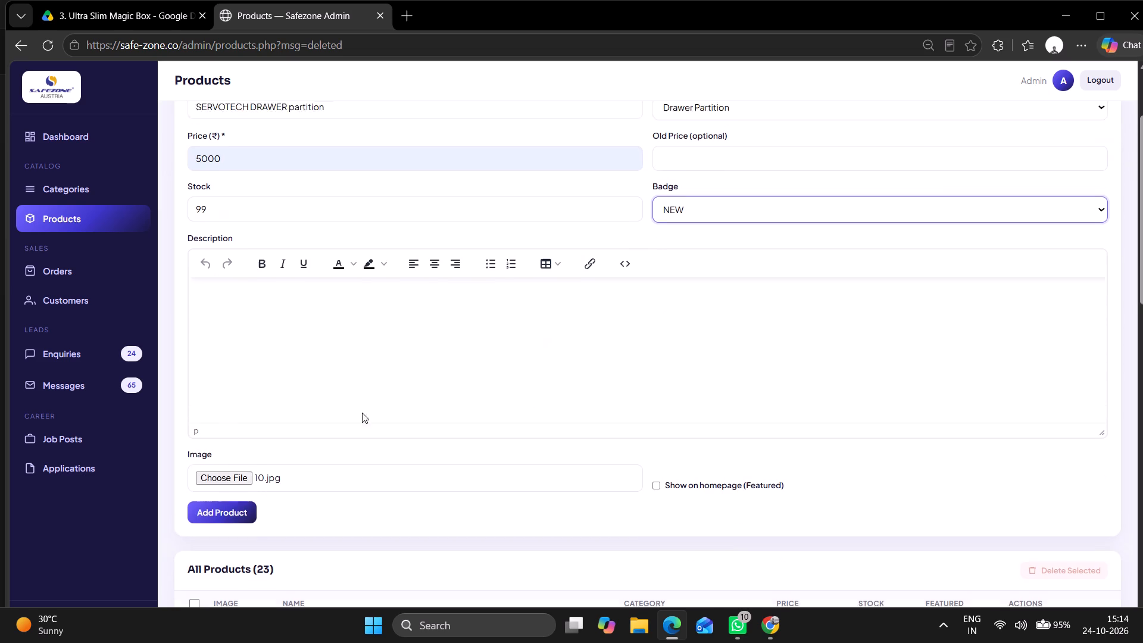
click(235, 320)
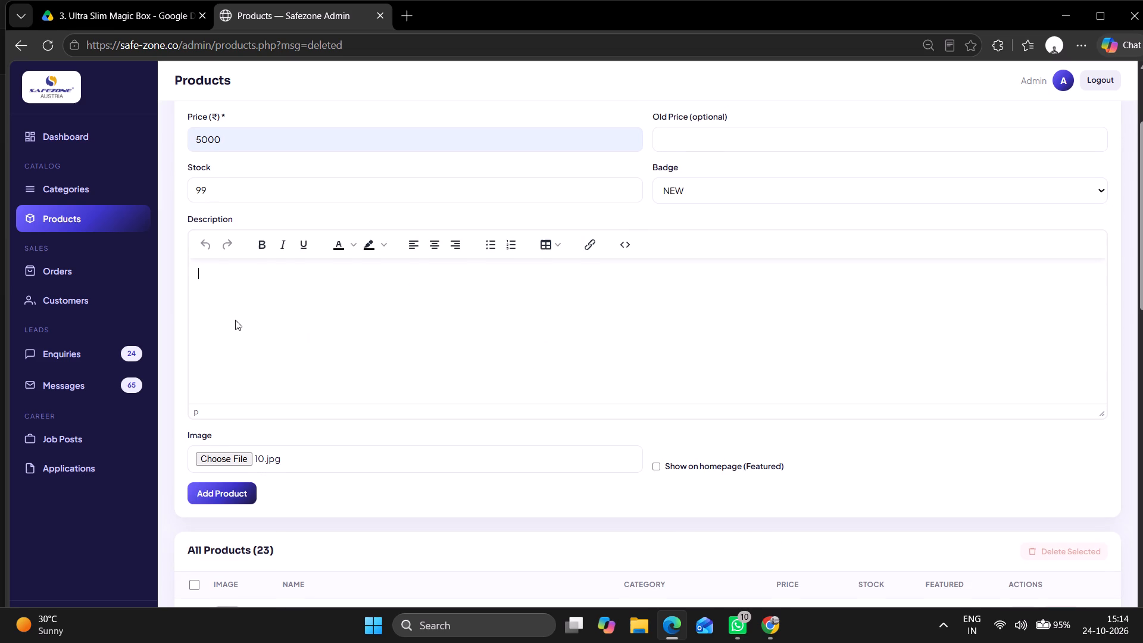
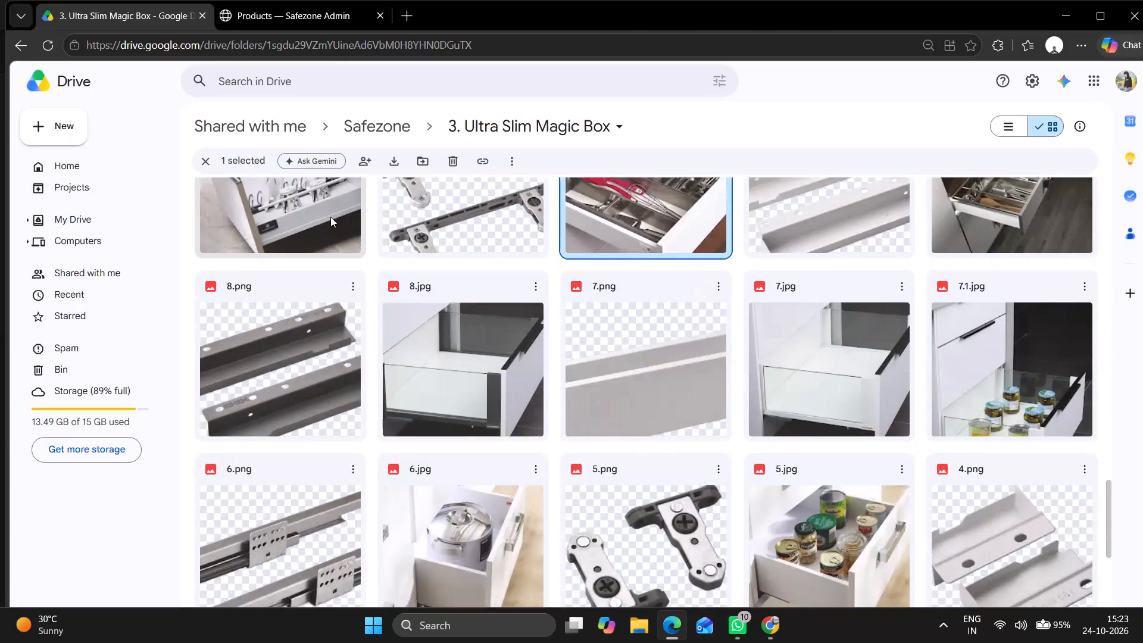
Look through the product images in the 3. Ultra Slim Magic Box folder.
scroll(330, 217, down, 6)
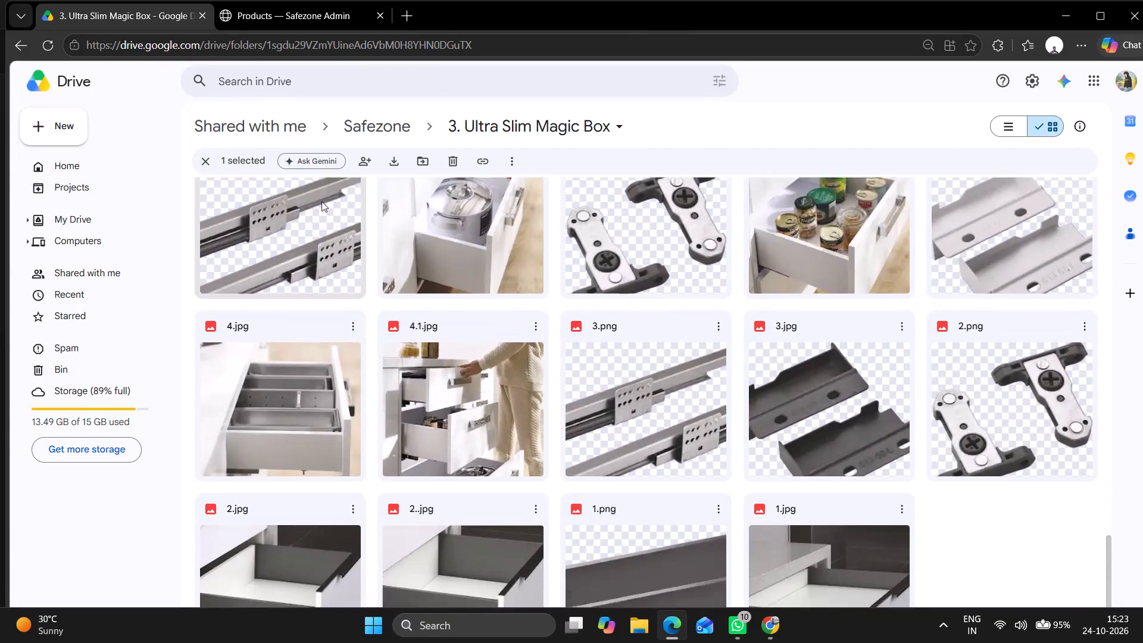
scroll(321, 201, down, 8)
scroll(908, 342, up, 6)
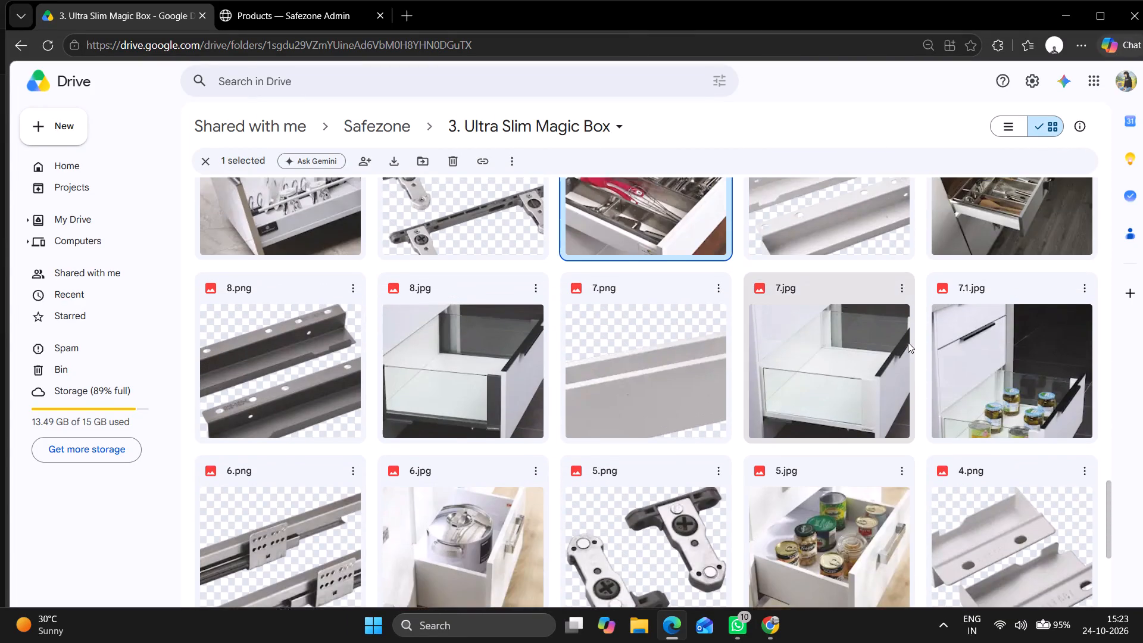
scroll(962, 397, up, 2)
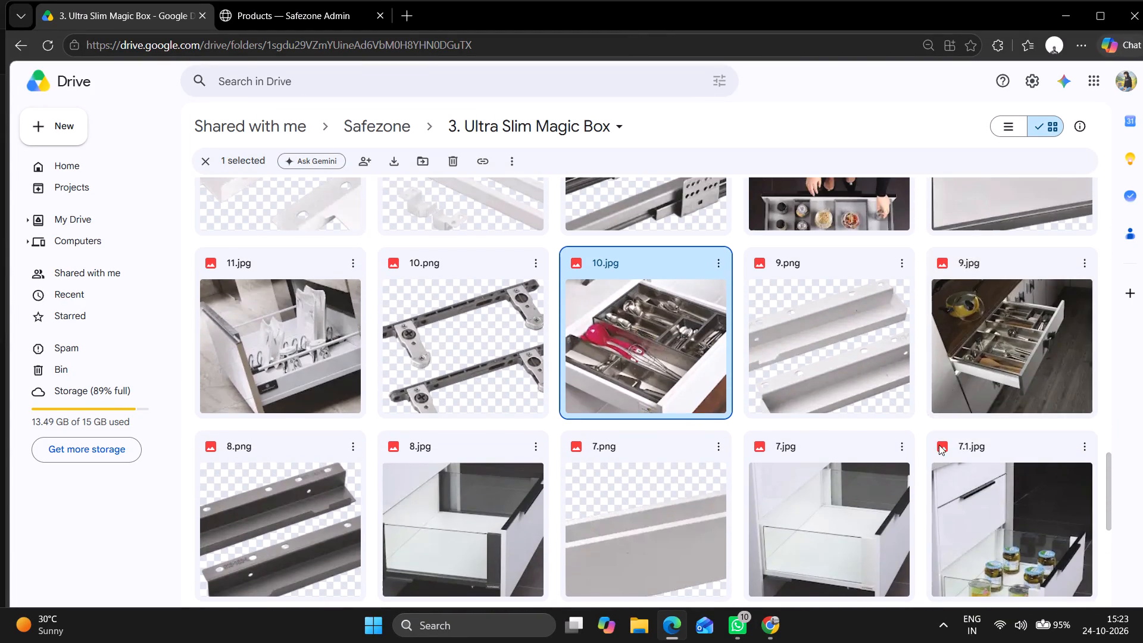
scroll(983, 495, up, 3)
scroll(866, 414, up, 4)
scroll(533, 252, up, 4)
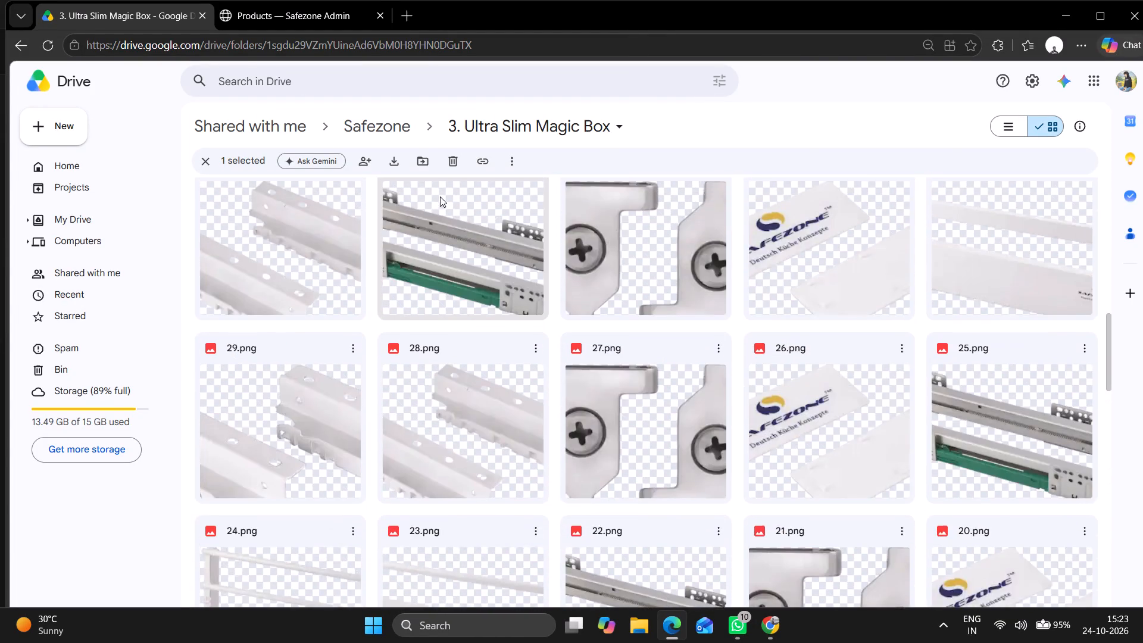
scroll(429, 189, up, 4)
scroll(184, 109, up, 4)
Go back to the shared Safezone folder and open the 4. Bottle Pullouts folder.
double_click(17, 37)
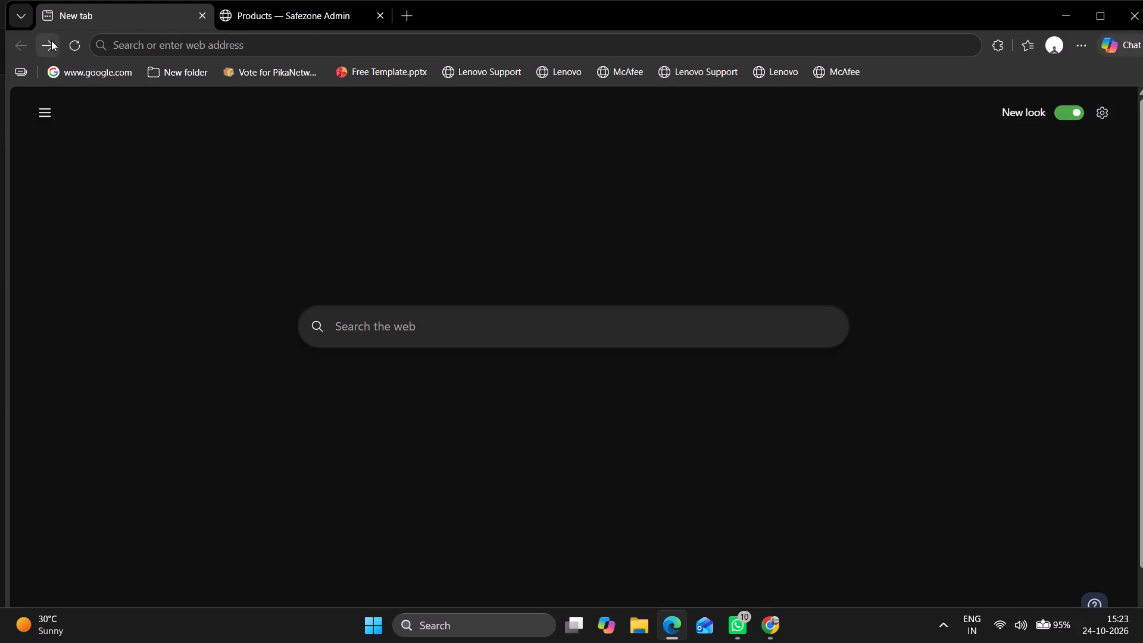
double_click(51, 40)
double_click(51, 40)
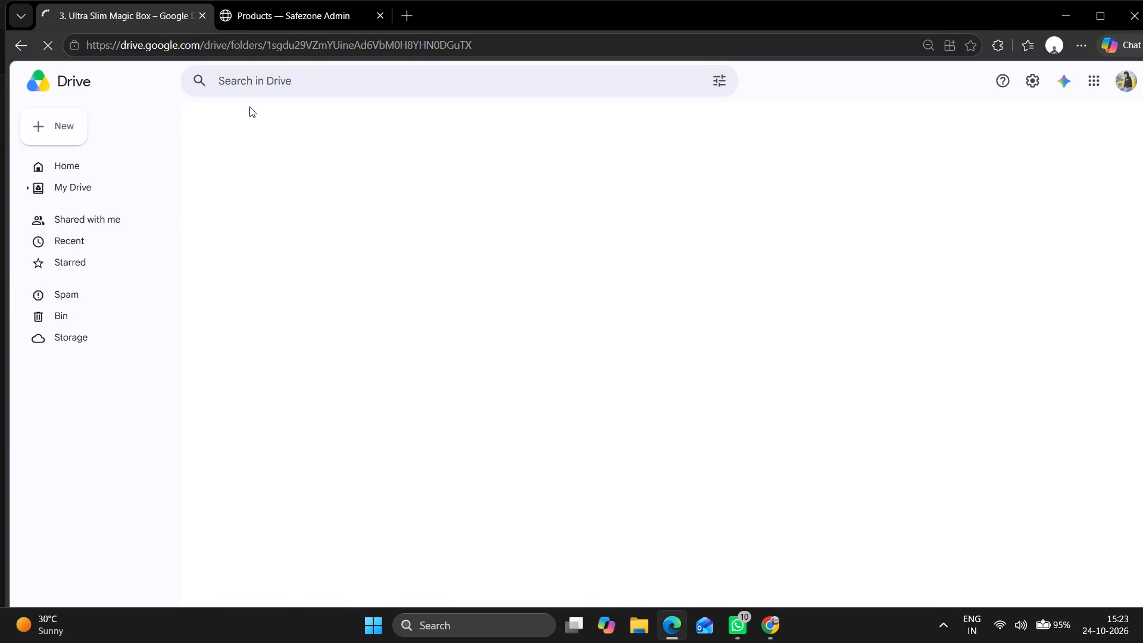
double_click(14, 46)
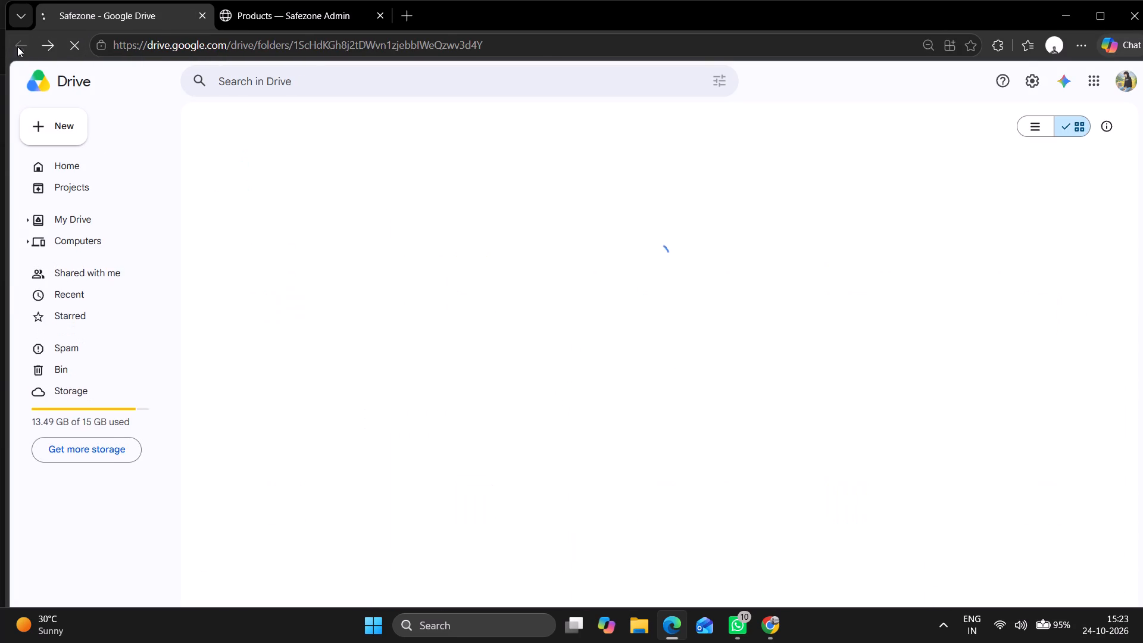
triple_click(49, 42)
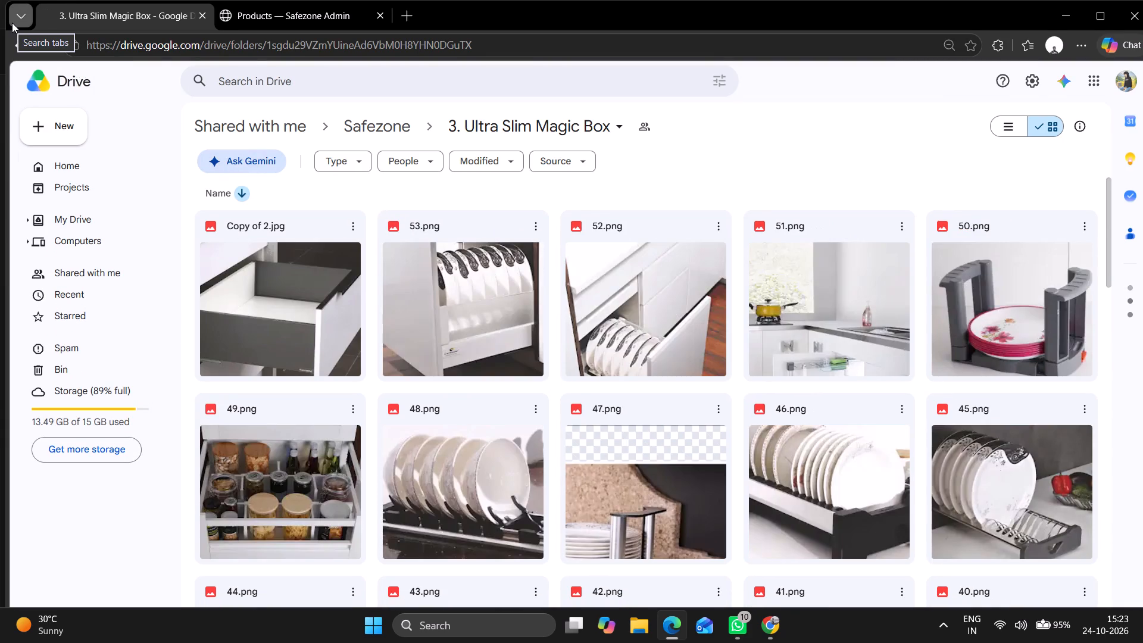
click(21, 49)
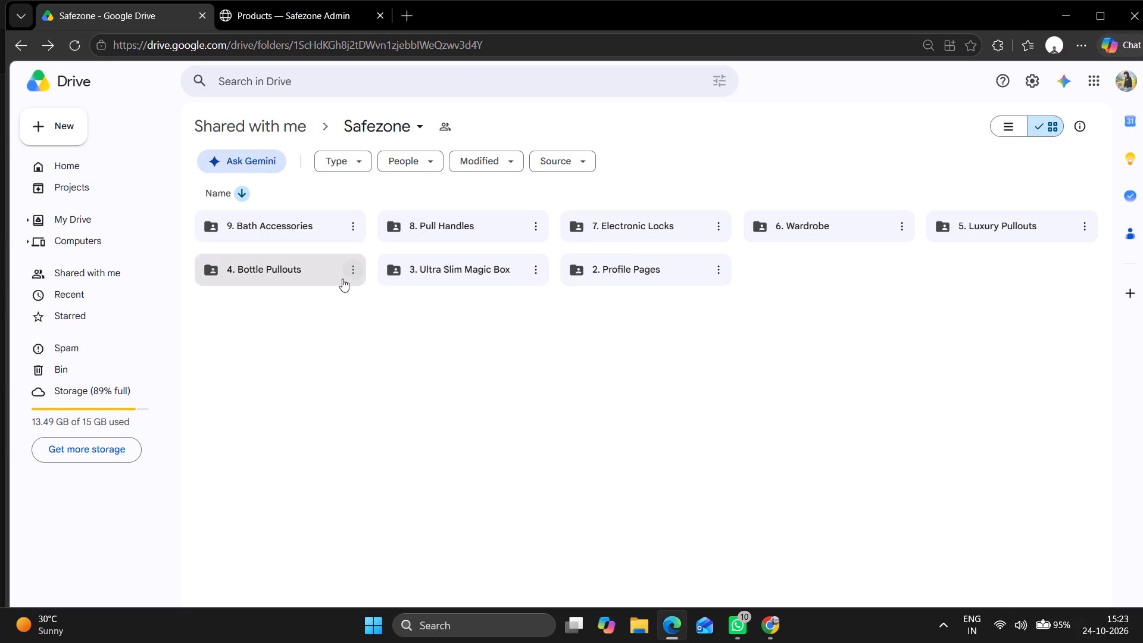
double_click(314, 273)
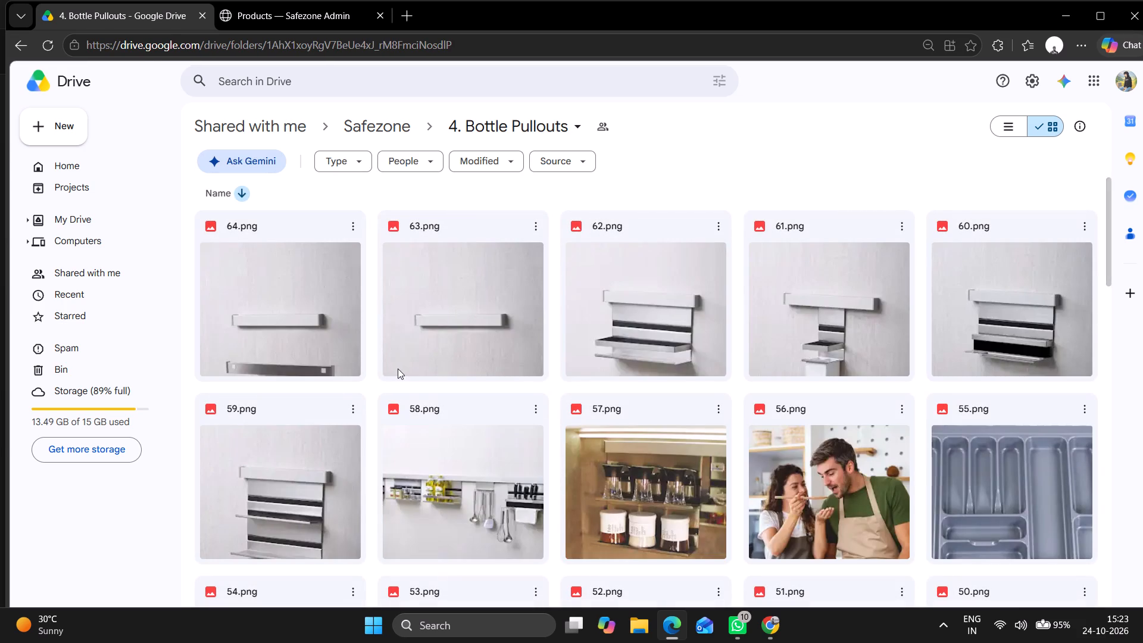
Browse the images in the 4. Bottle Pullouts folder for a suitable product picture.
scroll(398, 369, down, 9)
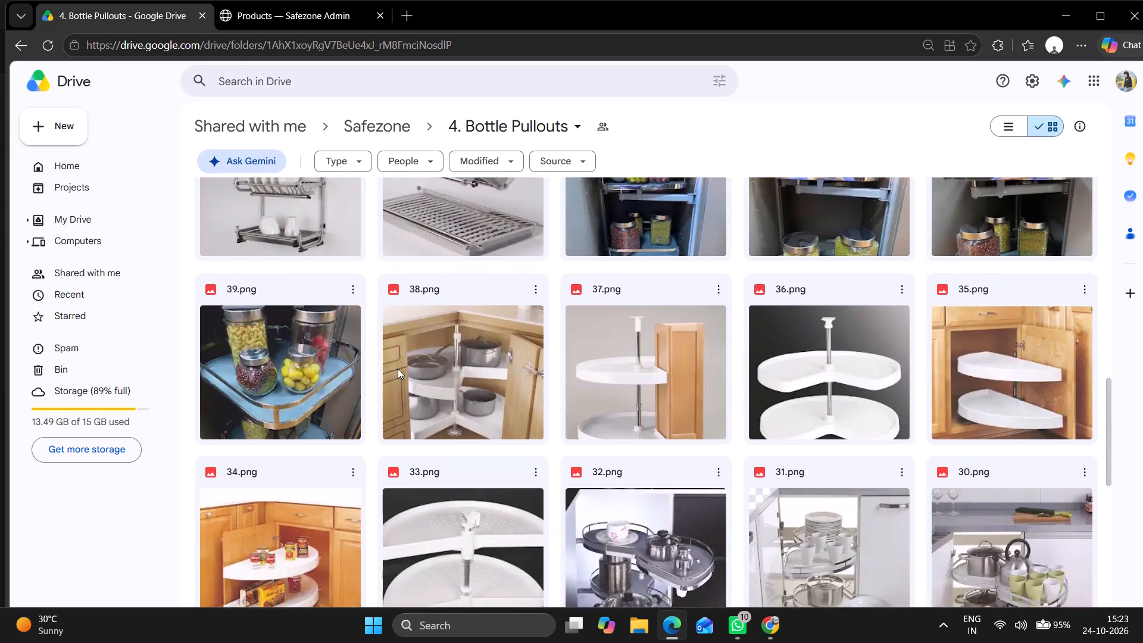
scroll(398, 369, down, 6)
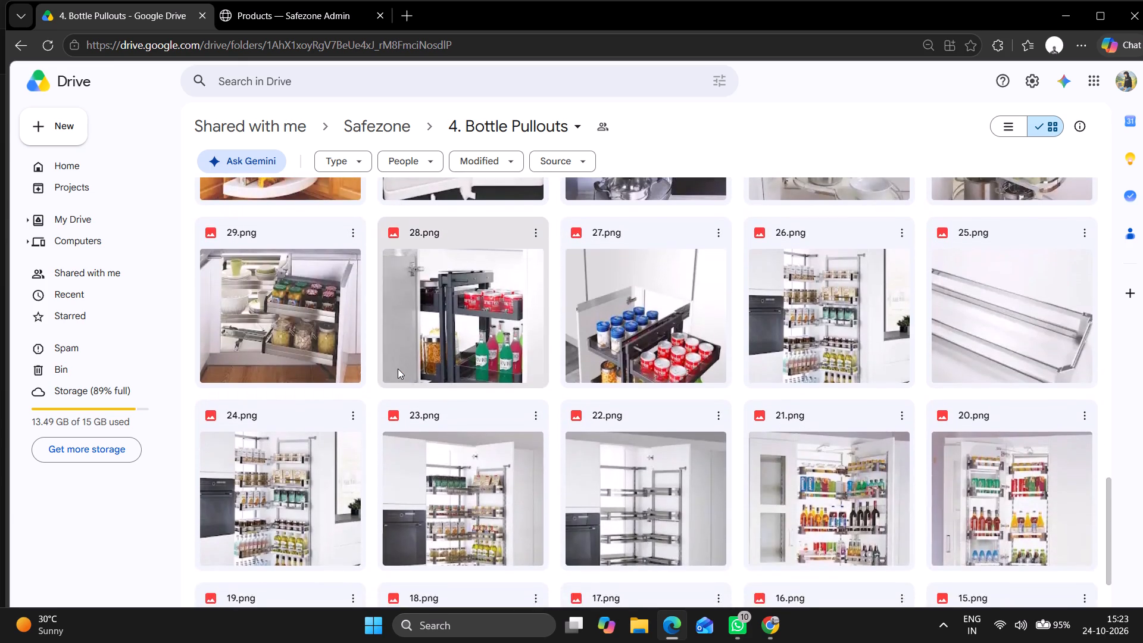
scroll(398, 369, down, 3)
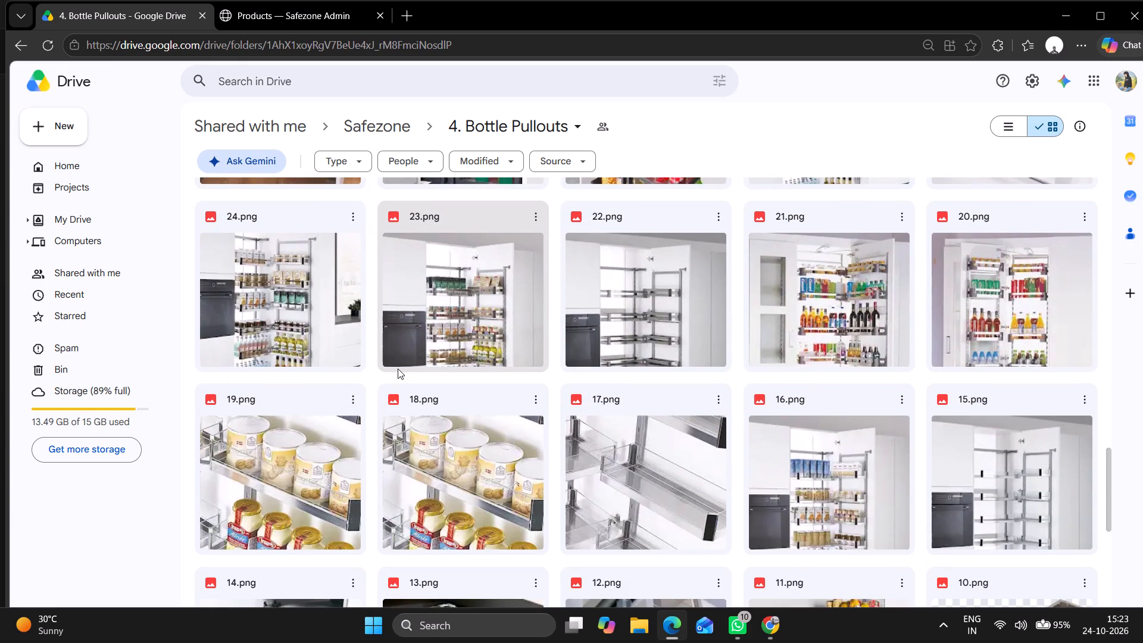
scroll(398, 369, down, 1)
scroll(378, 472, down, 6)
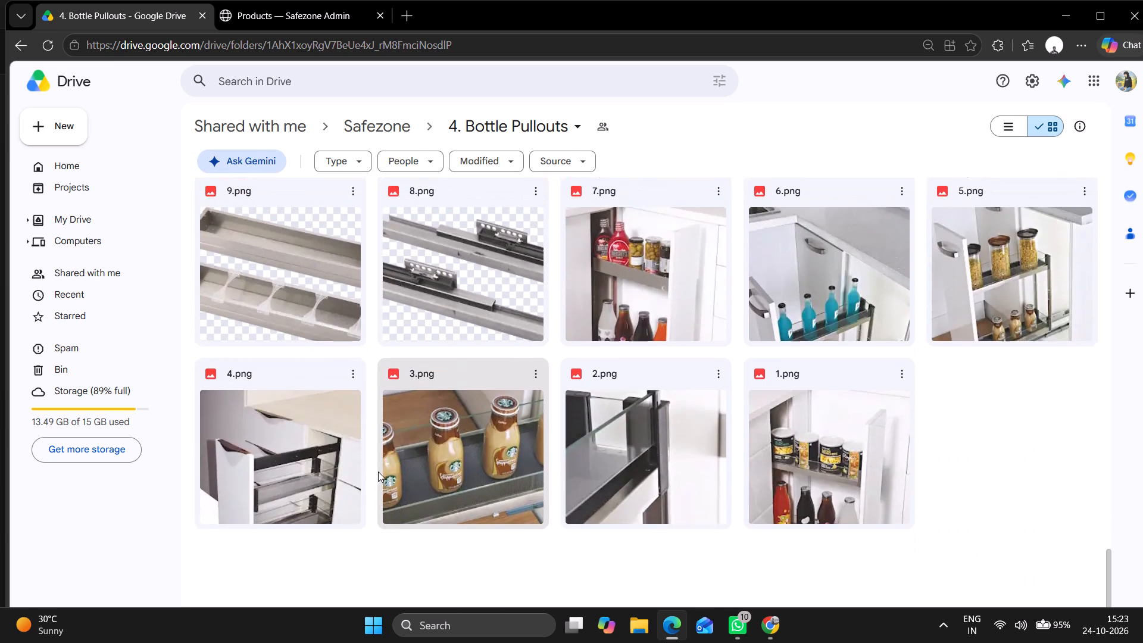
scroll(378, 472, down, 2)
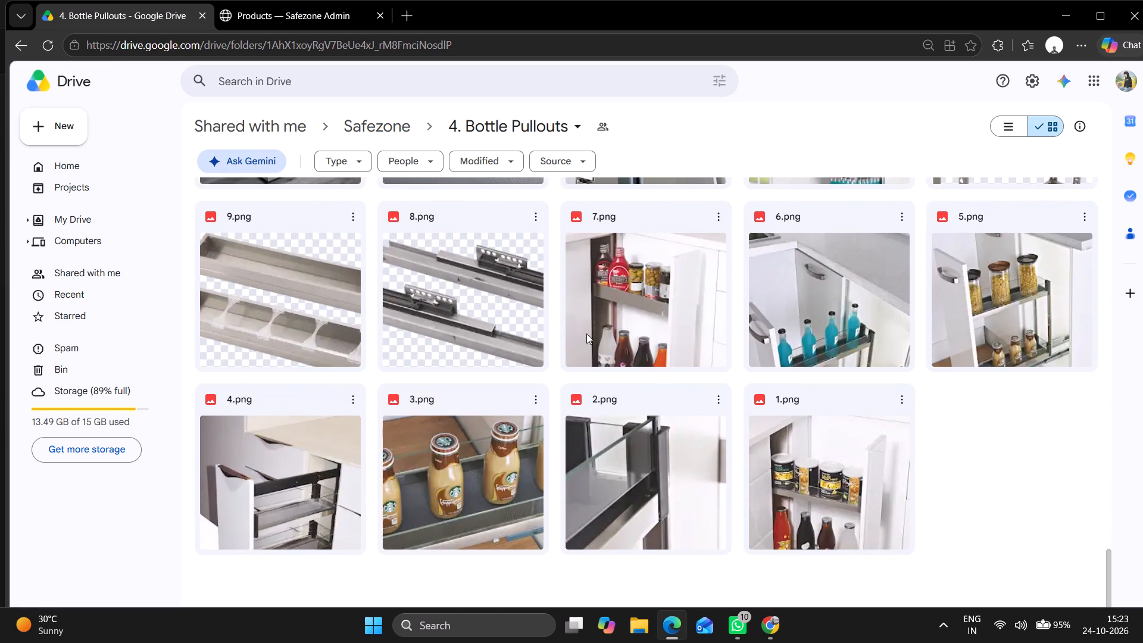
scroll(586, 328, up, 5)
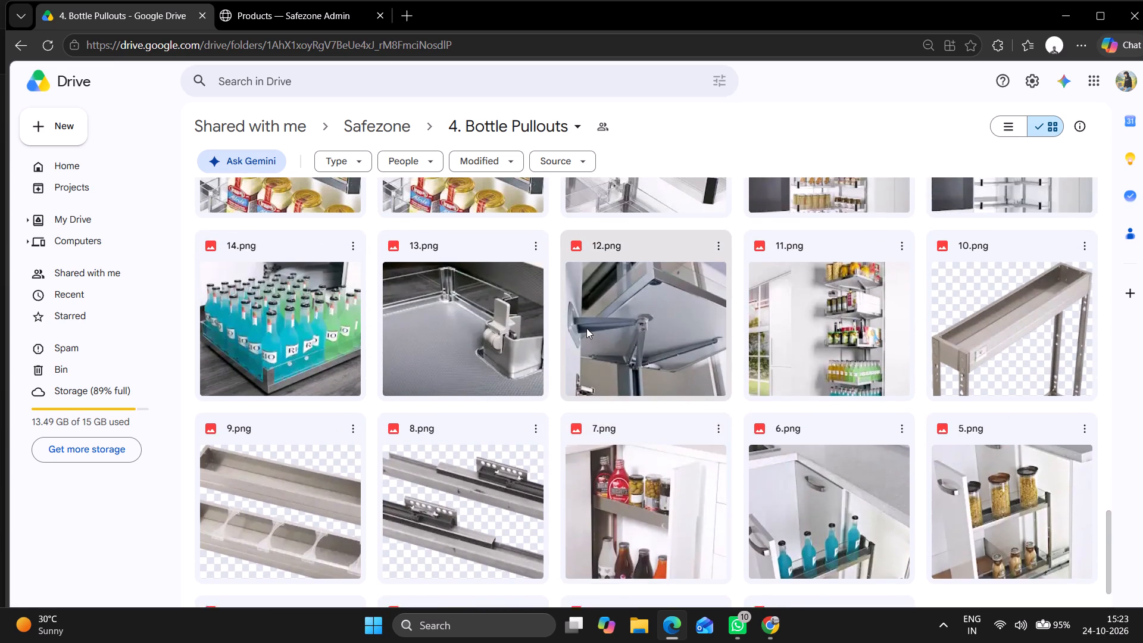
scroll(586, 328, up, 5)
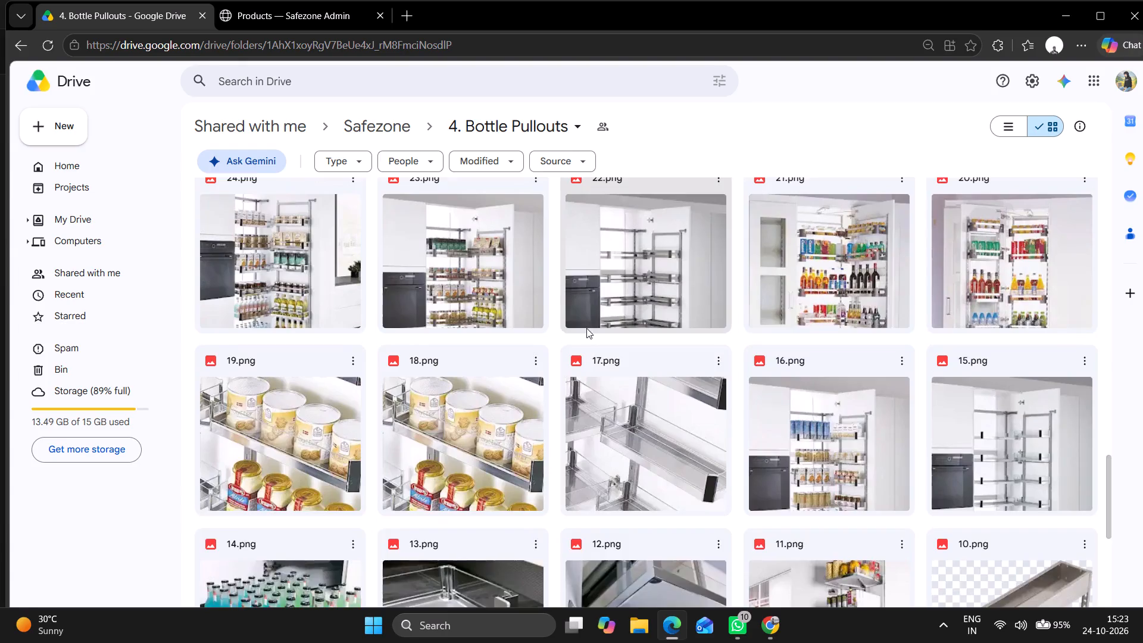
scroll(586, 328, up, 5)
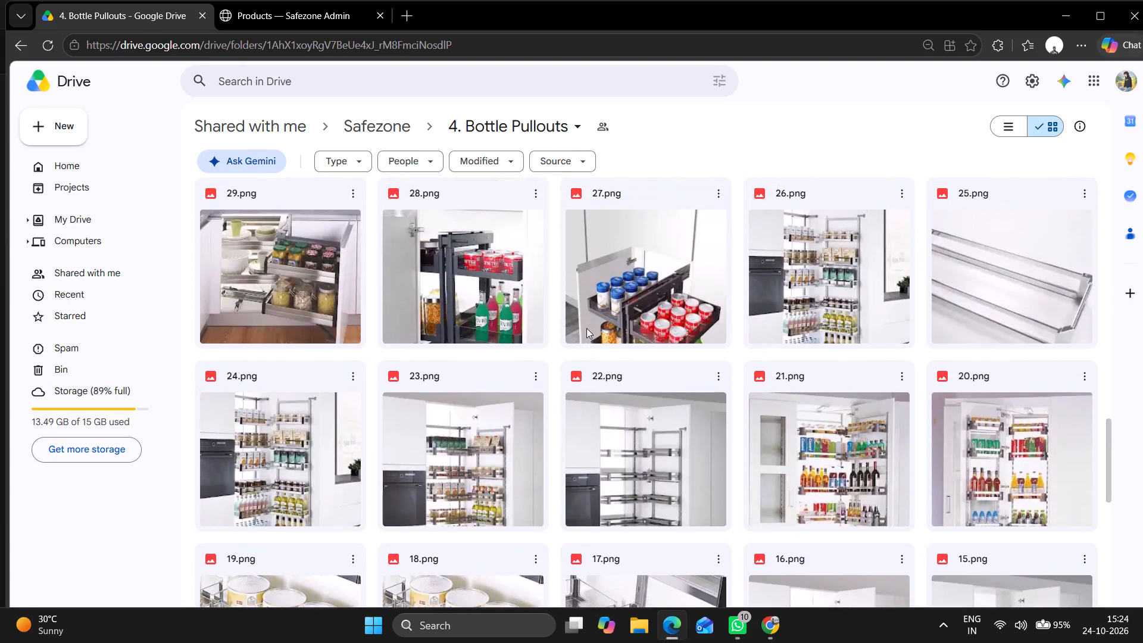
scroll(586, 328, up, 1)
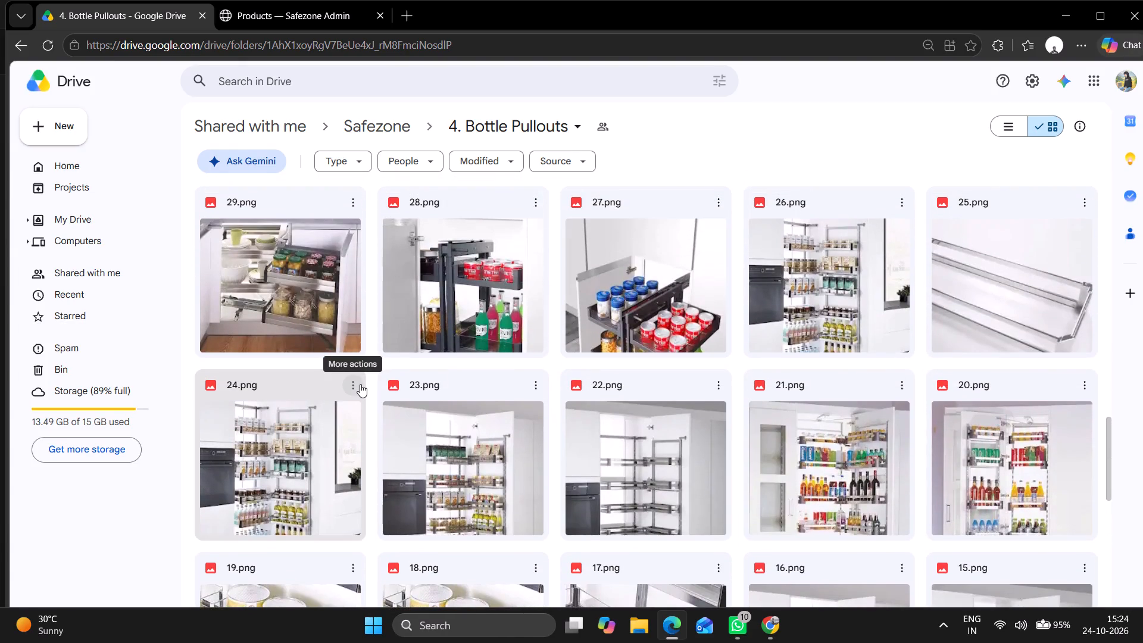
Download the image 24.png from the 4. Bottle Pullouts folder.
click(360, 384)
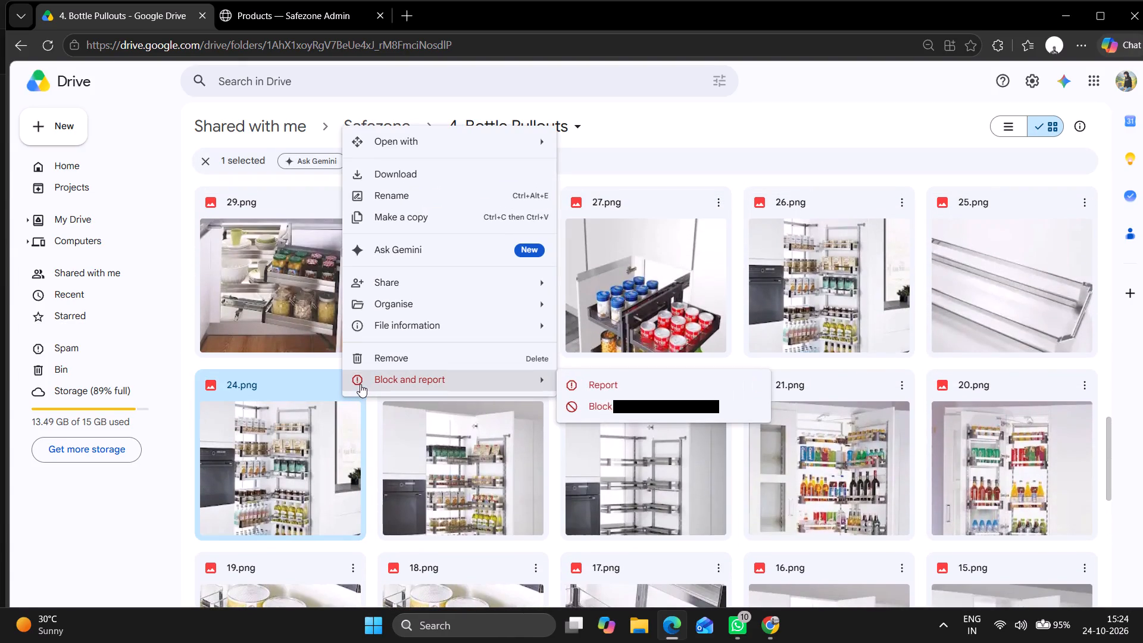
click(419, 164)
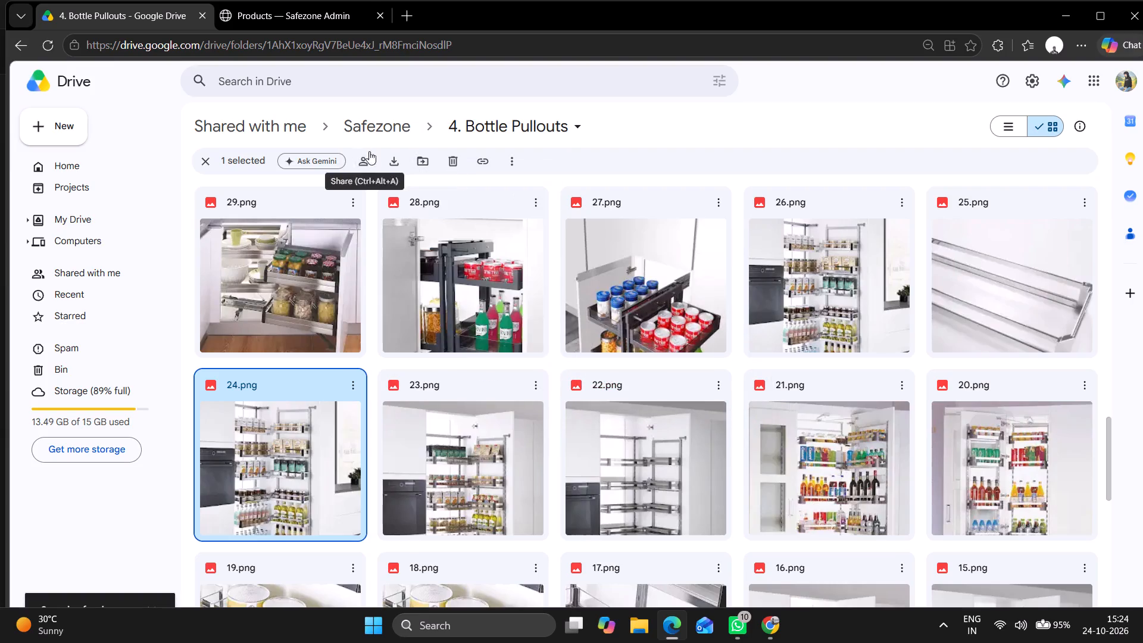
Switch to the Safezone Admin products page and attach 24.png as the new product's image.
click(344, 17)
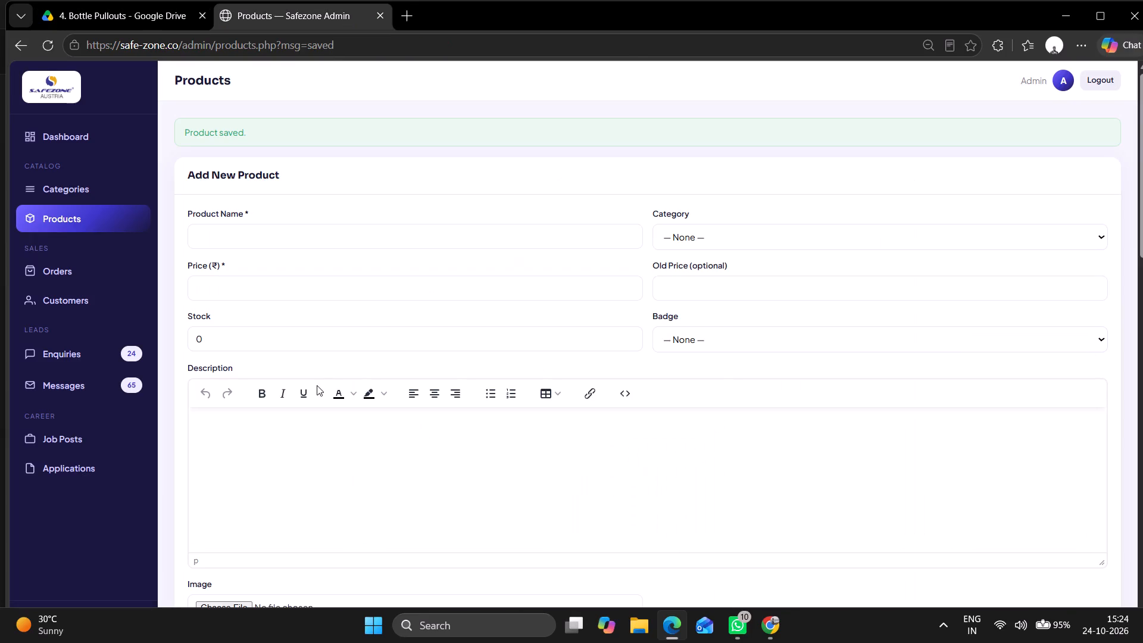
scroll(280, 522, down, 1)
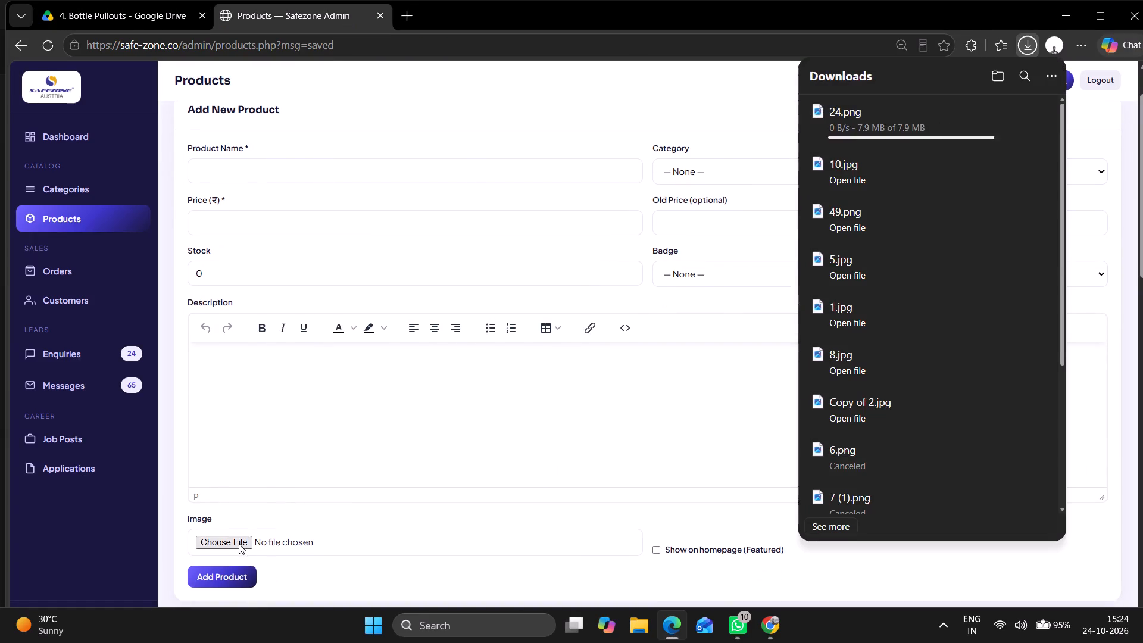
click(238, 543)
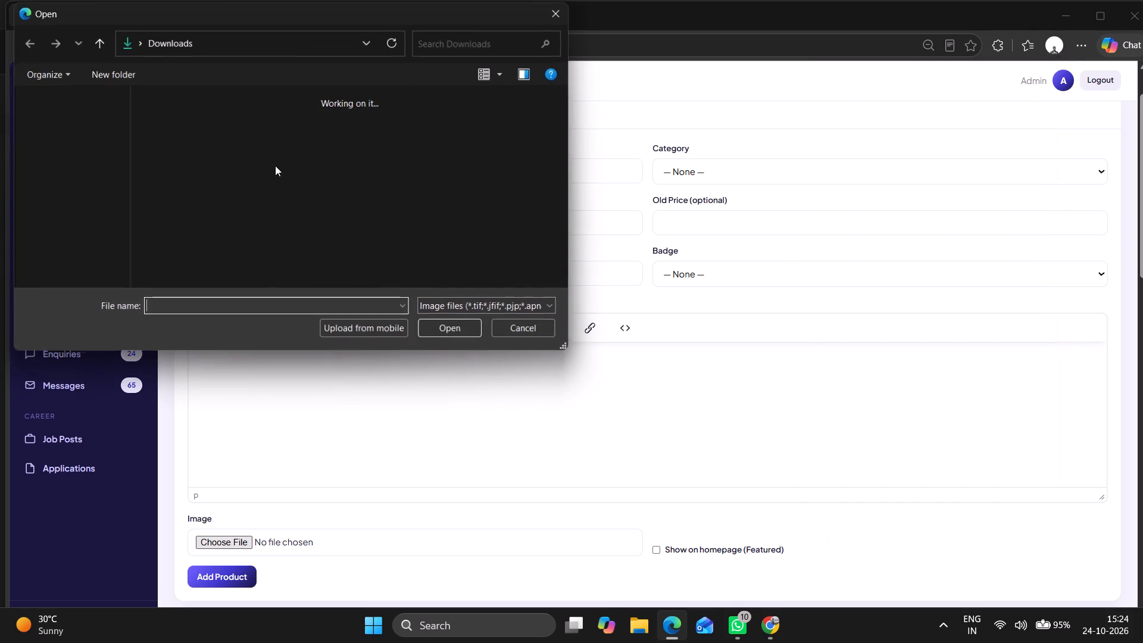
click(270, 121)
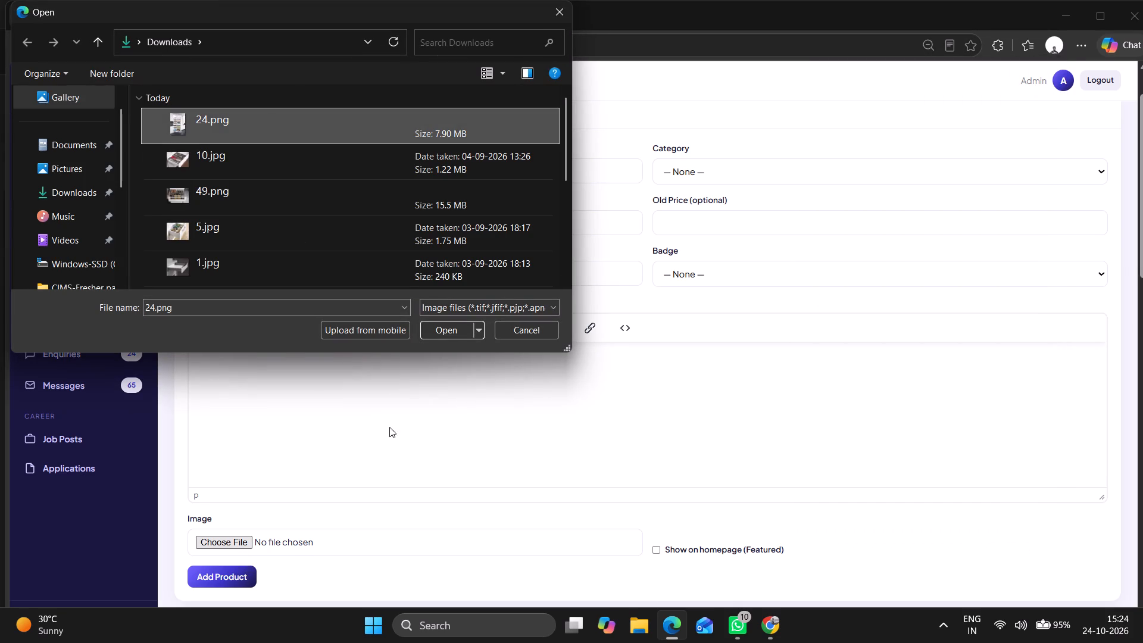
click(452, 331)
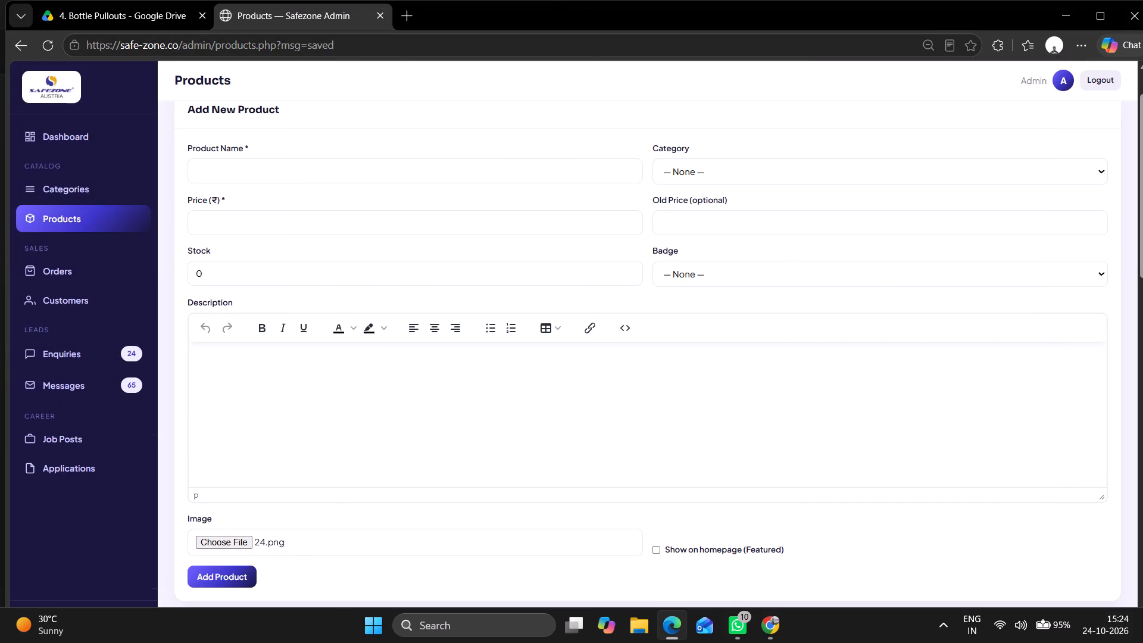
Set the new product's name to BOTTLE PULLOUT.
click(305, 167)
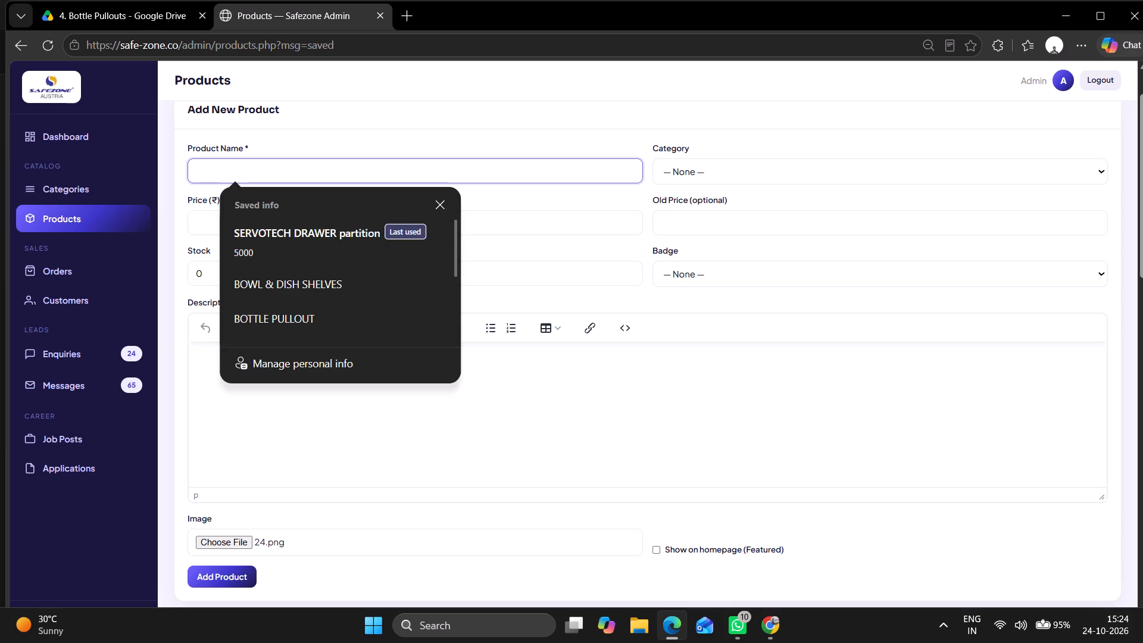
text(BOTT)
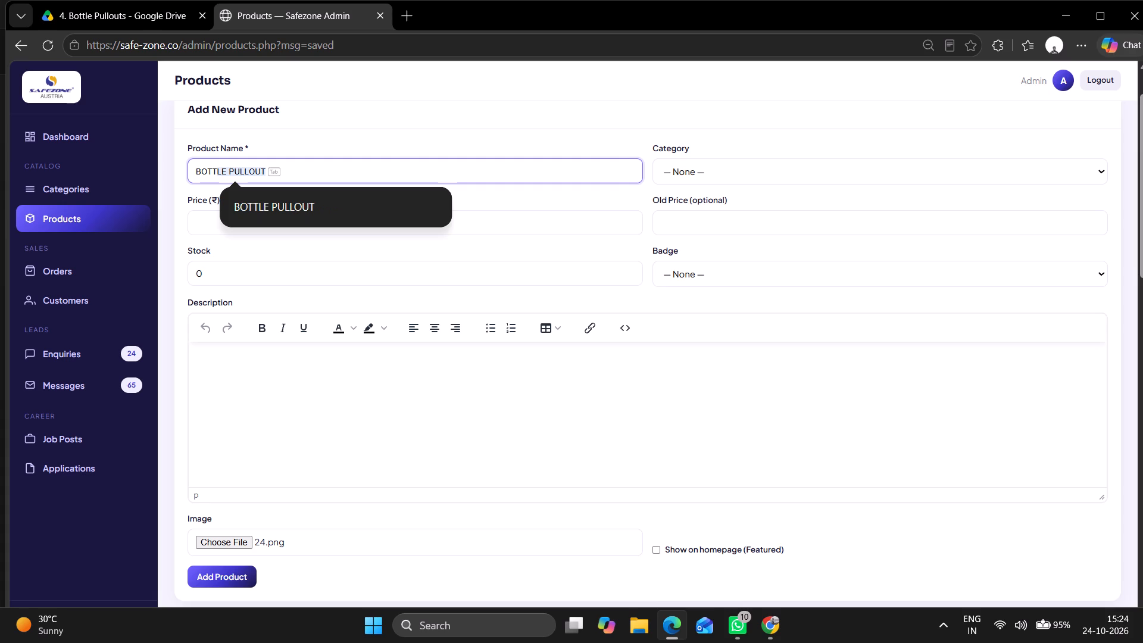
click(327, 208)
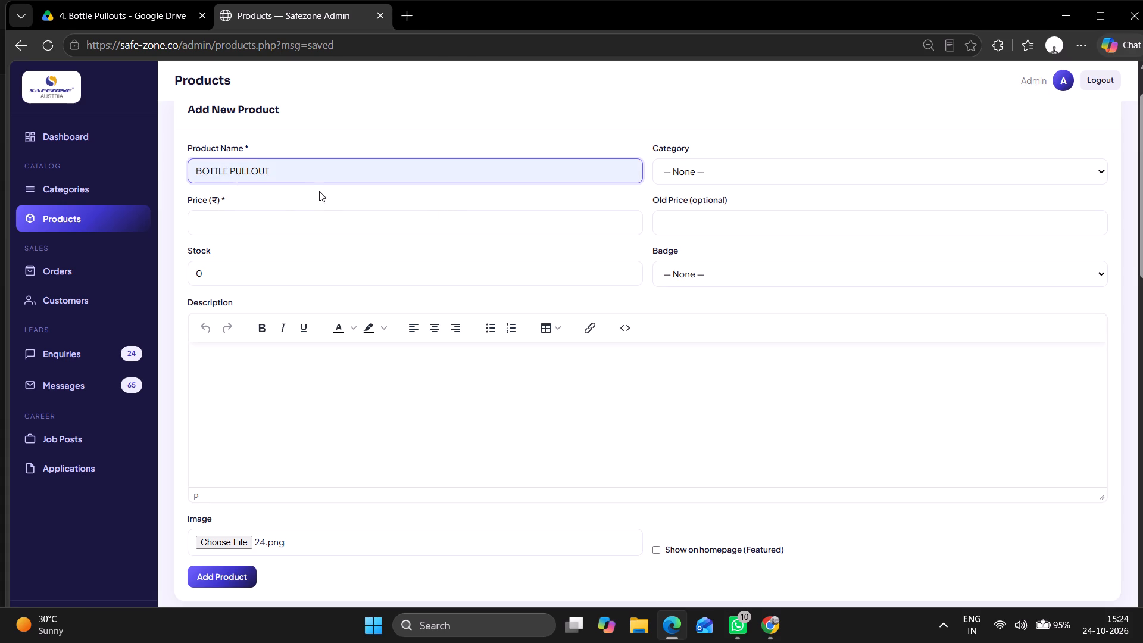
click(282, 223)
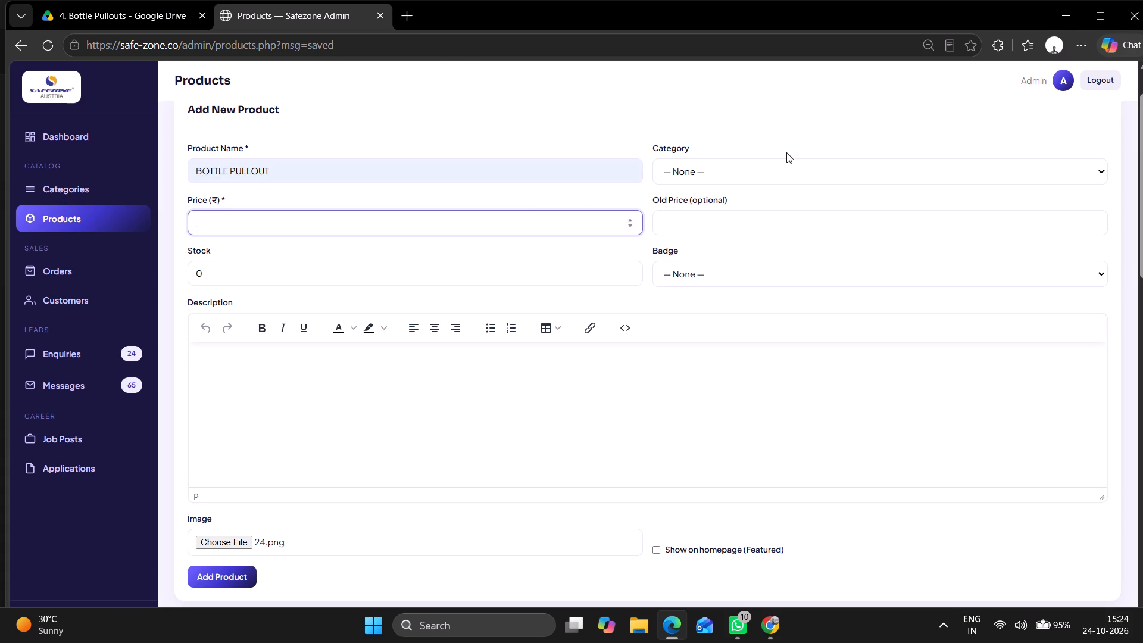
Set the new product's category to Kitchen Accessories.
click(768, 176)
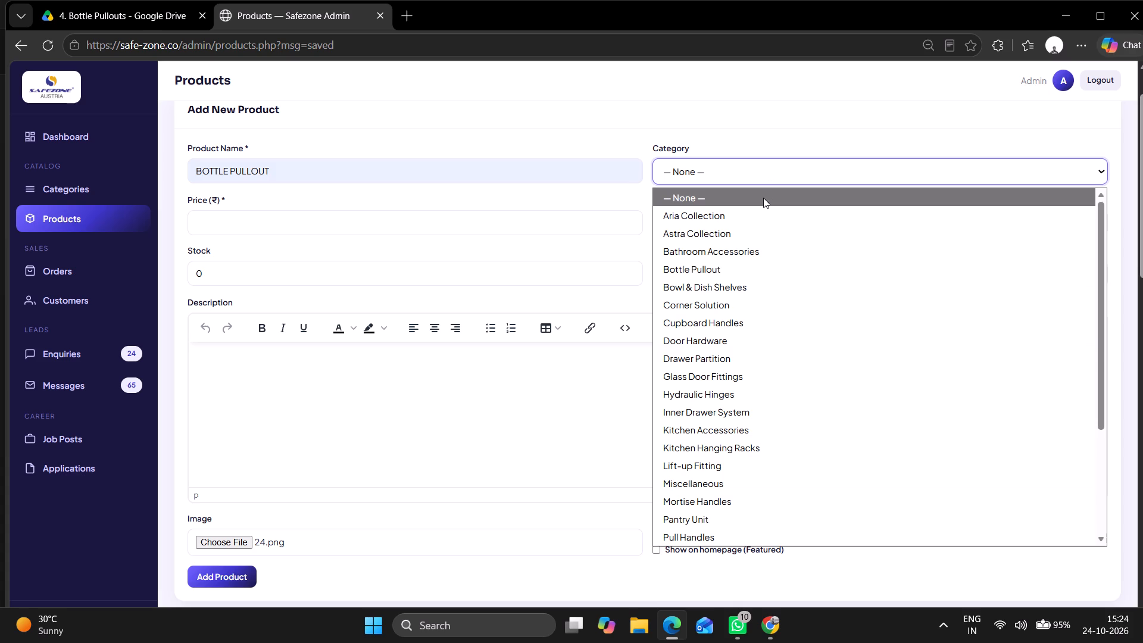
text(RE)
key(space)
key(BackSpace)
key(BackSpace)
key(BackSpace)
text(KIC)
key(Return)
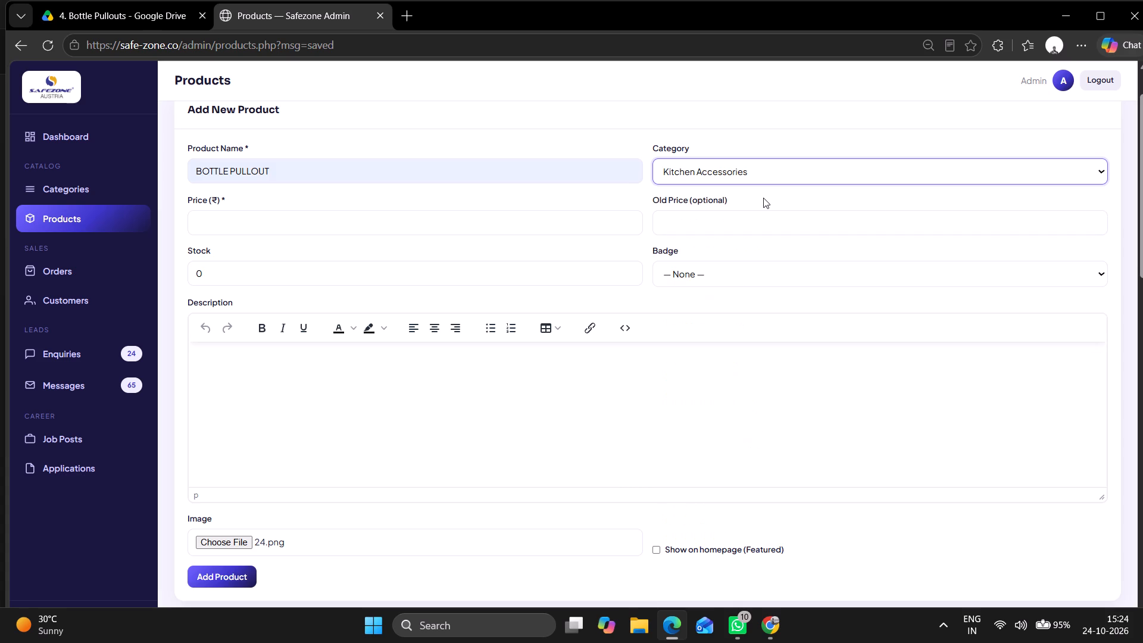
Set the new product's price to 5100 and submit the product form.
click(280, 223)
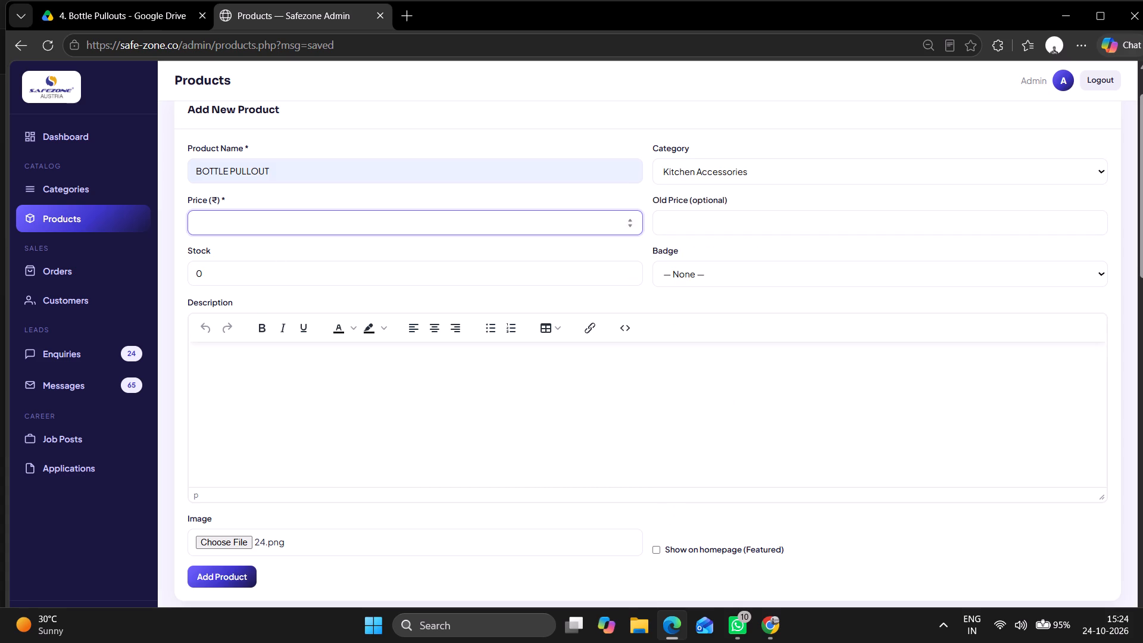
text(5100)
key(Return)
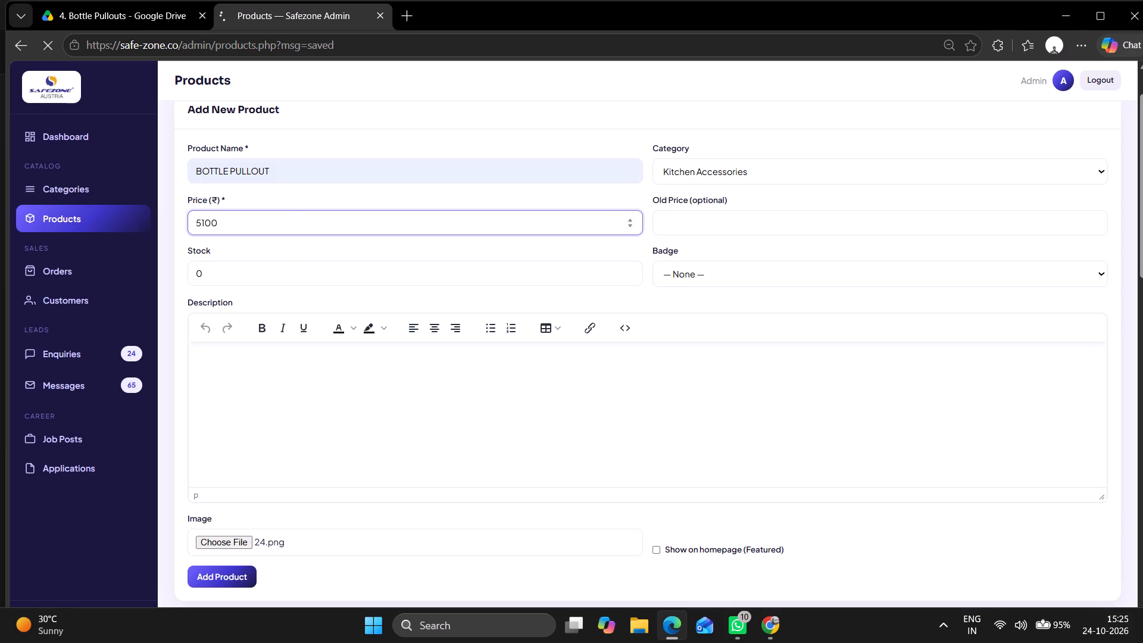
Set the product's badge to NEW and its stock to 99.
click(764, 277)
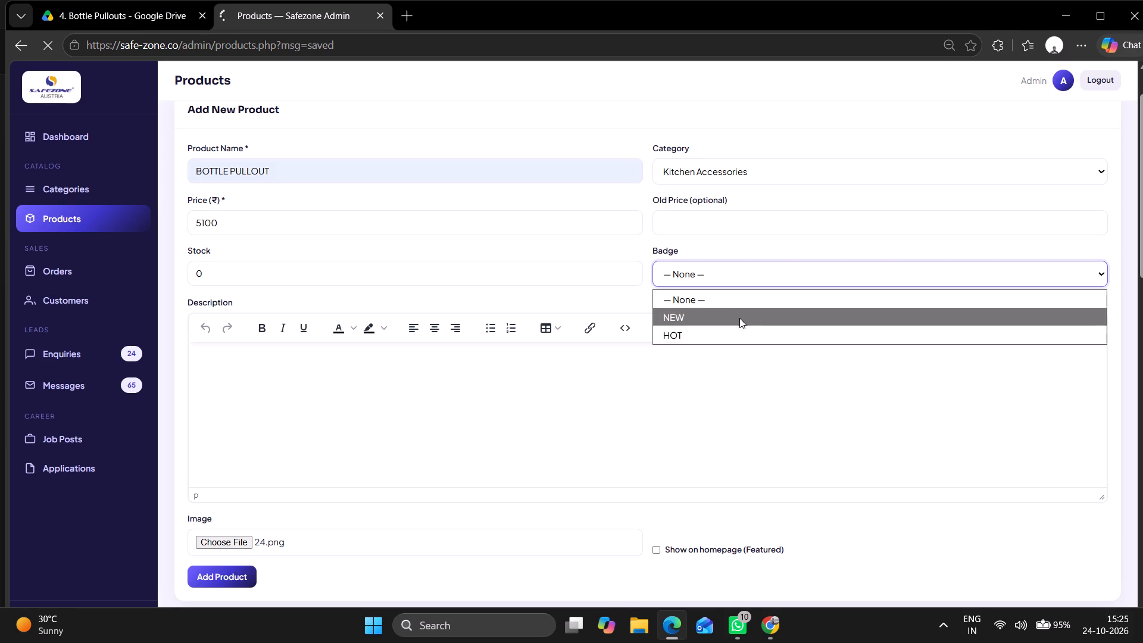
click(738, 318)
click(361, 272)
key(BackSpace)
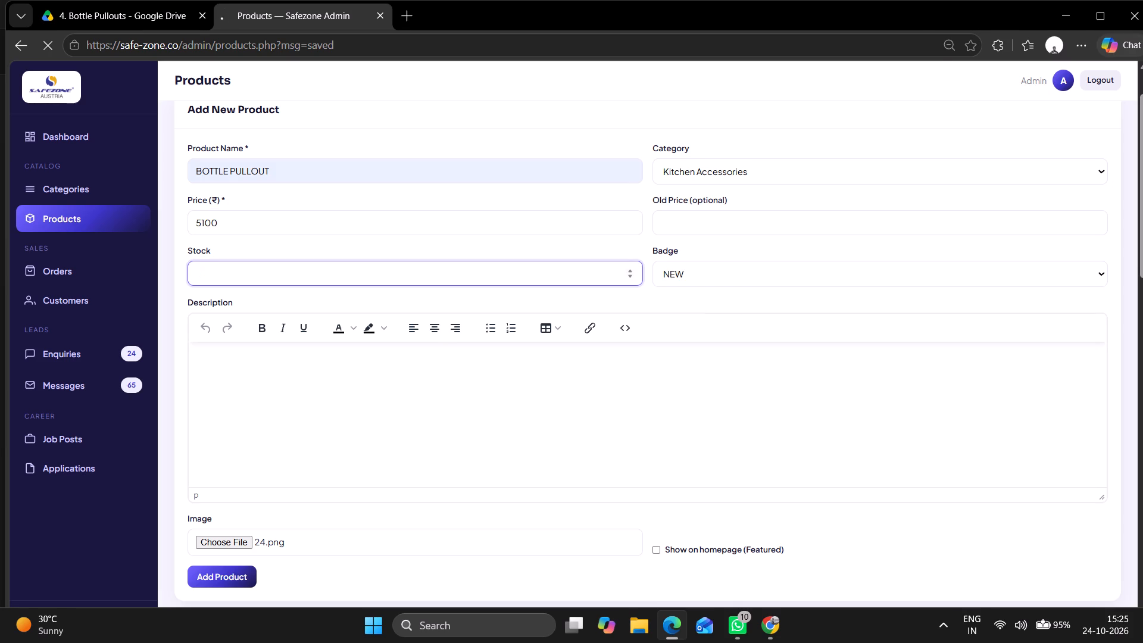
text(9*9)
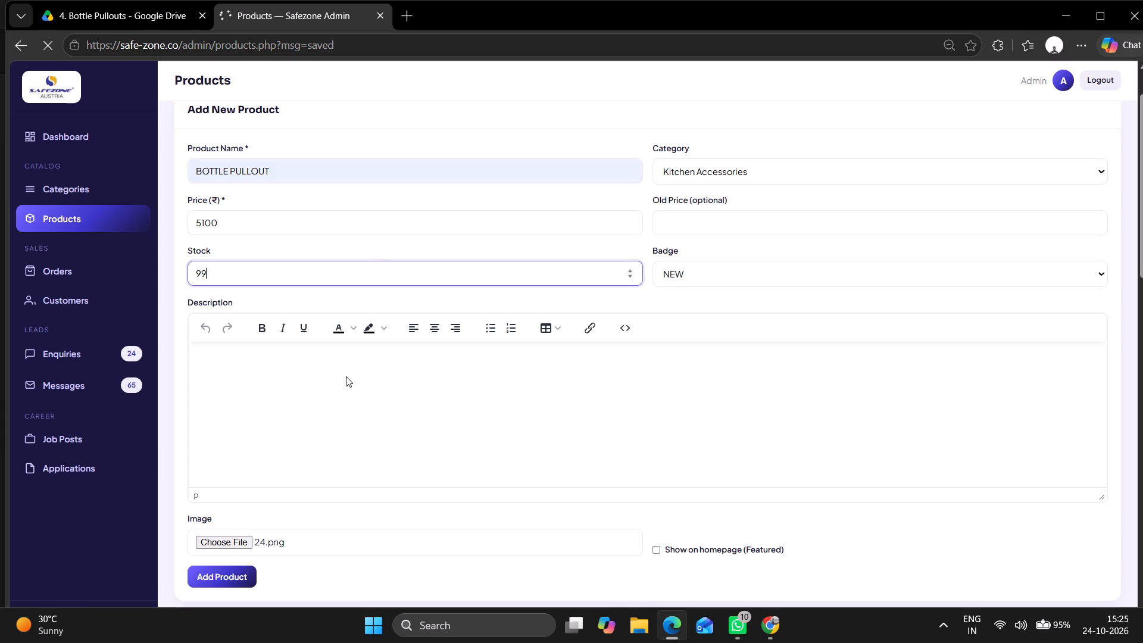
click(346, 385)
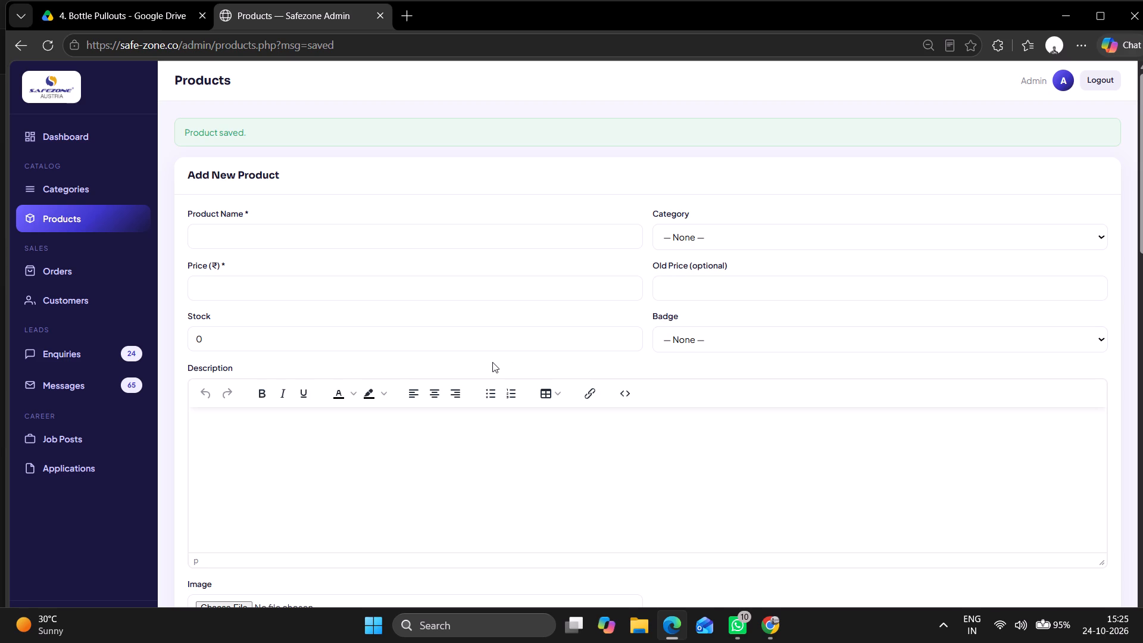
Insert a table of three columns and five rows in the new product's description.
click(552, 391)
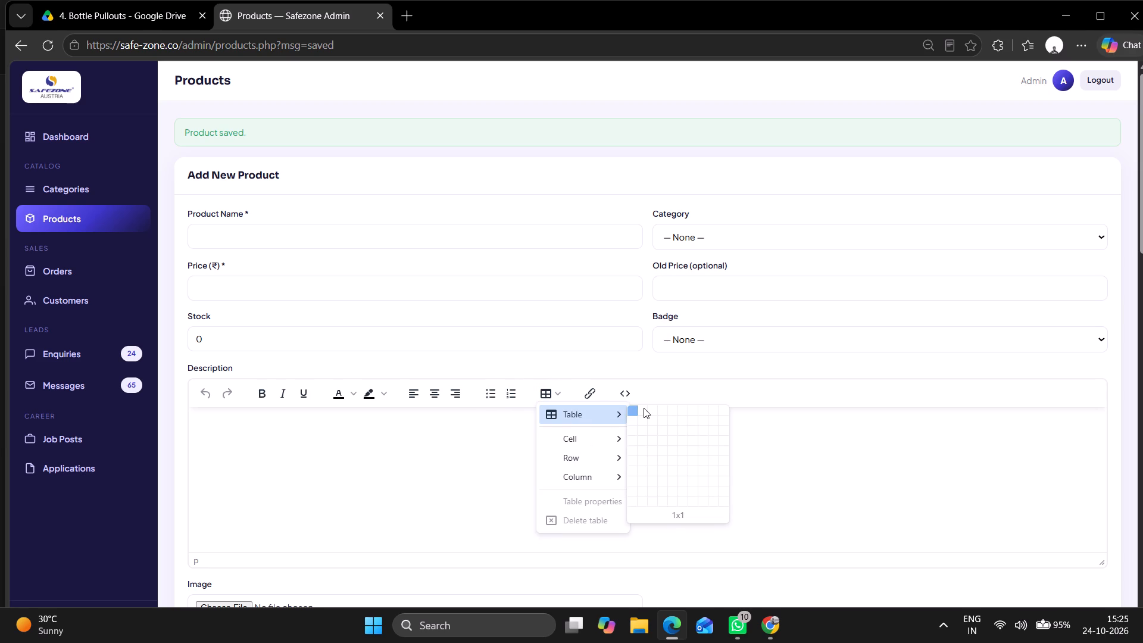
click(649, 447)
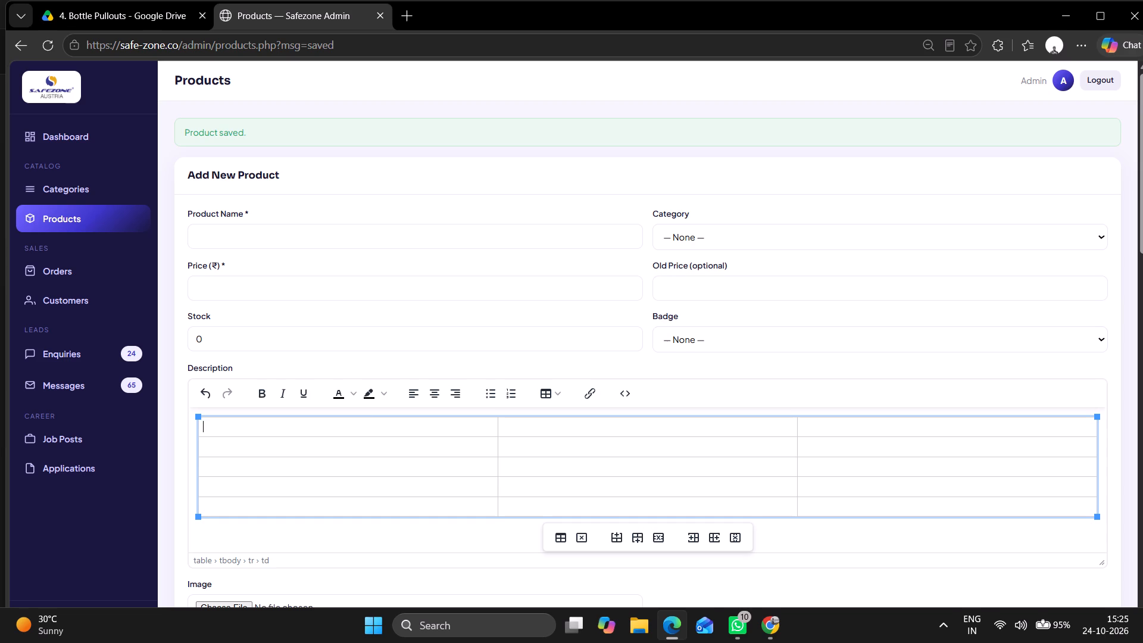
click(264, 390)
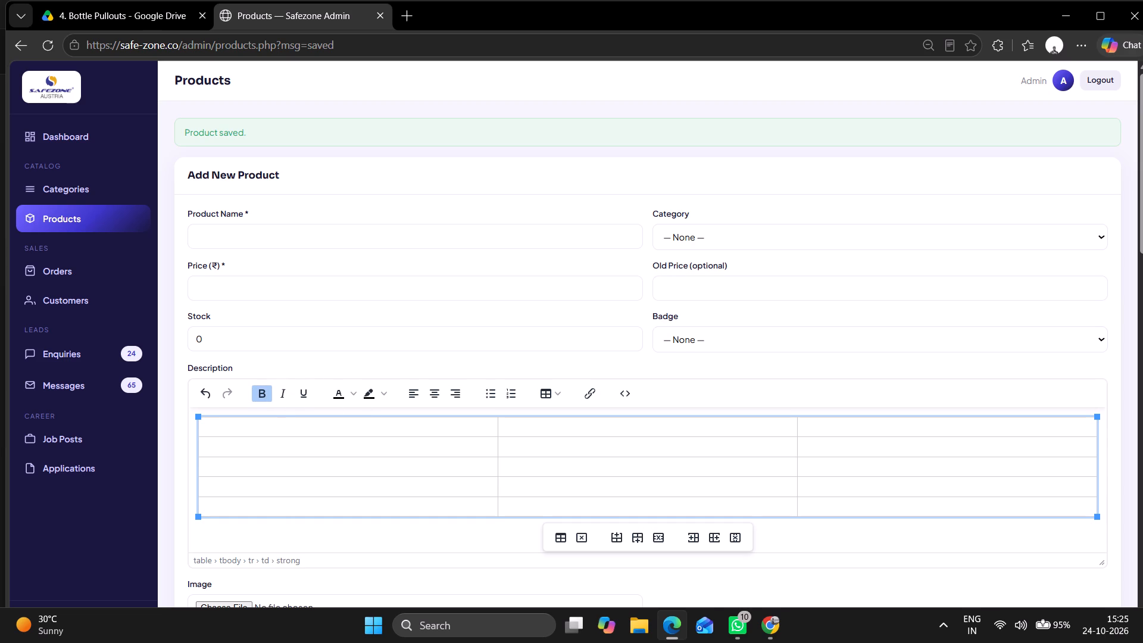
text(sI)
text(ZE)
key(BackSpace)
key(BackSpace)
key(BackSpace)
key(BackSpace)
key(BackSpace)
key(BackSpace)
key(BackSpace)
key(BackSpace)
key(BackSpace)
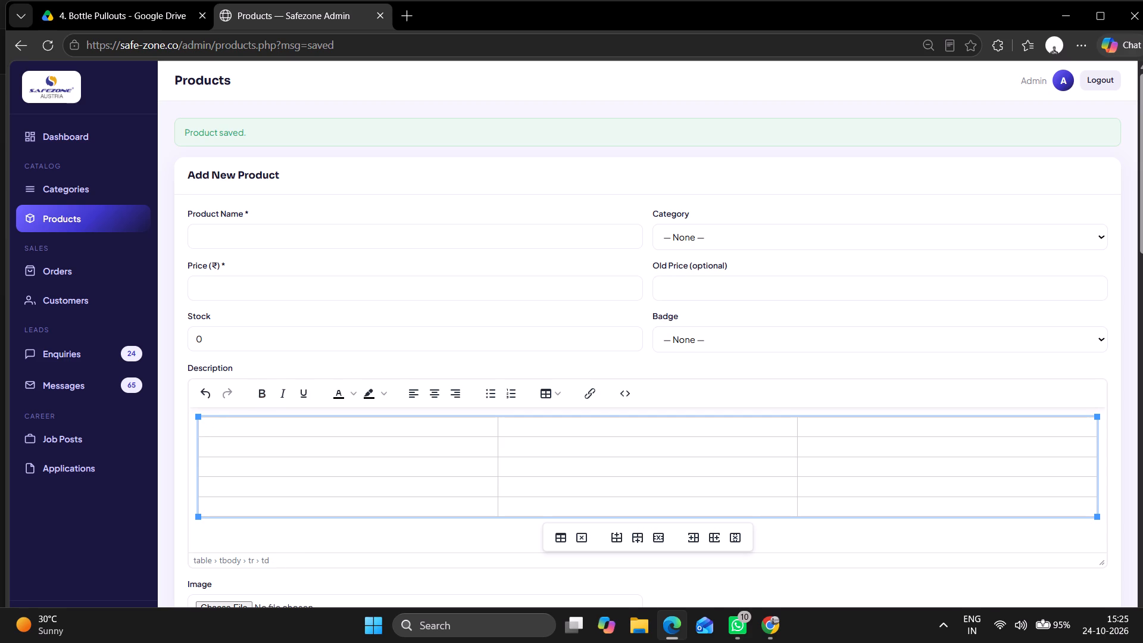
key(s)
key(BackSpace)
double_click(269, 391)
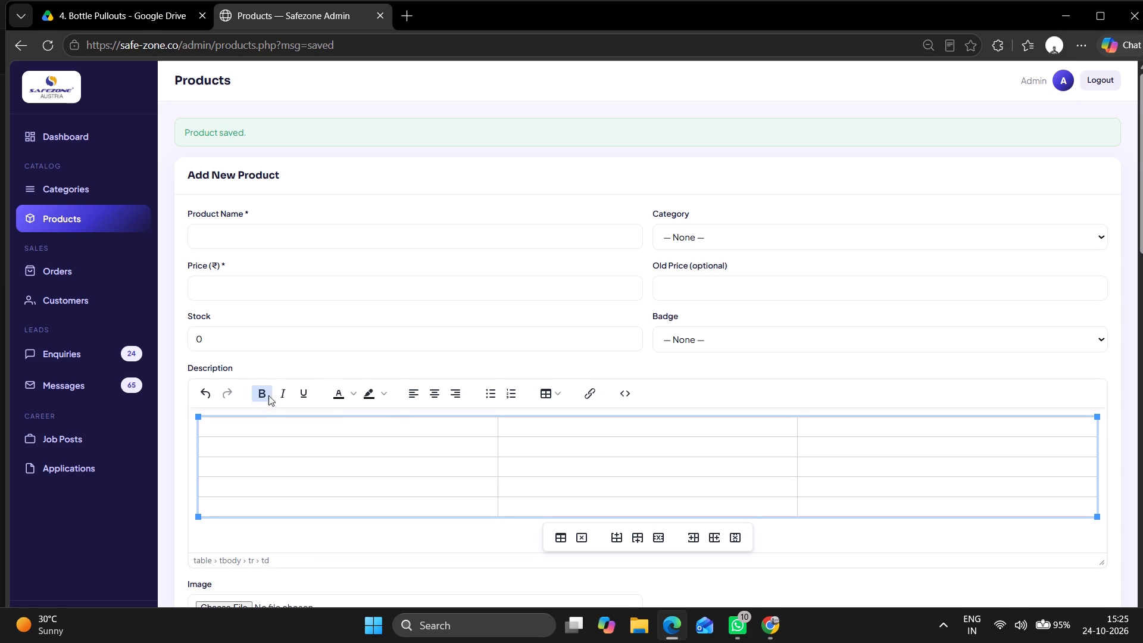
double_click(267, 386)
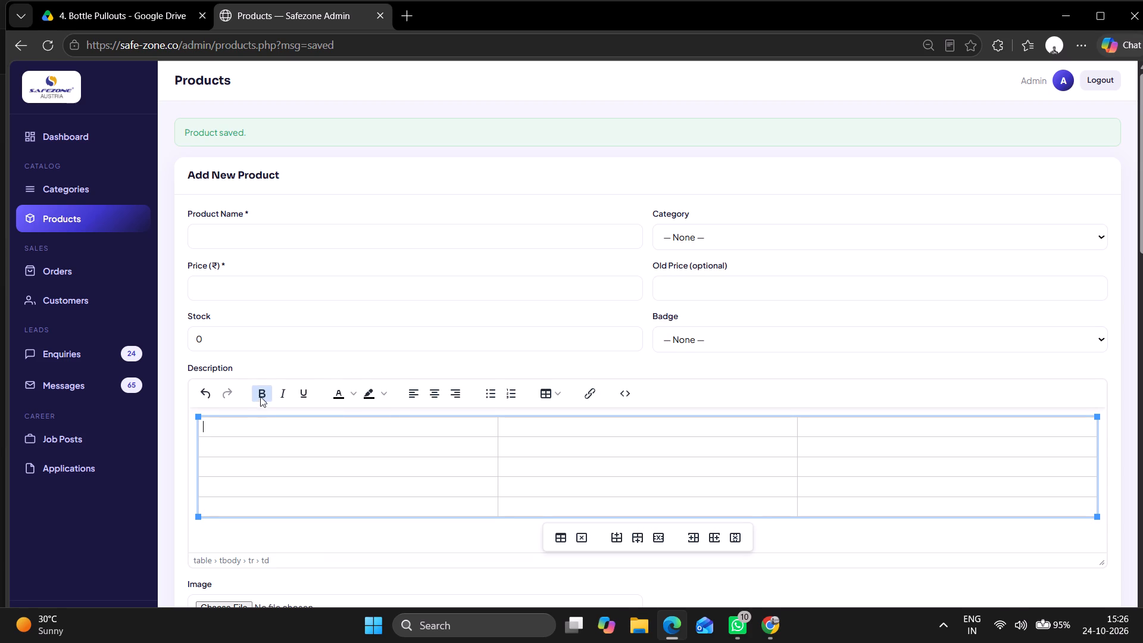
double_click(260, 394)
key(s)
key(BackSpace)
Enter the bold heading "Size" in the first cell of the description table's top row.
click(255, 395)
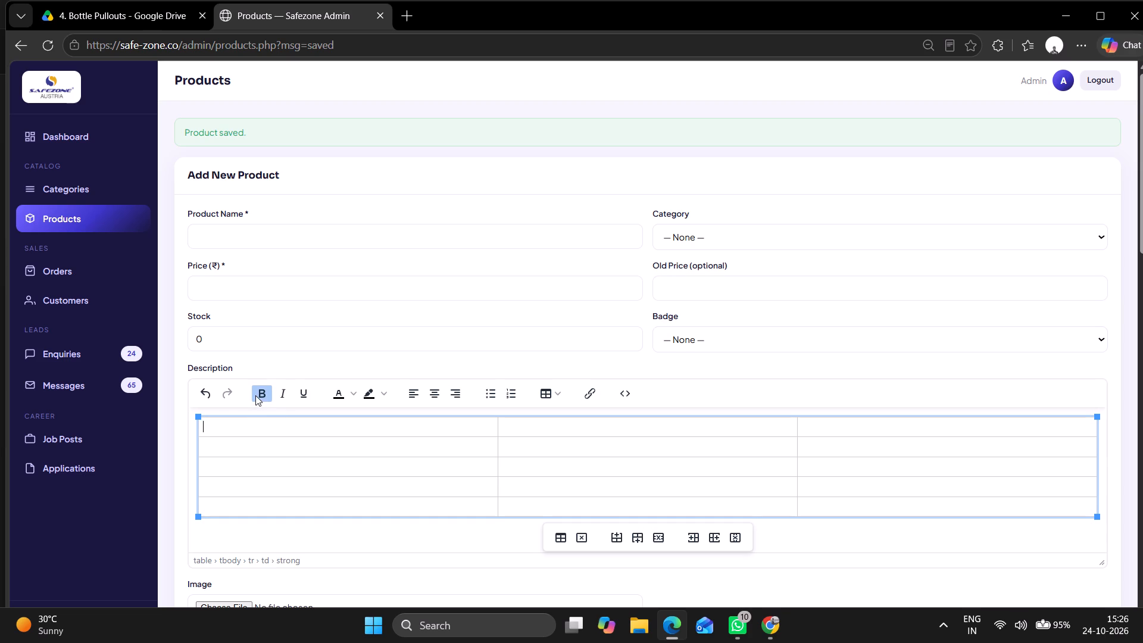
click(246, 432)
text(Six)
key(BackSpace)
key(z)
key(e)
Enter the bold heading "Size (W)" in the second cell of the table's top row.
click(572, 431)
click(265, 392)
text(Size)
key(space)
key(shift+parenleft)
key(shift+w)
key(shift+parenright)
Enter the heading "Price" in the third cell of the table's top row.
click(813, 427)
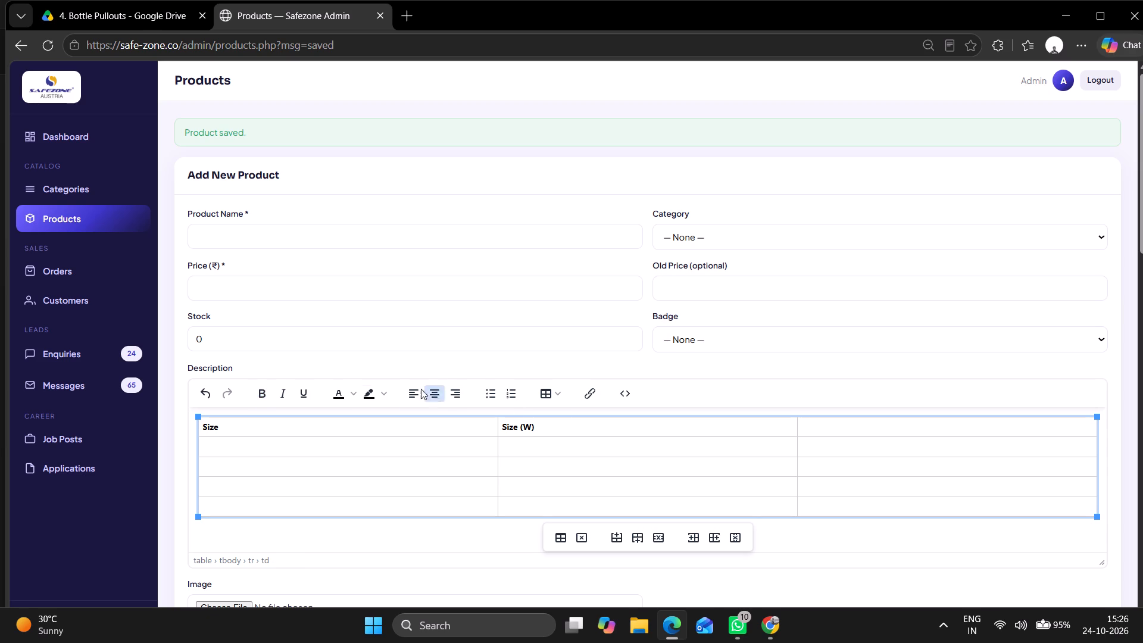
double_click(257, 397)
text(Price)
Enter SZ-BPO-150 in the first cell of the table's second row.
click(342, 445)
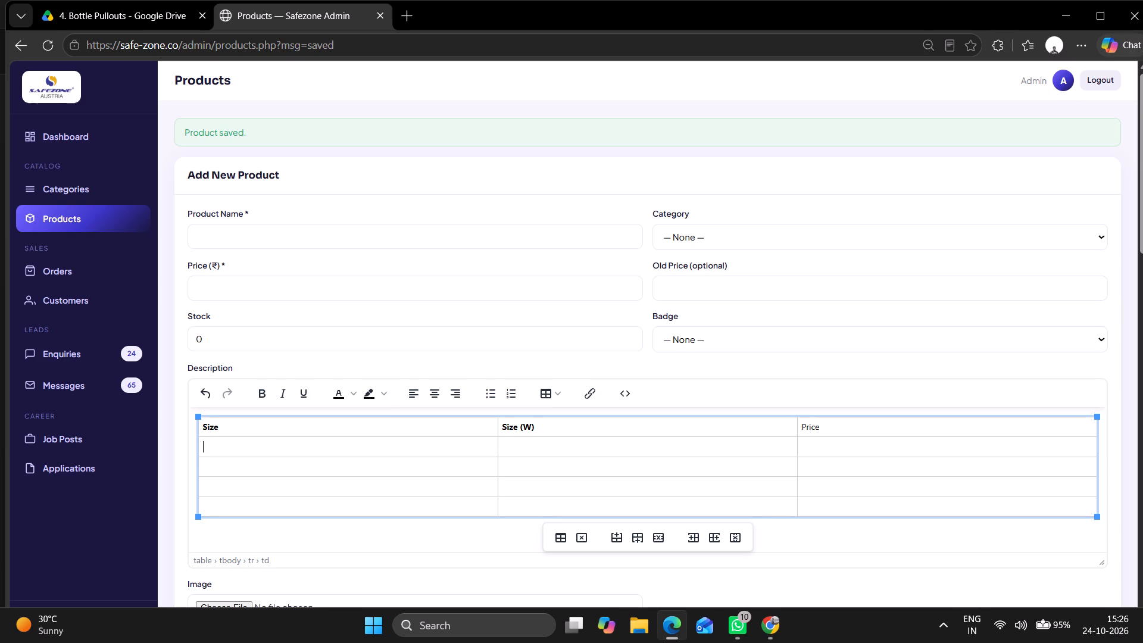
text(SZ)
key(minus)
key(b)
key(p)
key(o)
key(minus)
text(150)
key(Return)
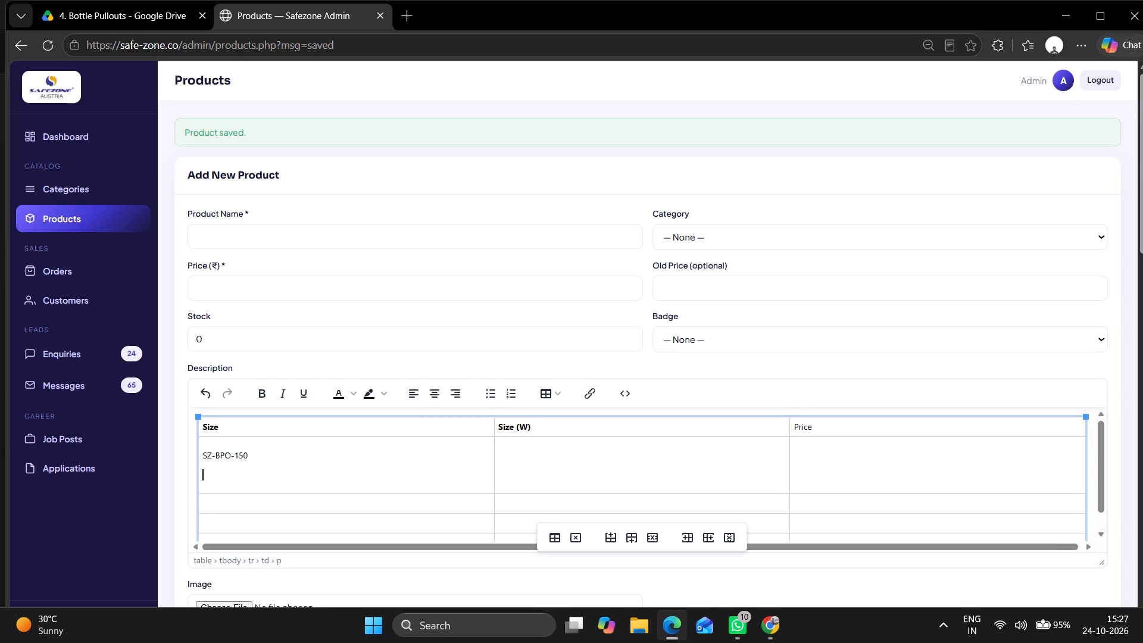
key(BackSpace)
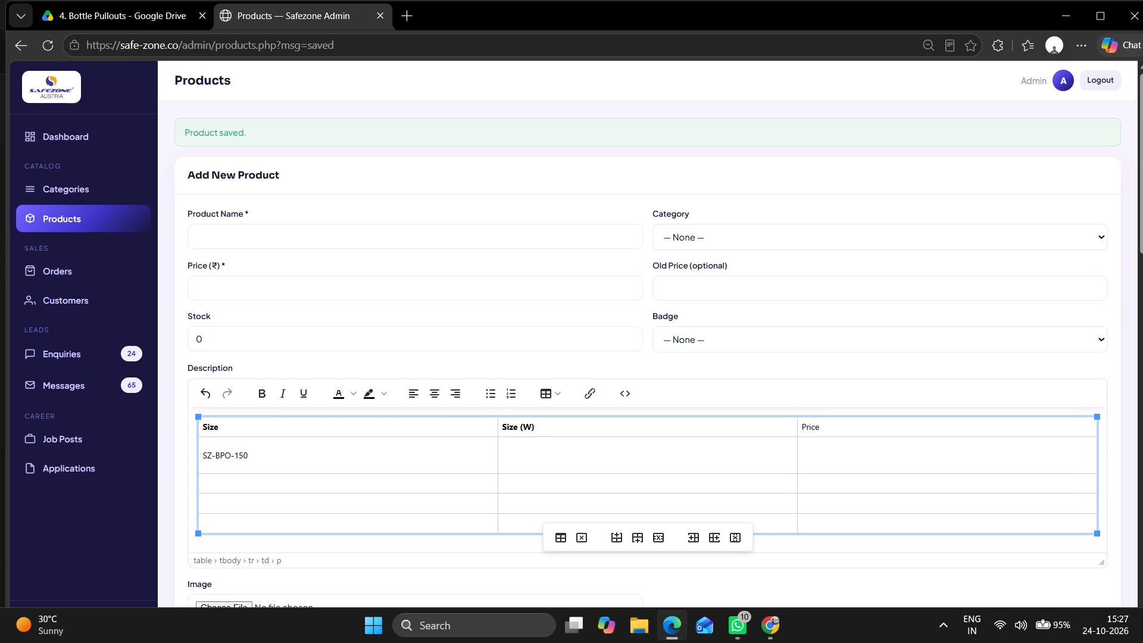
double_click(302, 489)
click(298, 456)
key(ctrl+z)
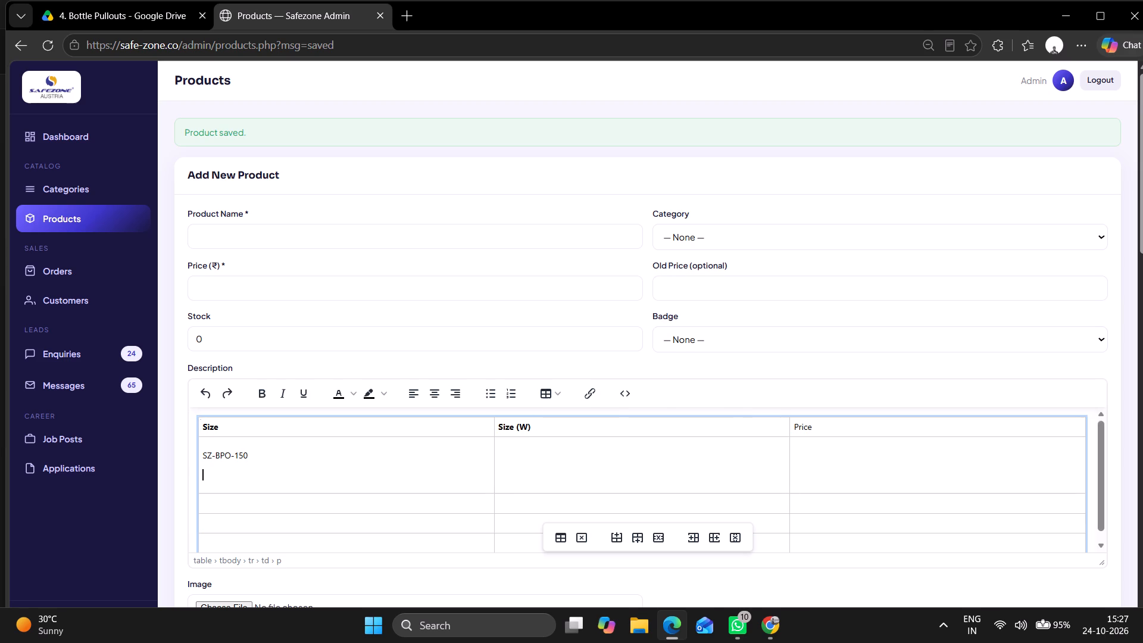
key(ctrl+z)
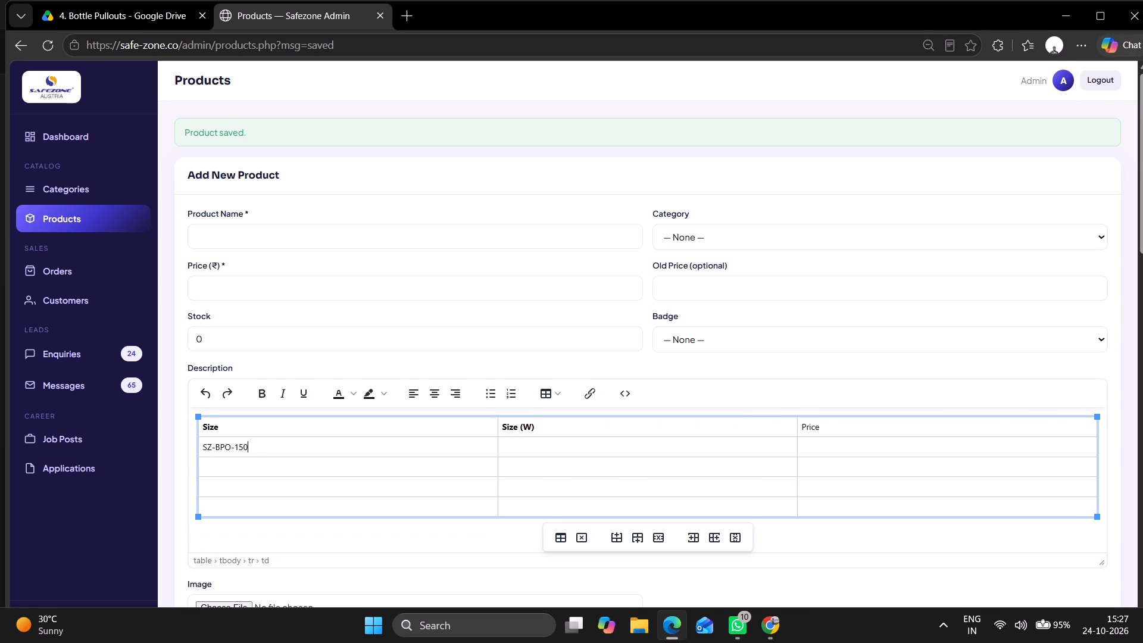
Enter SZ-BPO-200 in the first cell of the table's third row, keeping it on a single line.
click(290, 470)
text(SZ)
key(minus)
key(b)
text(PO)
key(minus)
text(200)
key(Return)
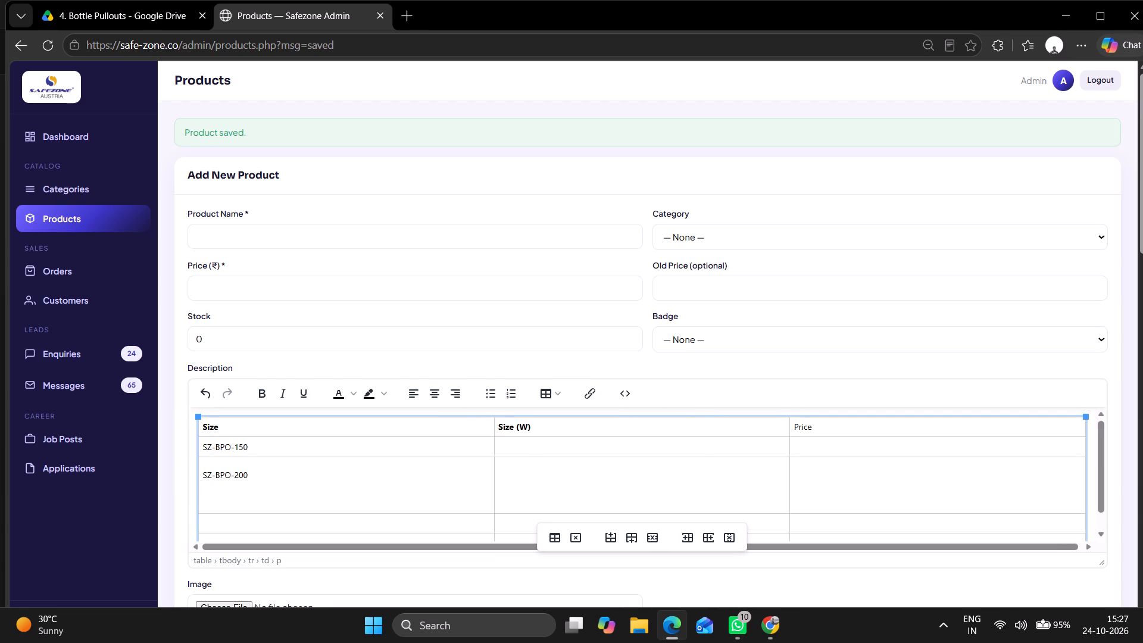
key(ctrl+z)
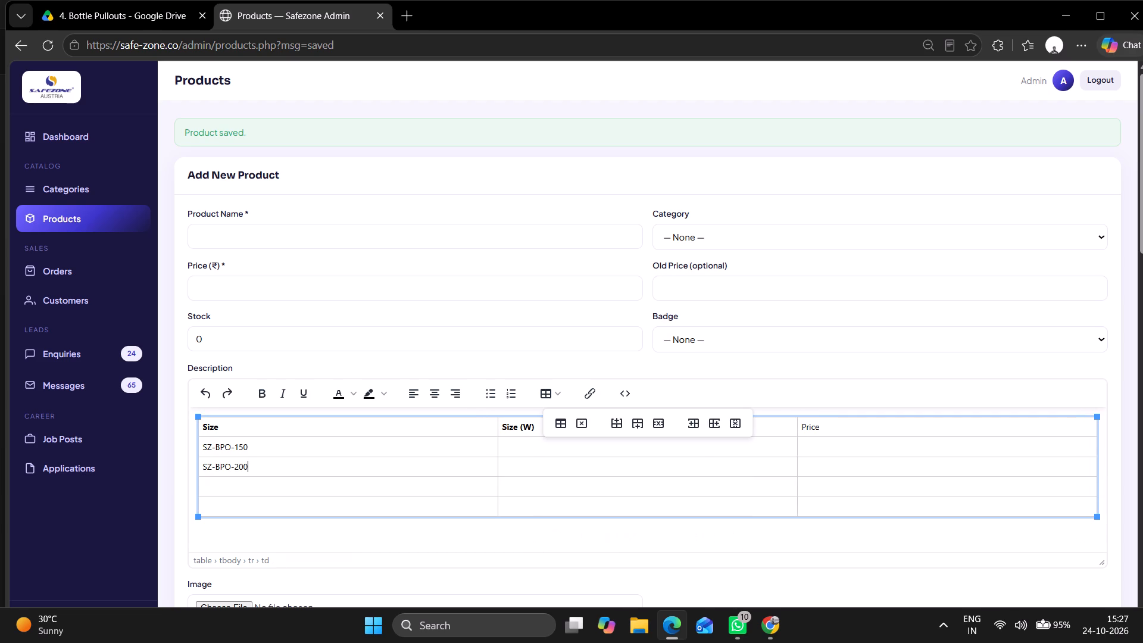
Enter SZ-BPO-250 in the first cell of the table's fourth row.
key(Down)
text(SZ-)
key(b)
text(PO)
key(minus)
text(250)
Enter SZ-BPO-300 in the first cell of the table's fifth row.
key(Down)
text(SZ)
key(minus)
text(BPO)
key(minus)
text(300)
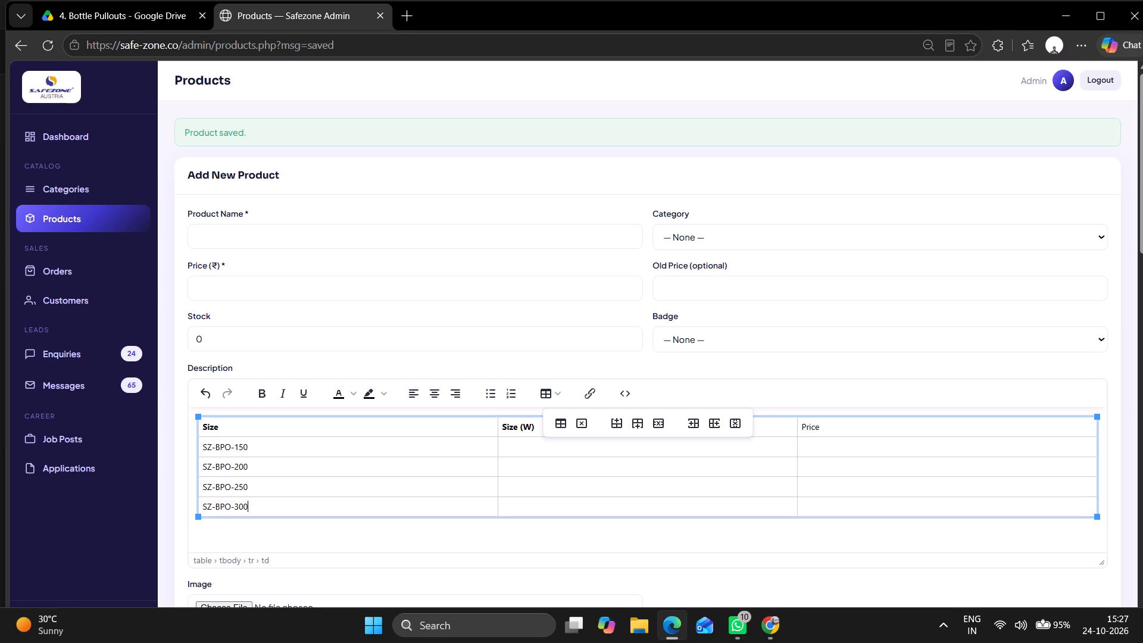
Fill the Size (W) column below its heading with 100MM, 150MM, 200MM and 250, from top to bottom.
click(520, 447)
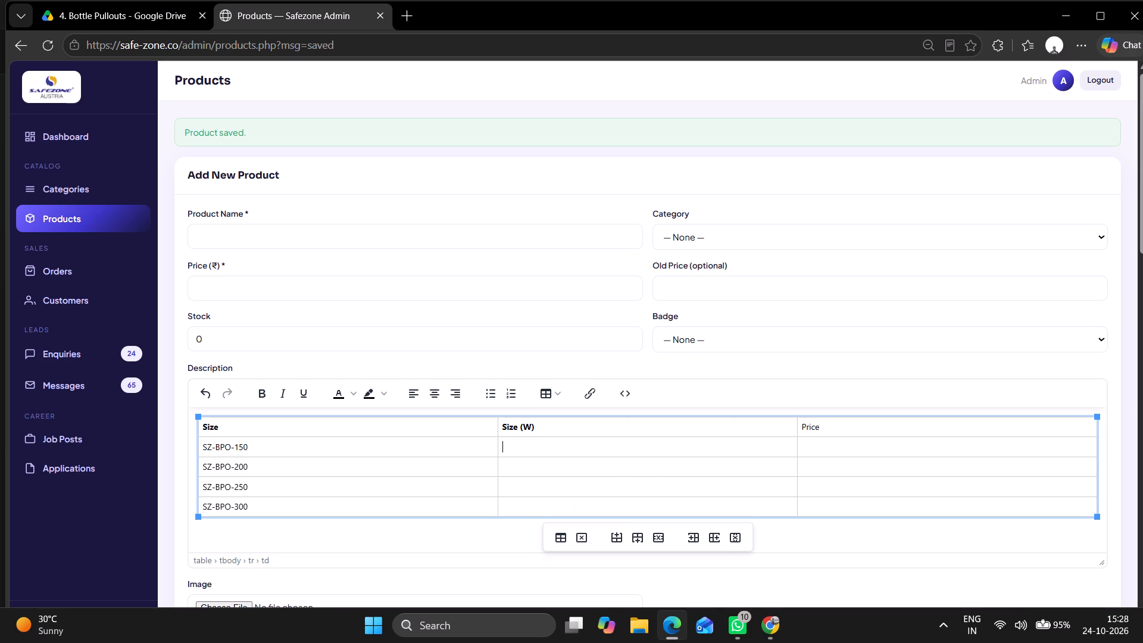
text(100MM)
key(Down)
text(150)
text(MM)
key(Down)
text(200MM)
key(Down)
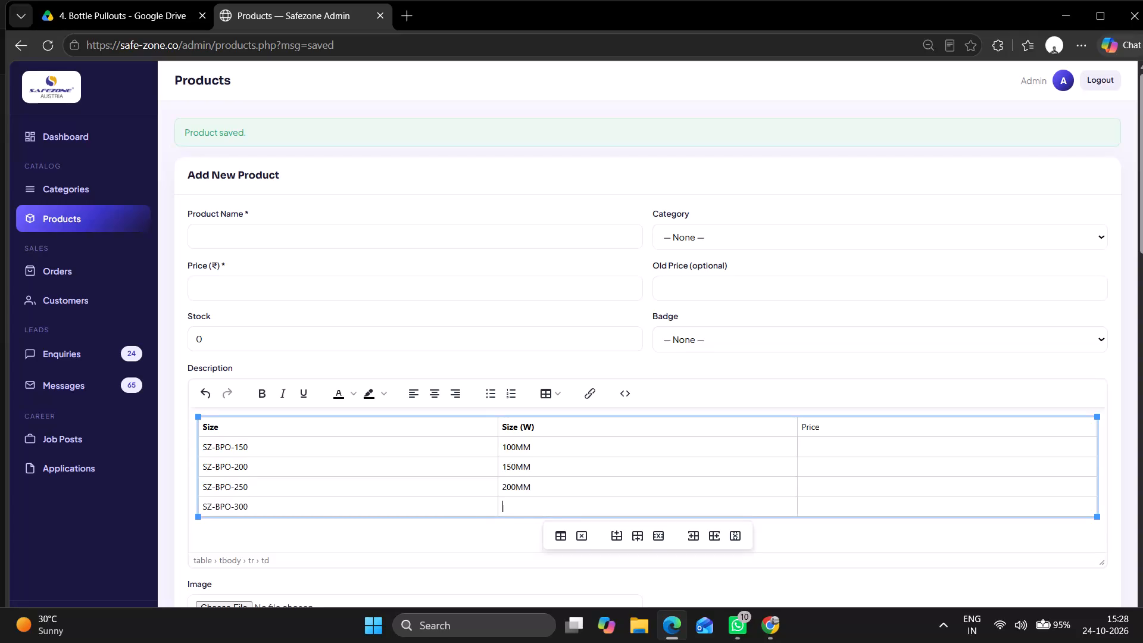
text(250)
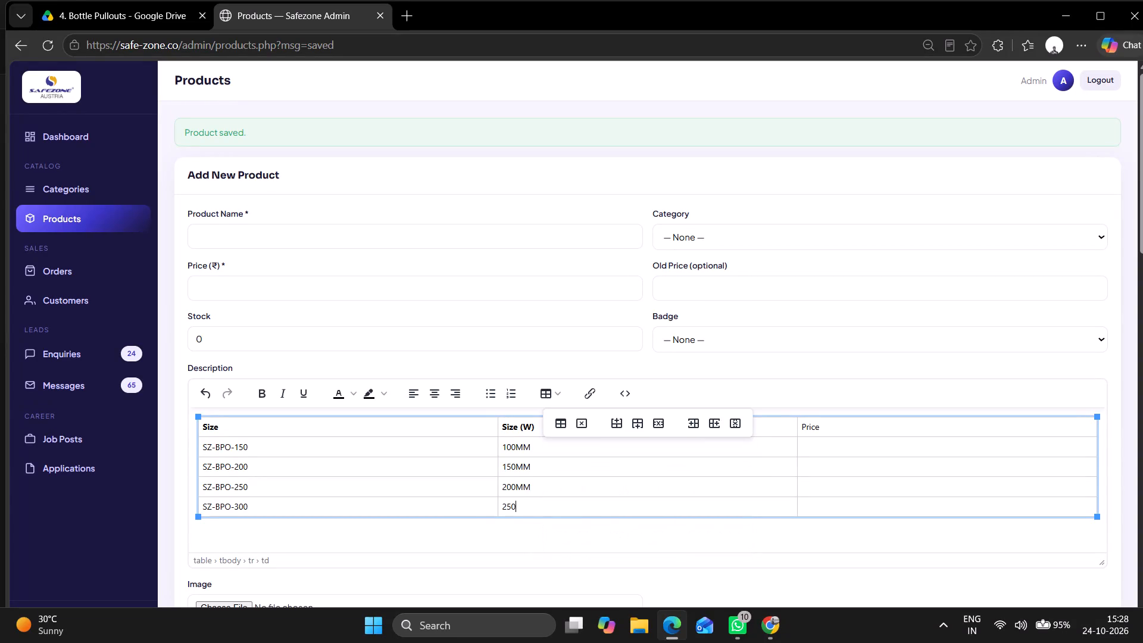
Give all four Size (W) values a lowercase mm unit: 100mm, 150mm, 200mm and 250mm.
click(536, 448)
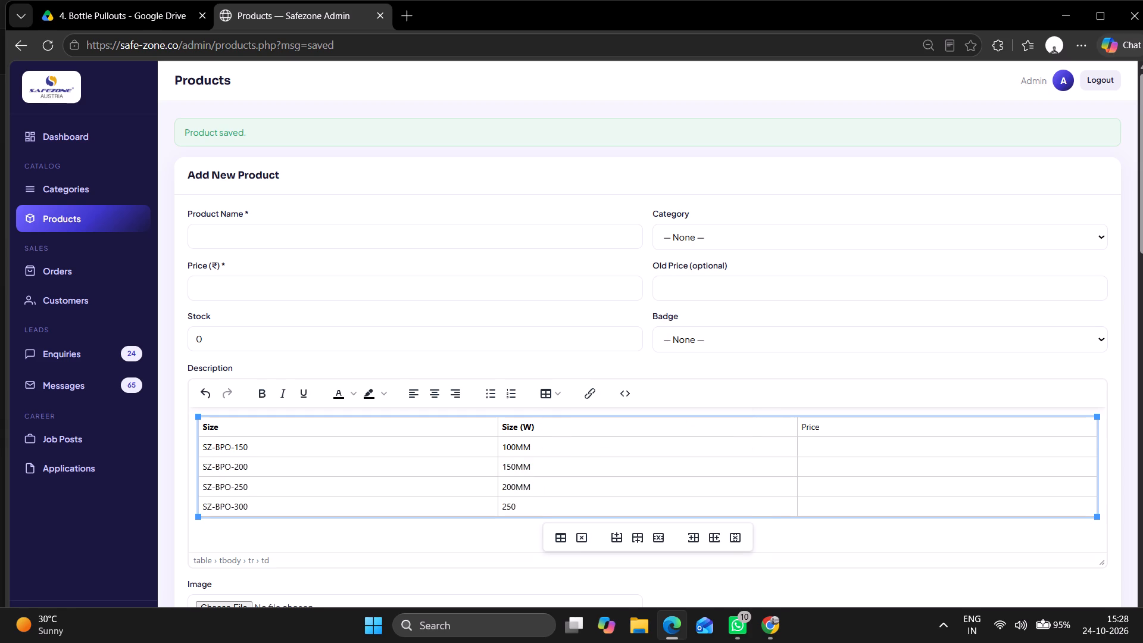
key(BackSpace)
key(BackSpace)
text(mm)
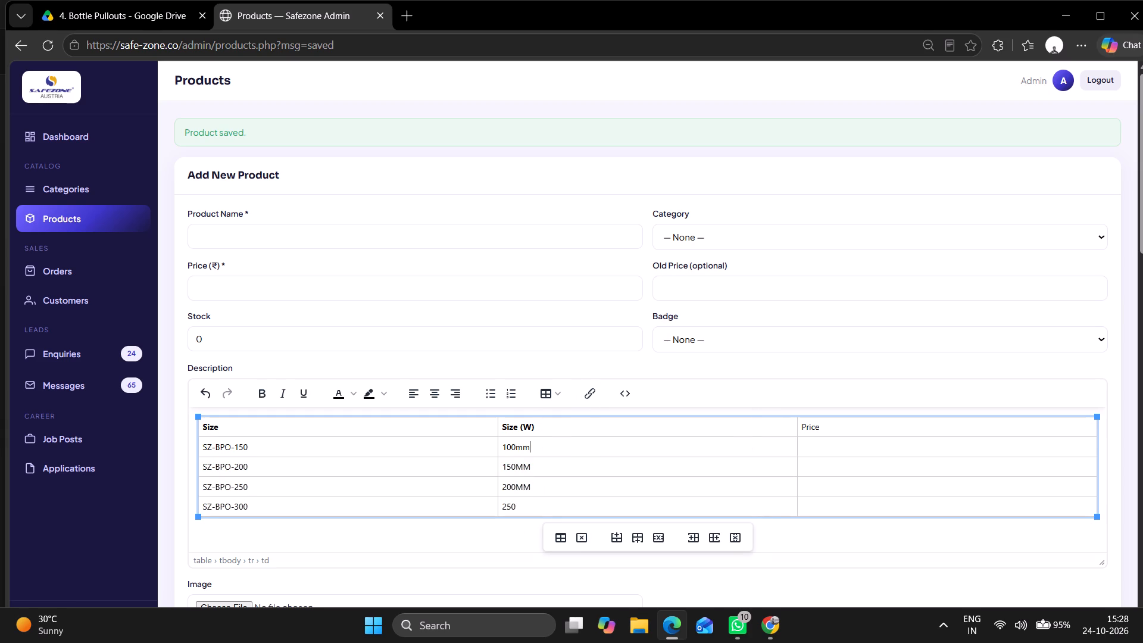
click(556, 470)
key(BackSpace)
key(BackSpace)
text(mm)
triple_click(569, 483)
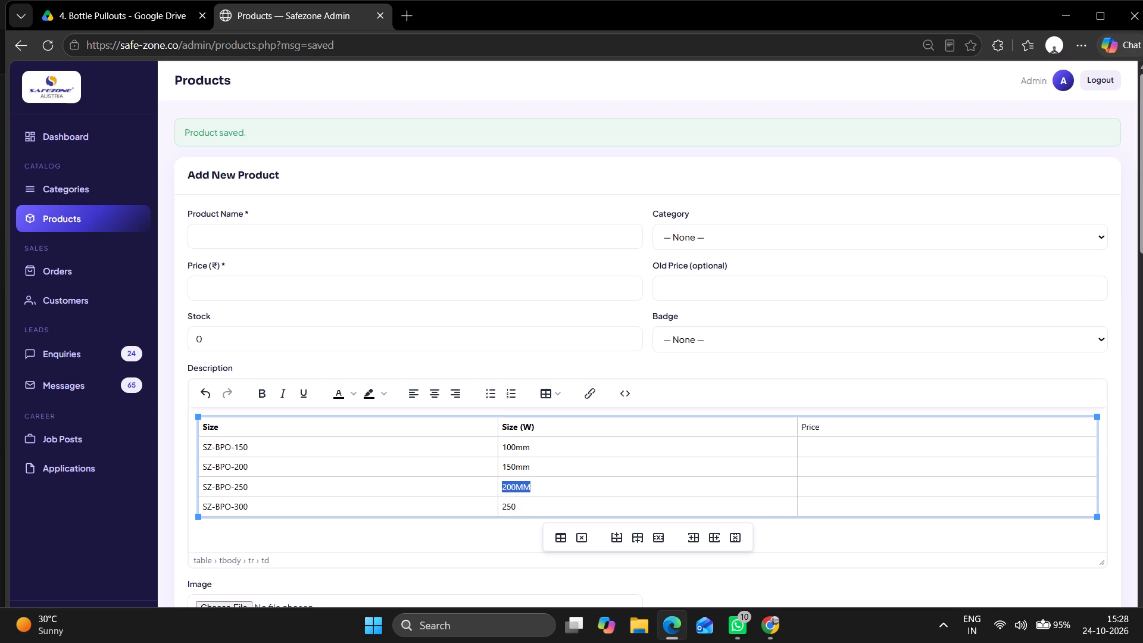
key(BackSpace)
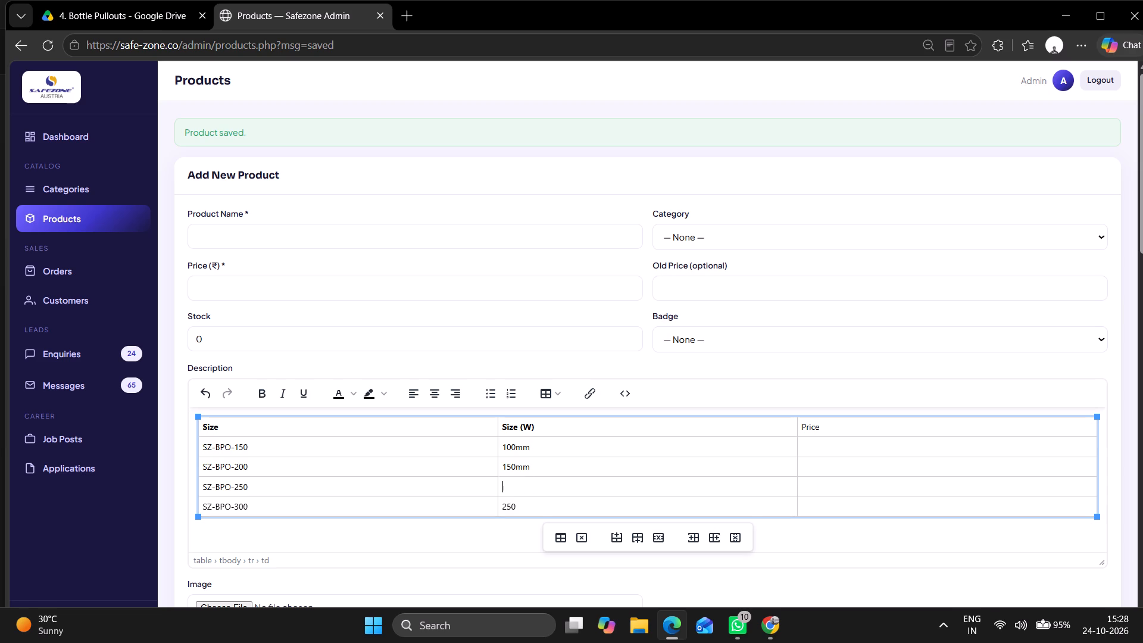
text(200mm)
key(BackSpace)
key(m)
key(Down)
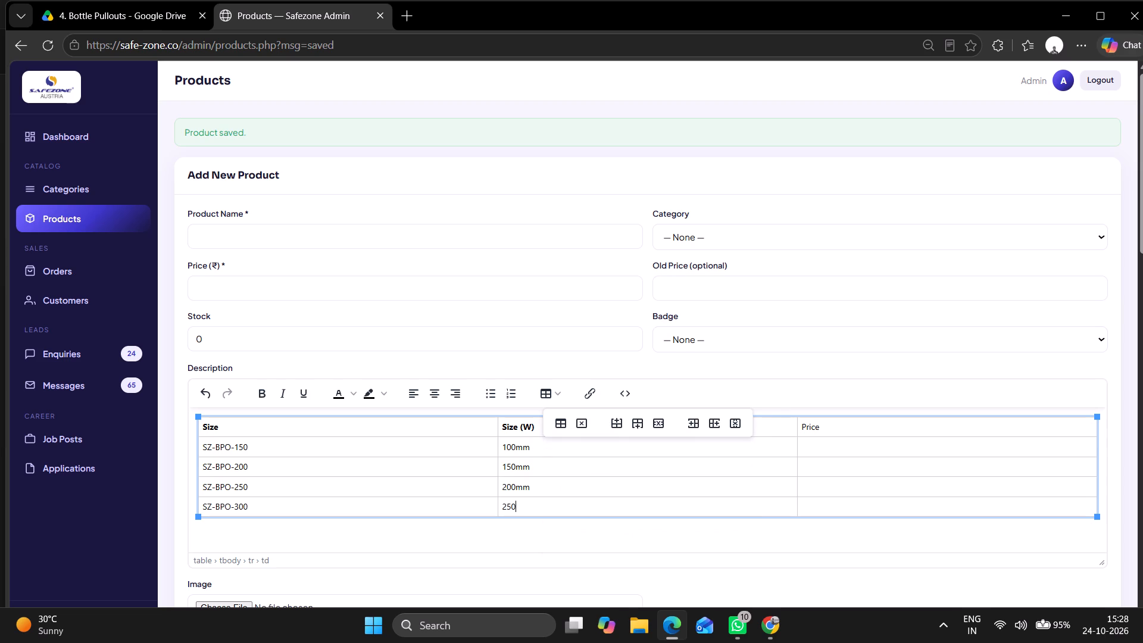
text(mm)
Enter ₹ 5100 in the Price column of the SZ-BPO-150 row, reusing the rupee entry from the clipboard history.
click(839, 451)
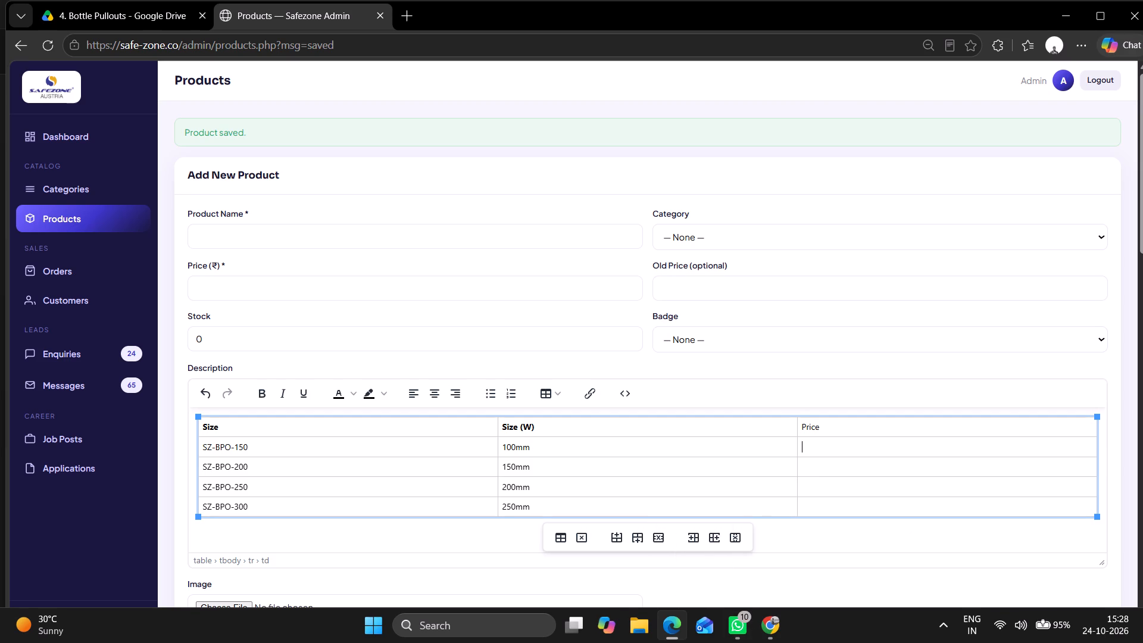
key(super+v)
scroll(945, 355, down, 4)
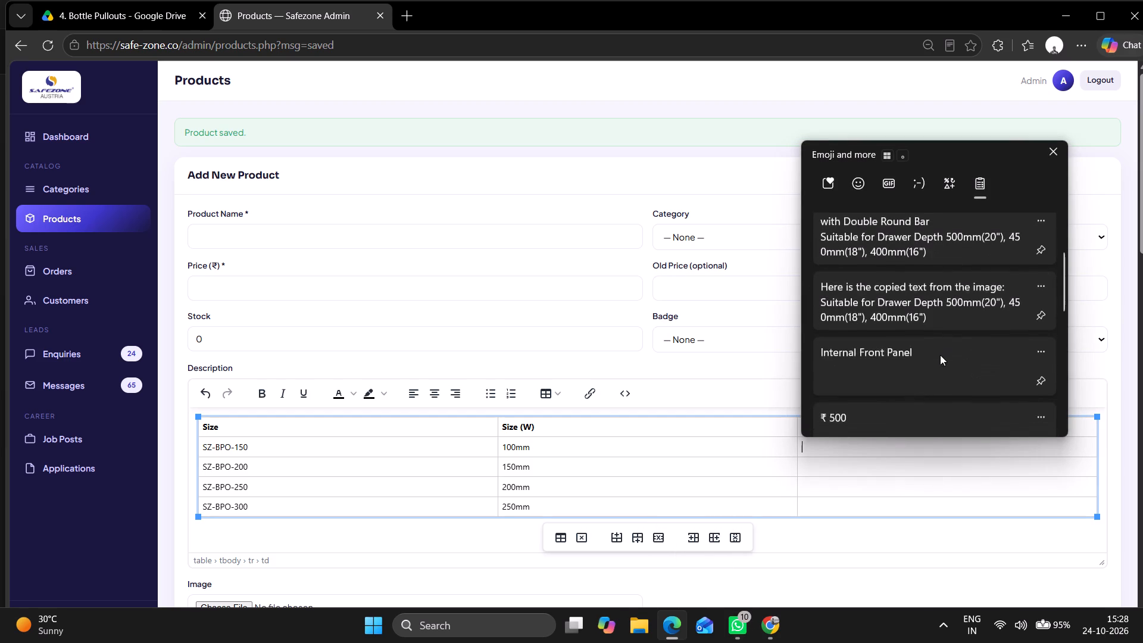
scroll(940, 355, down, 1)
double_click(897, 358)
key(ctrl+v)
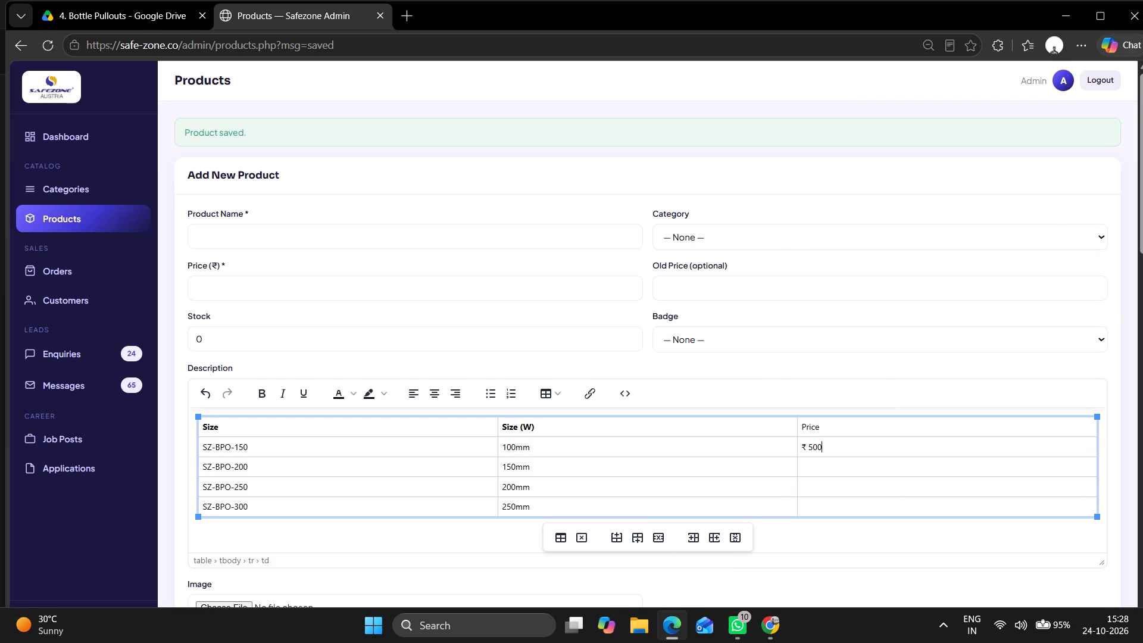
key(BackSpace)
key(BackSpace)
key(BackSpace)
key(5)
key(1)
text(00)
Insert the copied ₹ 500 entry from the clipboard history as the price in the SZ-BPO-200 row.
key(Down)
key(super+v)
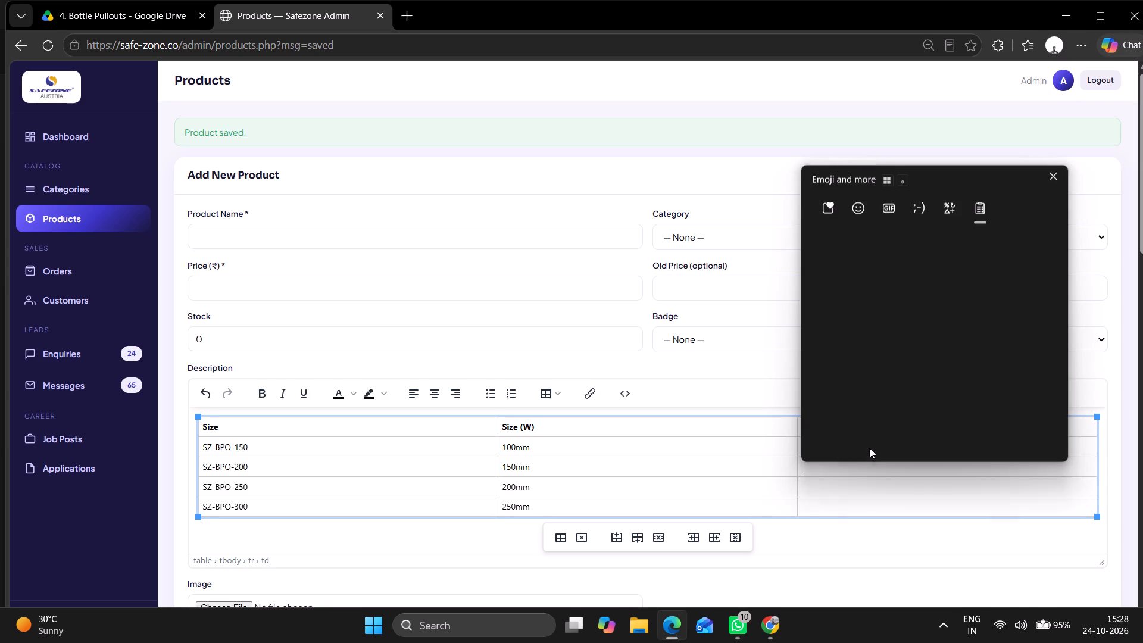
scroll(873, 402, down, 5)
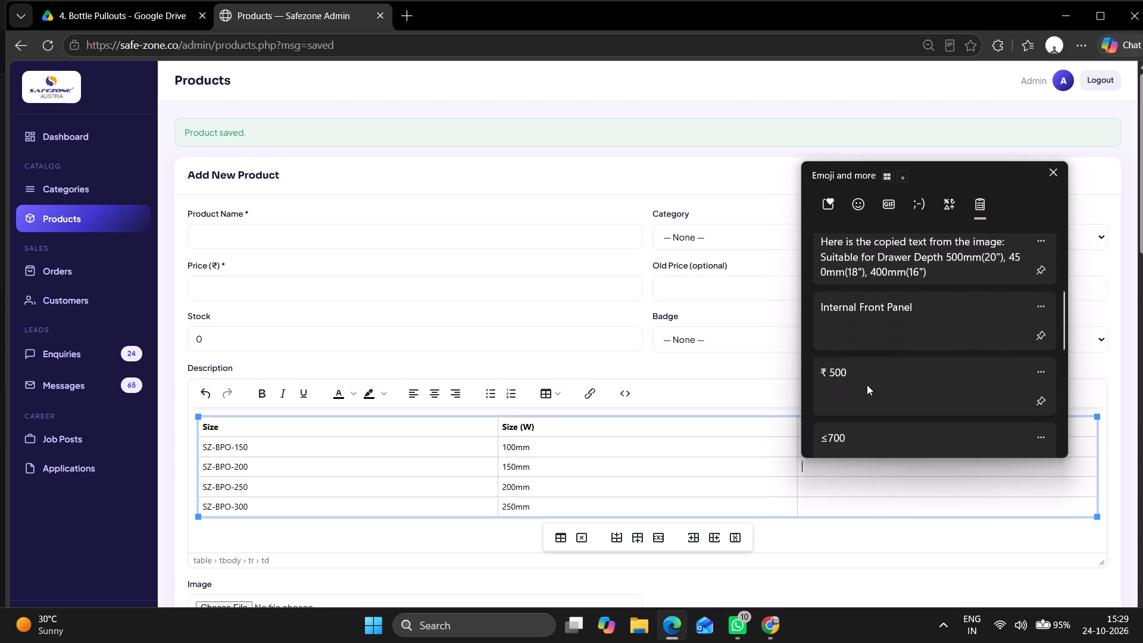
double_click(867, 385)
key(ctrl+v)
Copy the ₹ 500 entry from the SZ-BPO-200 row into the Price cells of the SZ-BPO-250 and SZ-BPO-300 rows.
double_click(840, 488)
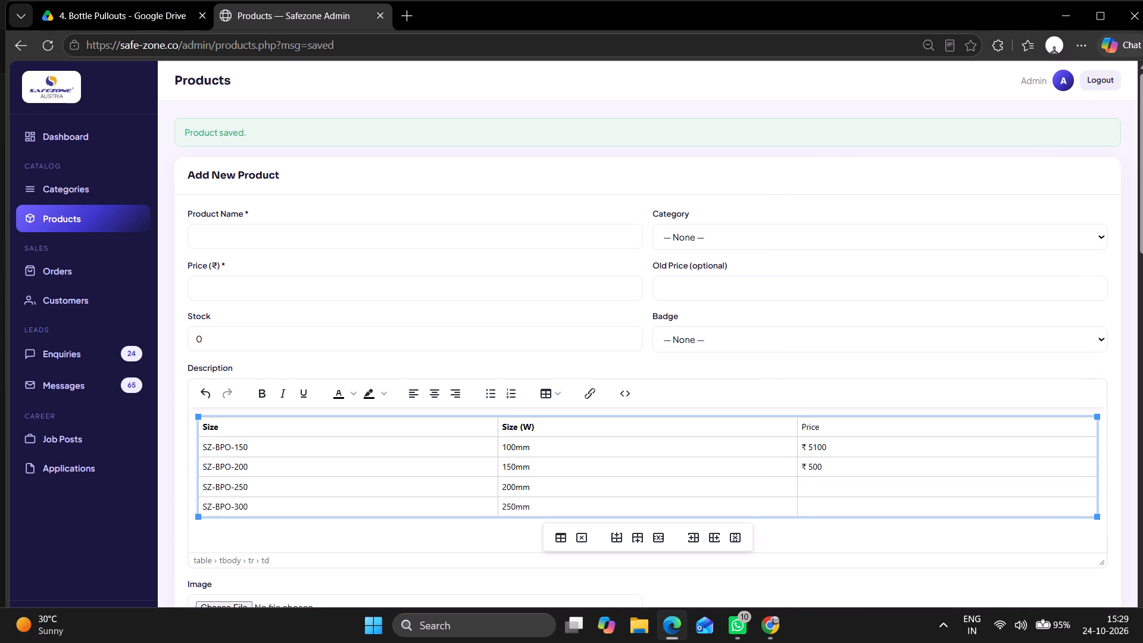
drag(838, 472, 802, 472)
click(802, 472)
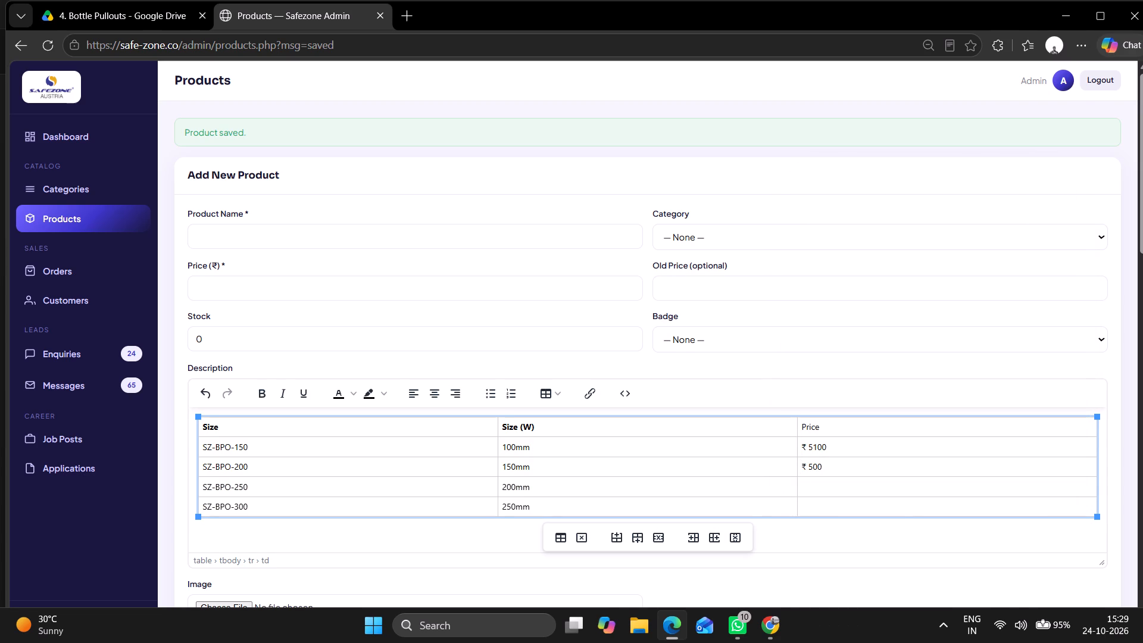
click(802, 472)
click(838, 472)
click(836, 472)
drag(831, 472, 791, 469)
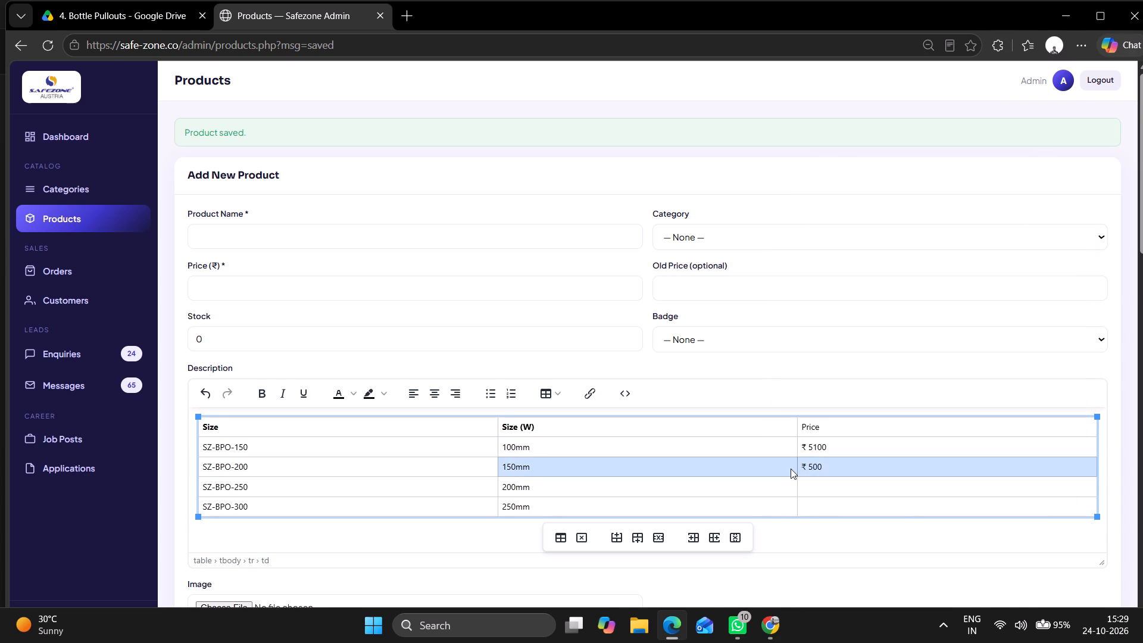
drag(791, 469, 808, 470)
click(808, 470)
click(857, 467)
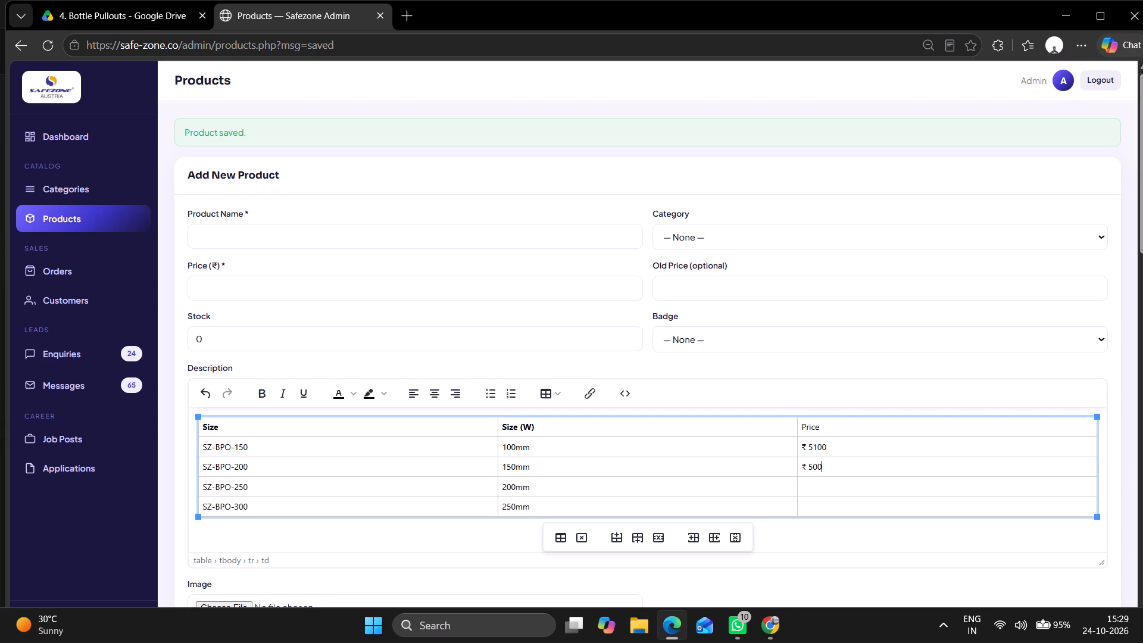
drag(808, 469, 803, 468)
click(803, 468)
click(803, 468)
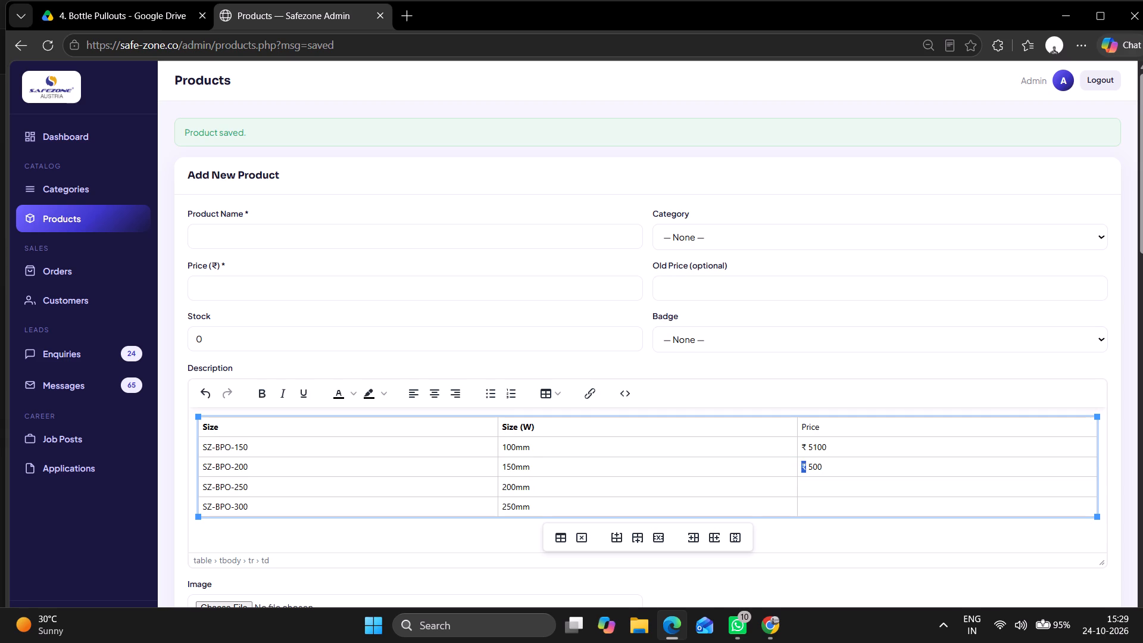
click(804, 467)
key(ctrl+c)
click(827, 483)
key(ctrl+v)
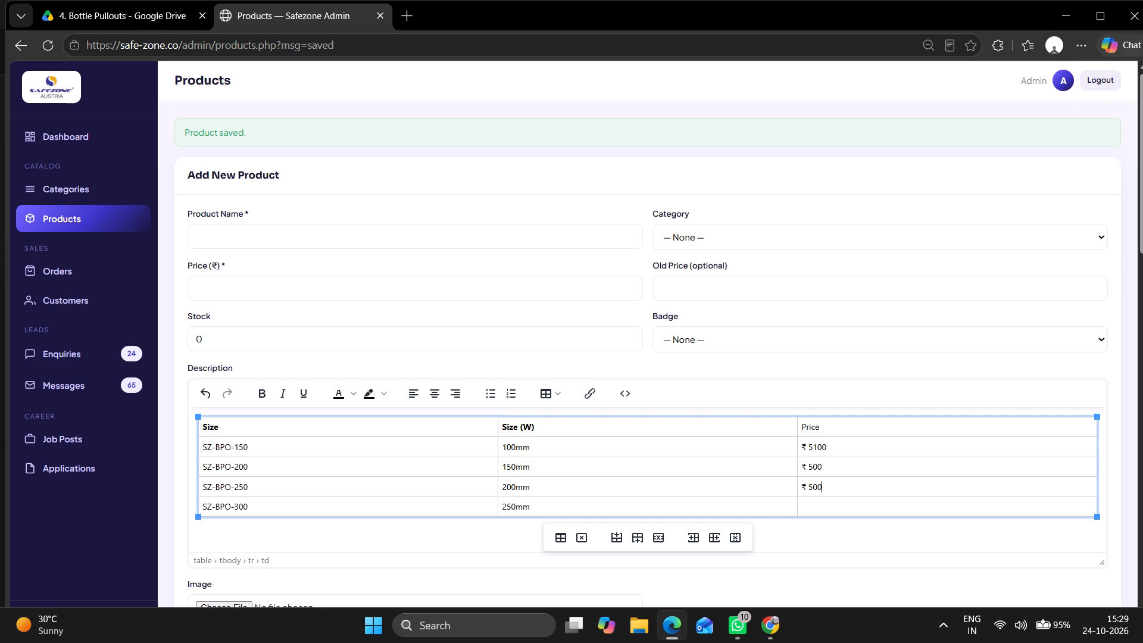
double_click(815, 502)
key(ctrl+v)
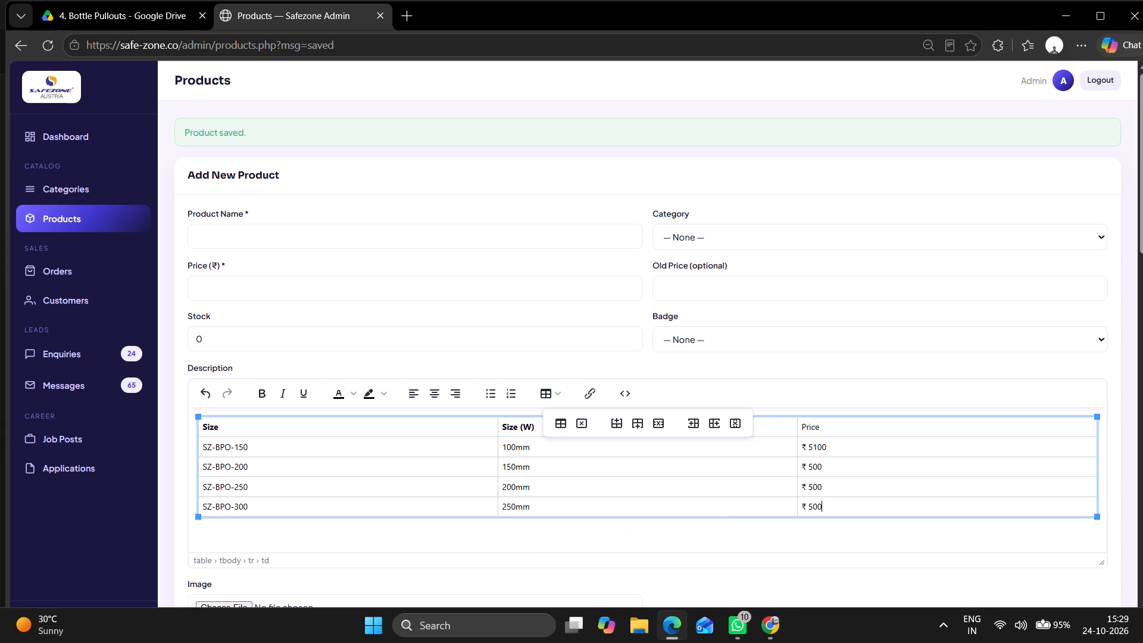
Set the table prices to ₹ 5600 for SZ-BPO-200, ₹ 6400 for SZ-BPO-250 and ₹ 7600 for SZ-BPO-300.
click(838, 464)
key(BackSpace)
key(BackSpace)
text(600)
double_click(833, 483)
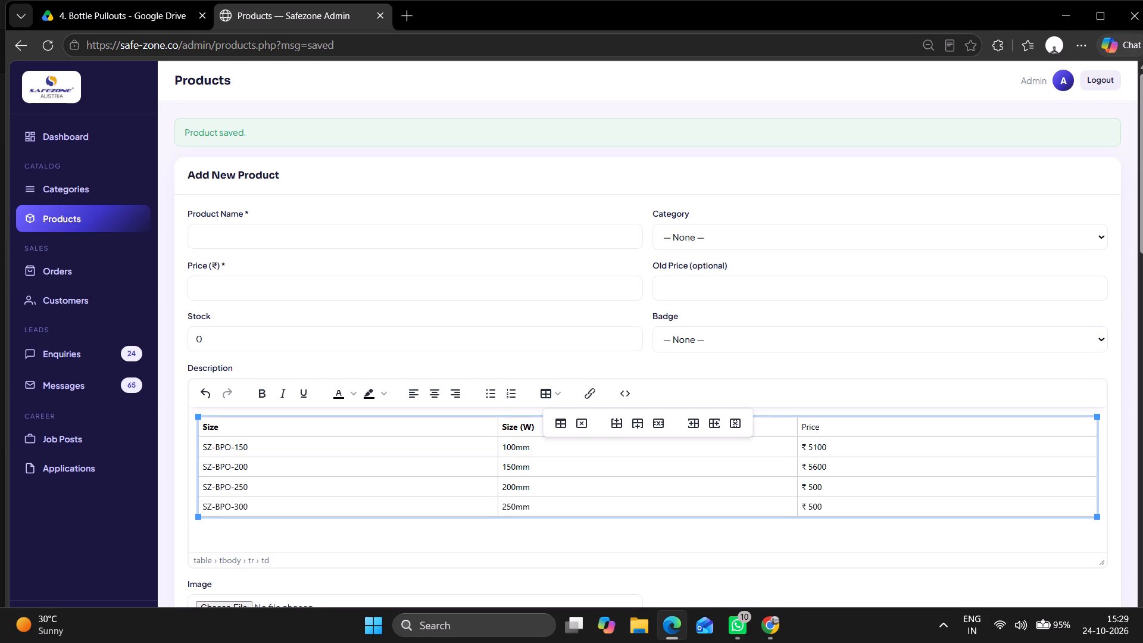
key(BackSpace)
key(BackSpace)
key(BackSpace)
text(6400)
click(839, 510)
key(BackSpace)
key(BackSpace)
key(BackSpace)
key(1)
key(BackSpace)
text(7600)
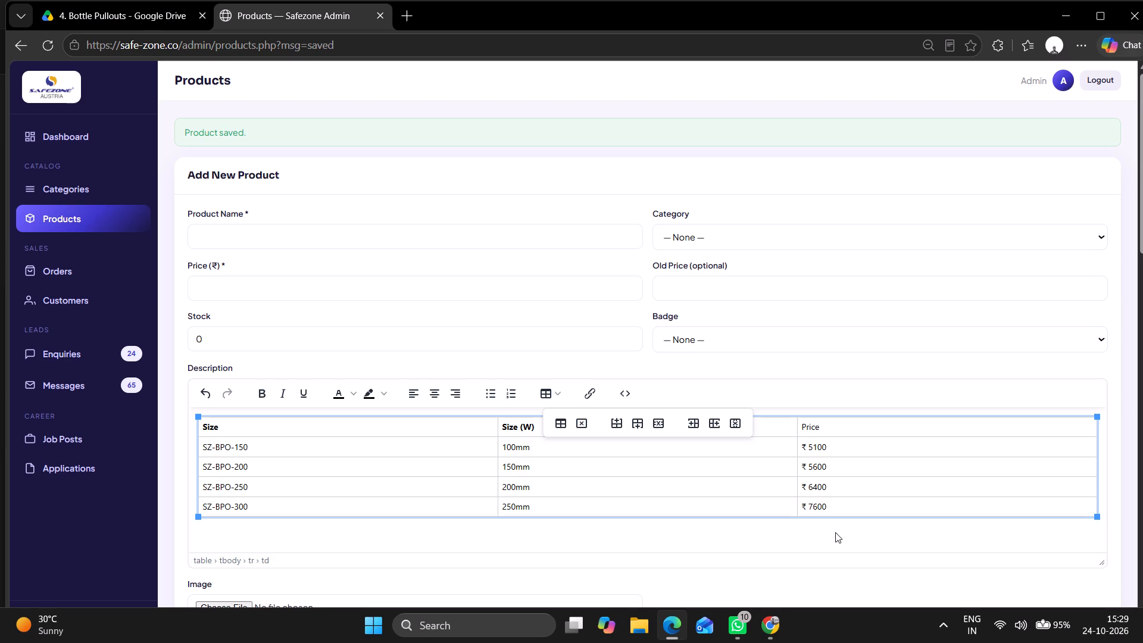
Enter BOTTLE PULLOUT as the product name of the new product.
double_click(249, 242)
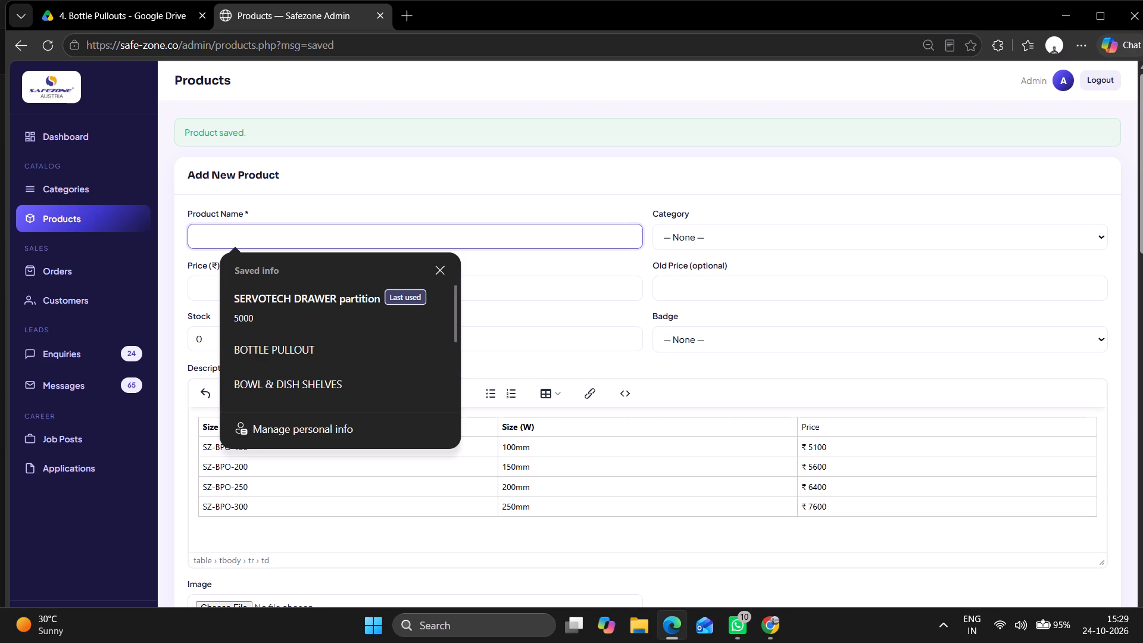
key(b)
key(o)
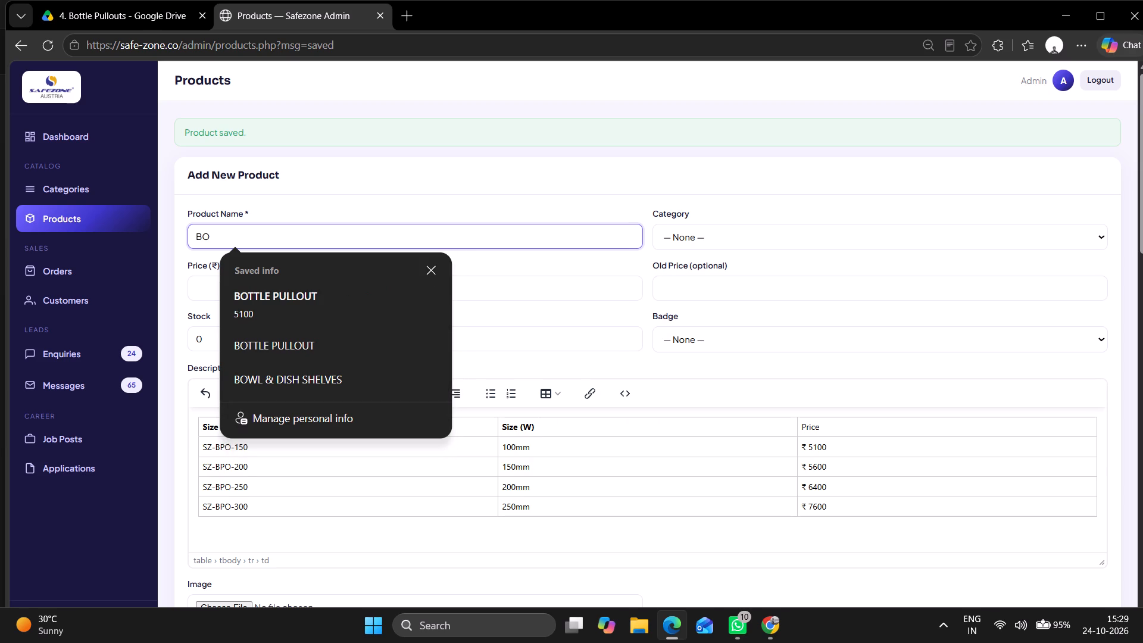
text(TT)
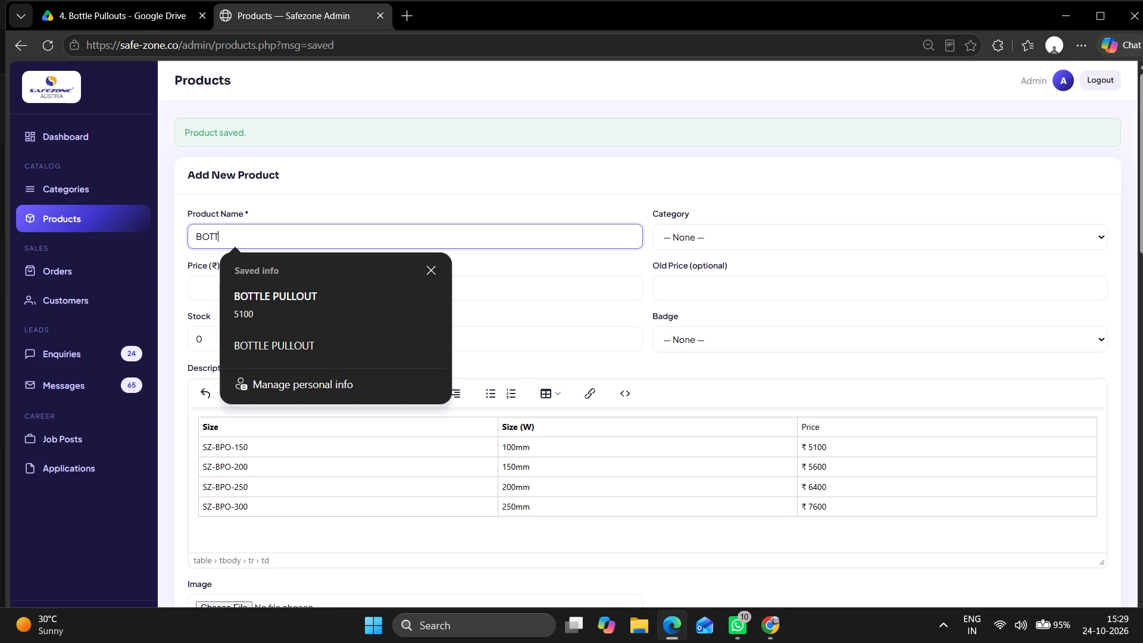
text(LE)
key(space)
text(PU)
text(LLOUT)
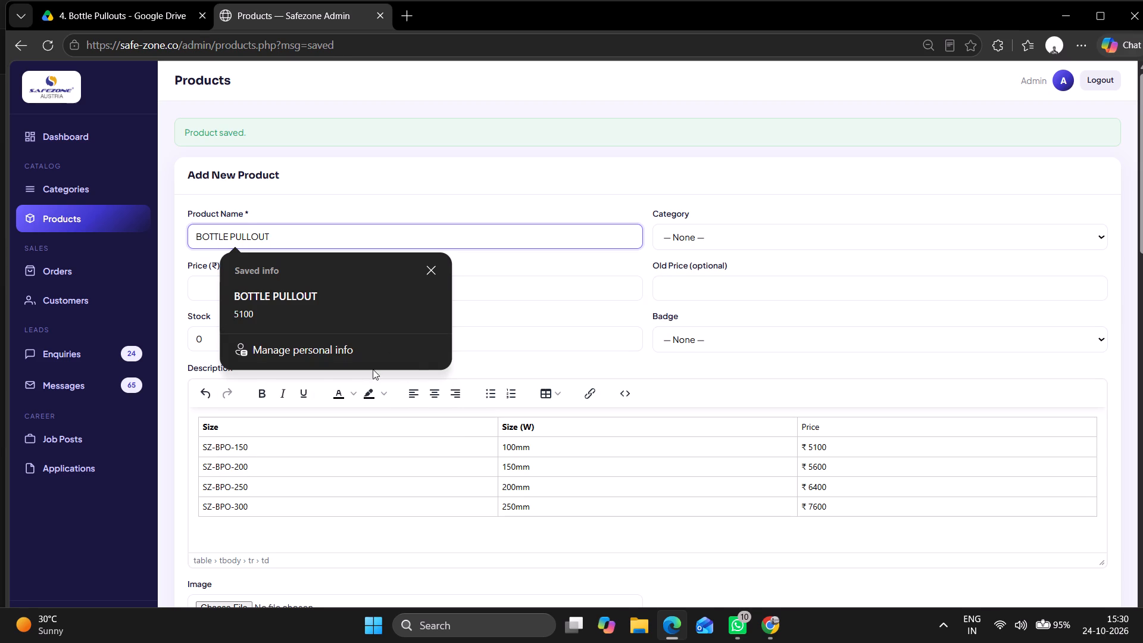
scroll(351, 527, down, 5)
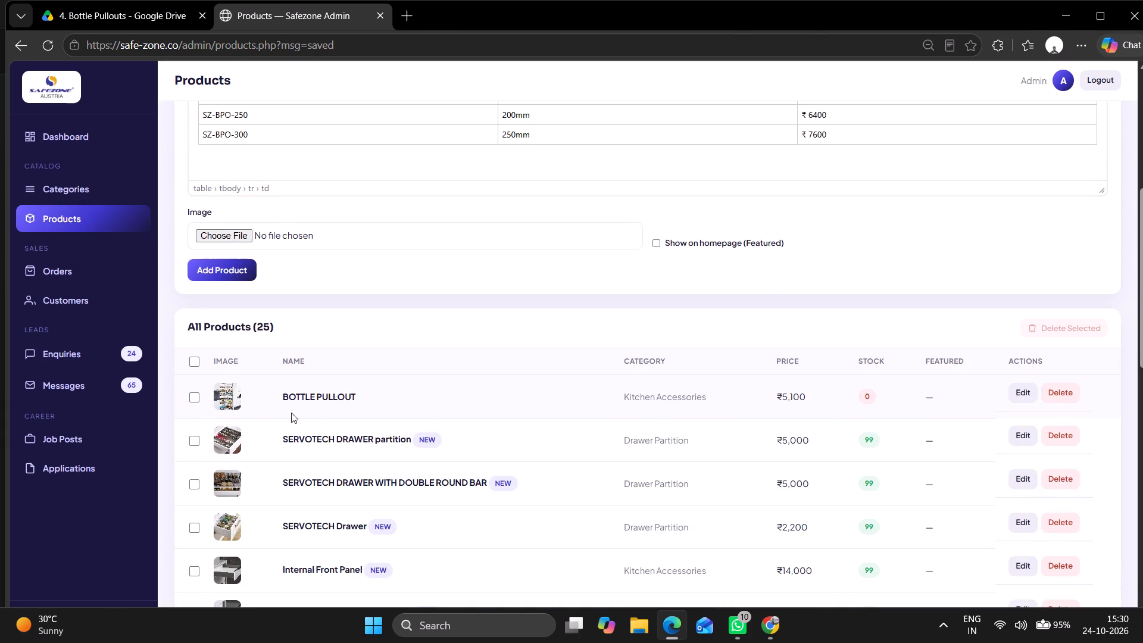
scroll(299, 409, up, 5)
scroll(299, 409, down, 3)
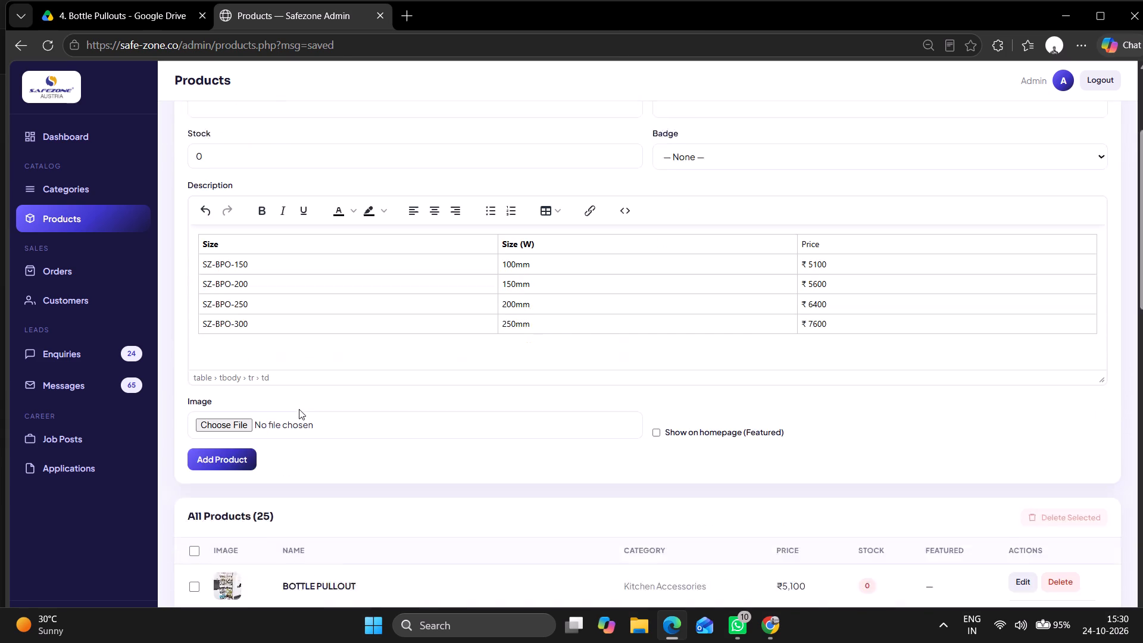
Open the saved BOTTLE PULLOUT product for editing and check its details, description and image.
scroll(291, 446, down, 2)
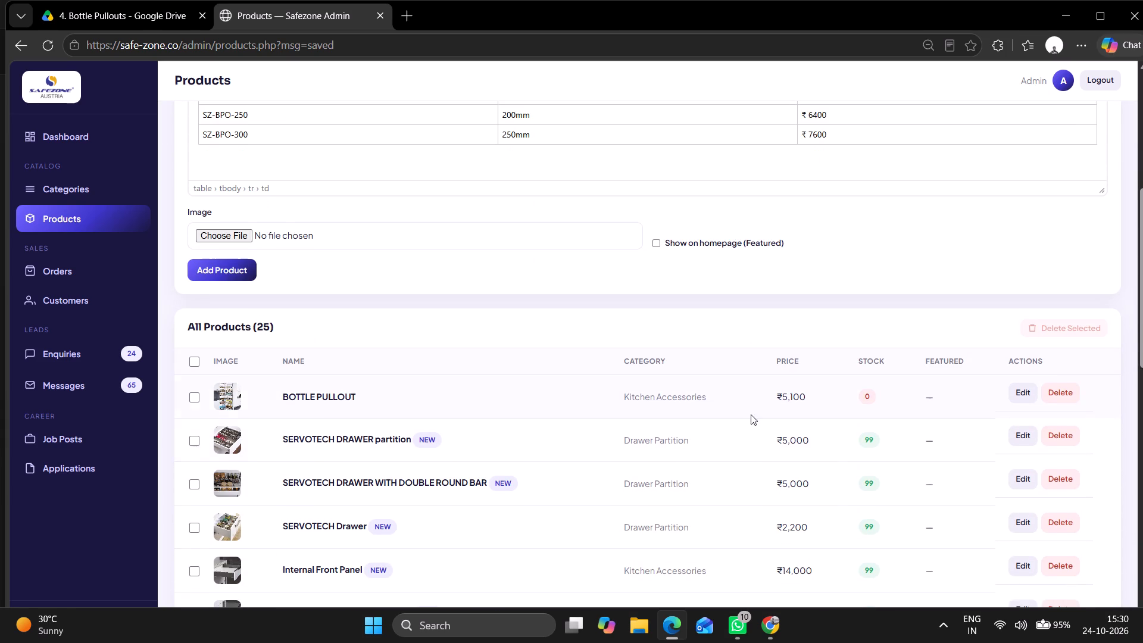
click(1024, 389)
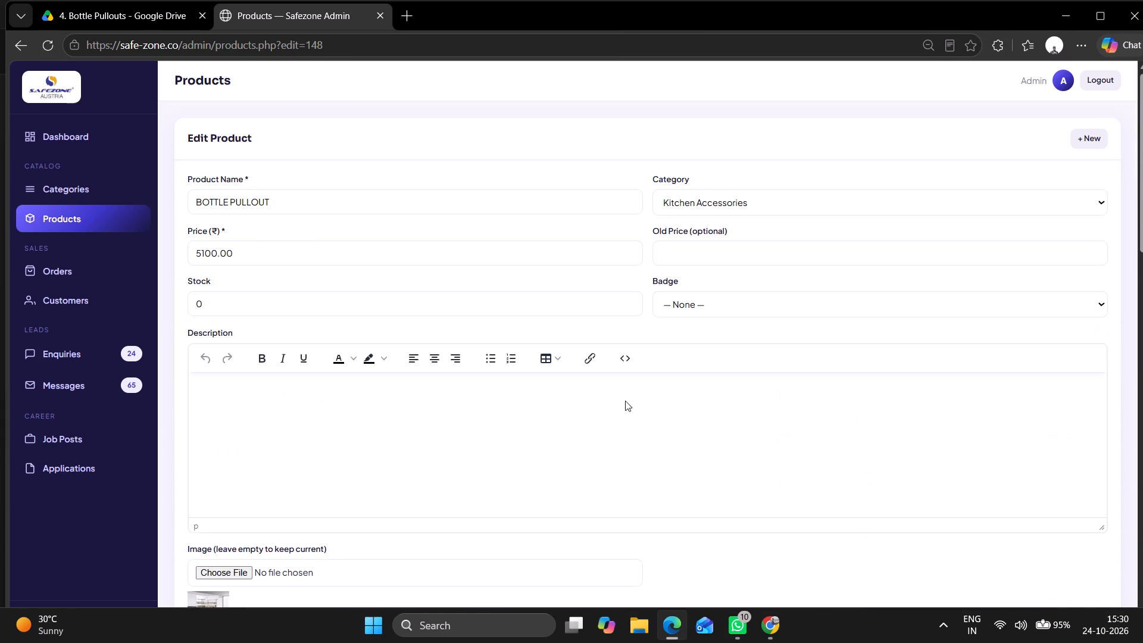
scroll(551, 409, down, 5)
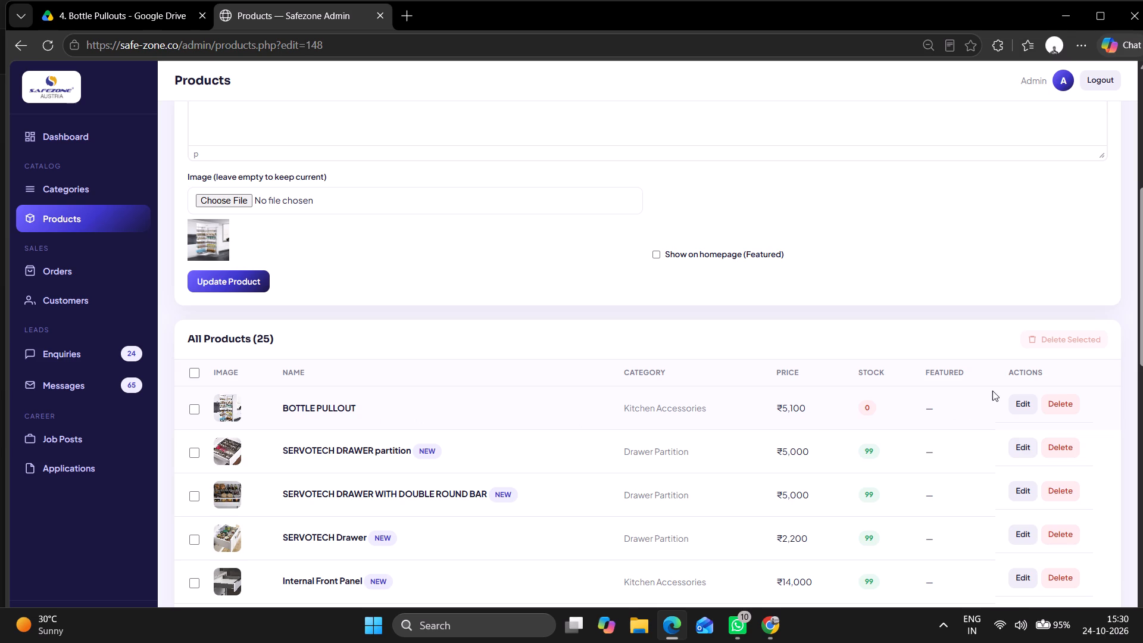
scroll(794, 430, up, 4)
scroll(745, 432, up, 3)
scroll(743, 432, down, 5)
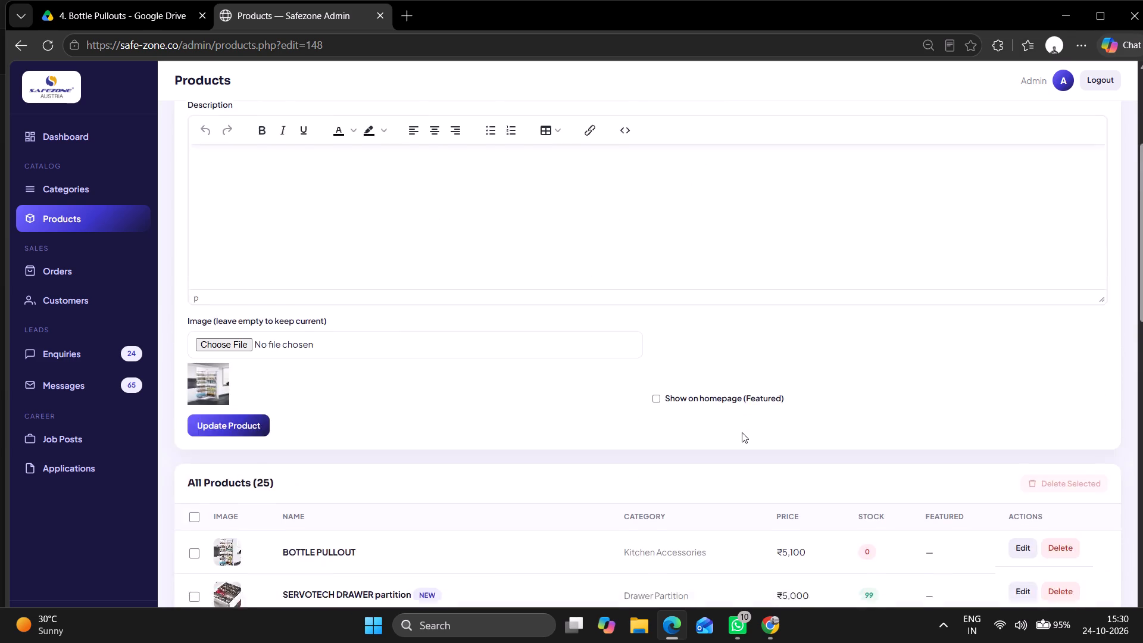
scroll(742, 432, down, 1)
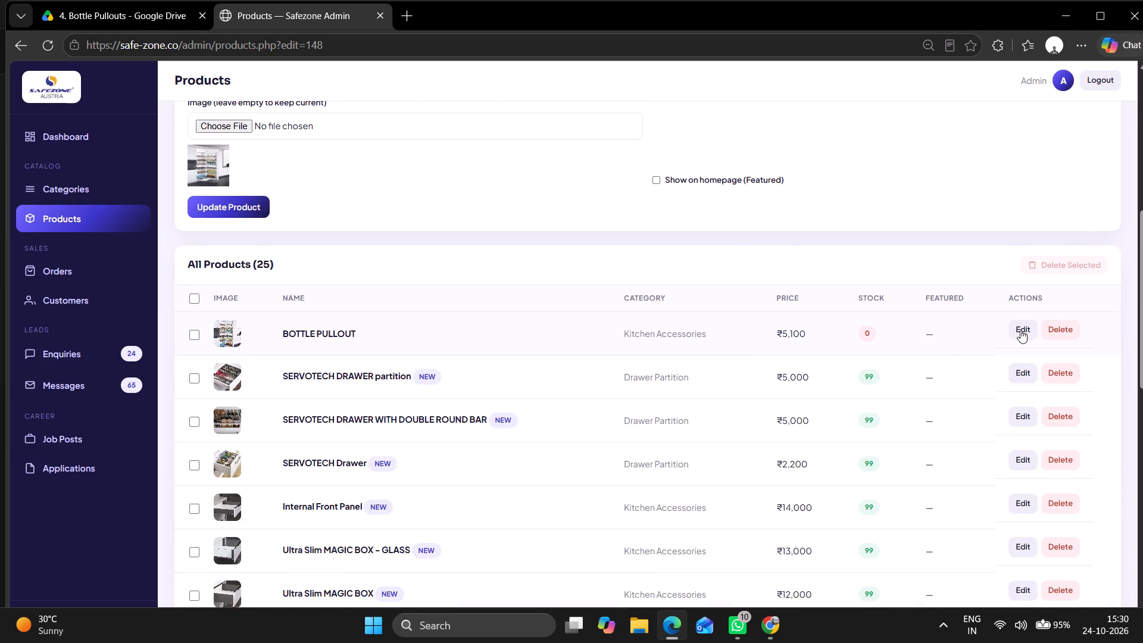
double_click(1020, 330)
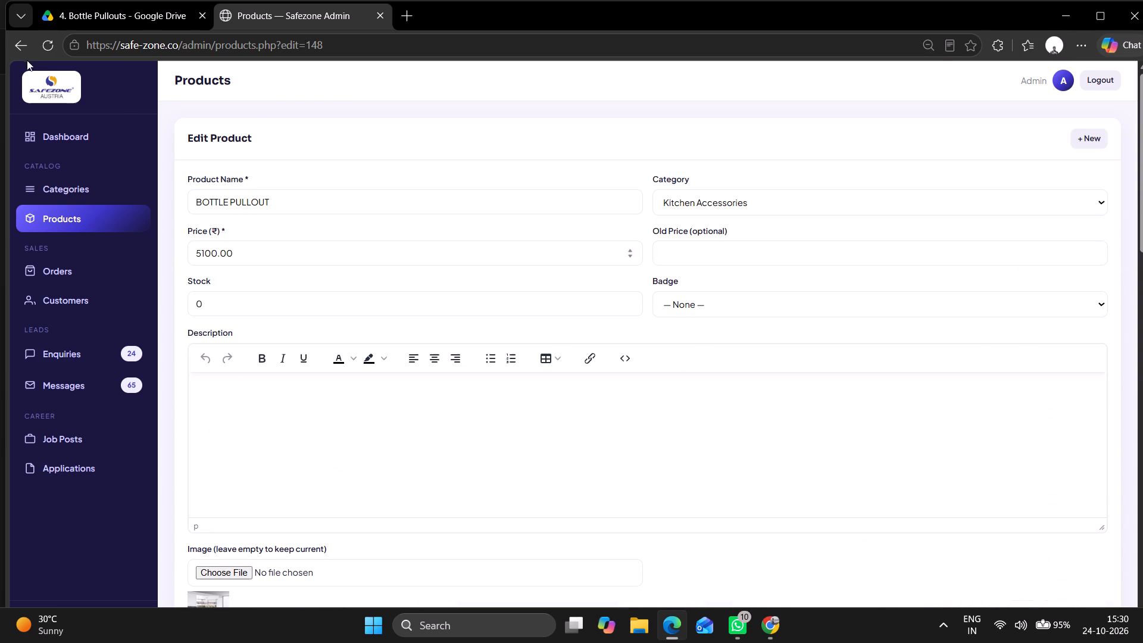
Go back to the product list and delete the BOTTLE PULLOUT product.
double_click(21, 49)
scroll(830, 321, down, 6)
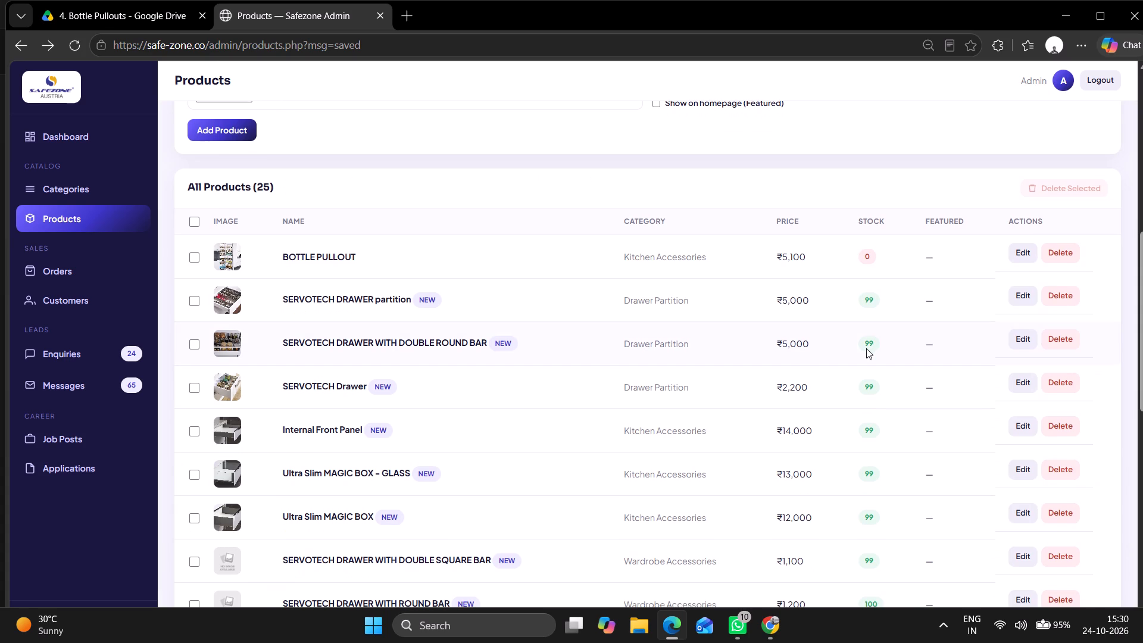
double_click(1051, 246)
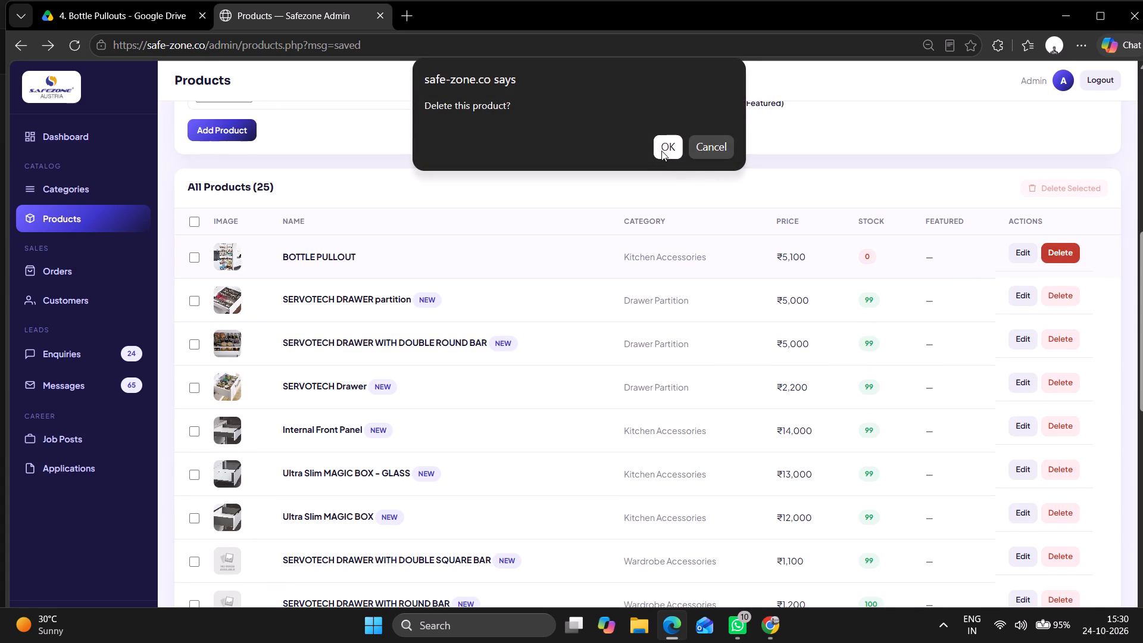
double_click(665, 146)
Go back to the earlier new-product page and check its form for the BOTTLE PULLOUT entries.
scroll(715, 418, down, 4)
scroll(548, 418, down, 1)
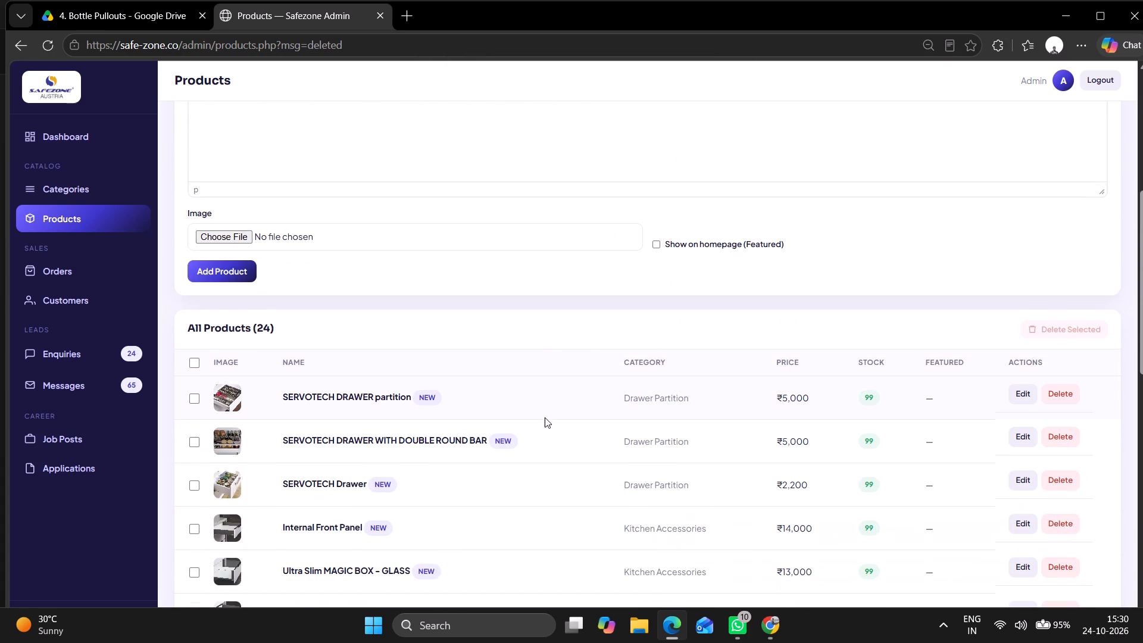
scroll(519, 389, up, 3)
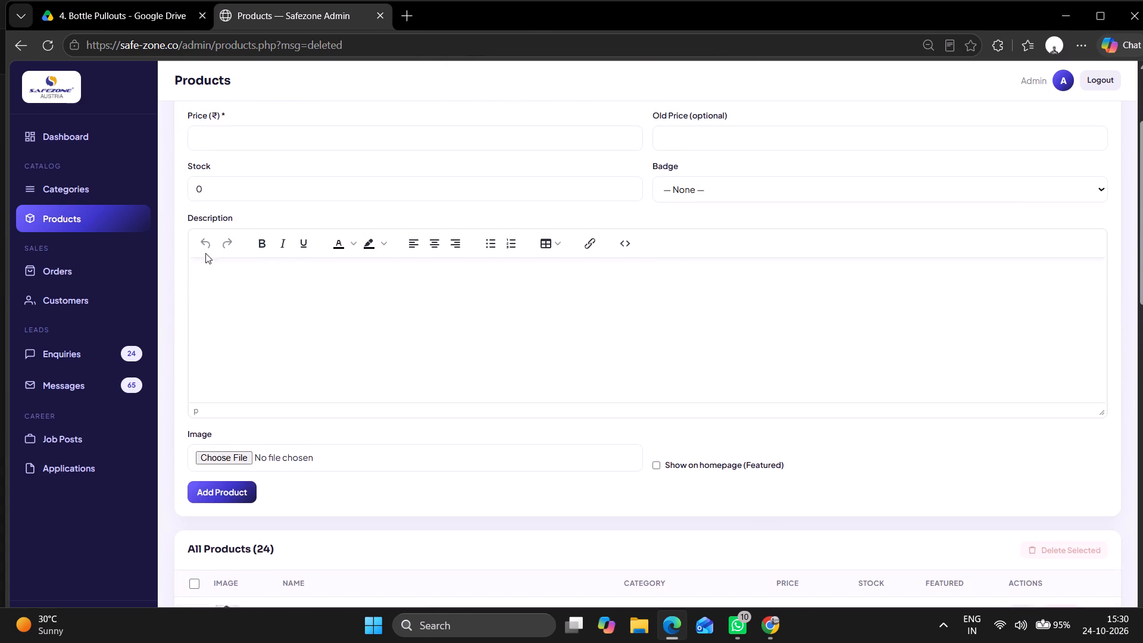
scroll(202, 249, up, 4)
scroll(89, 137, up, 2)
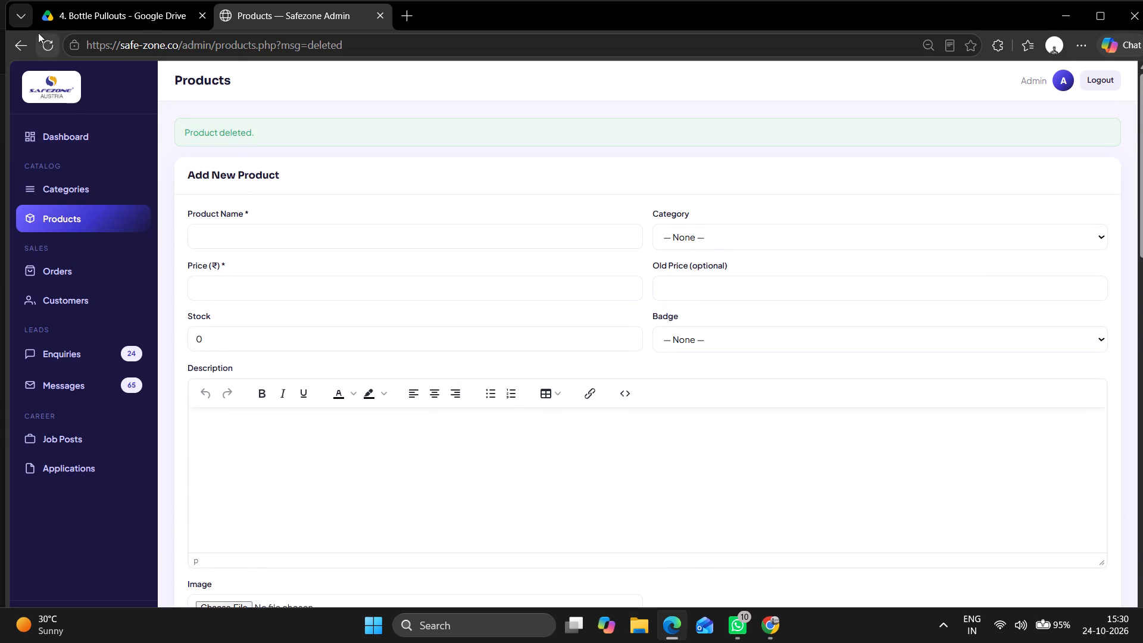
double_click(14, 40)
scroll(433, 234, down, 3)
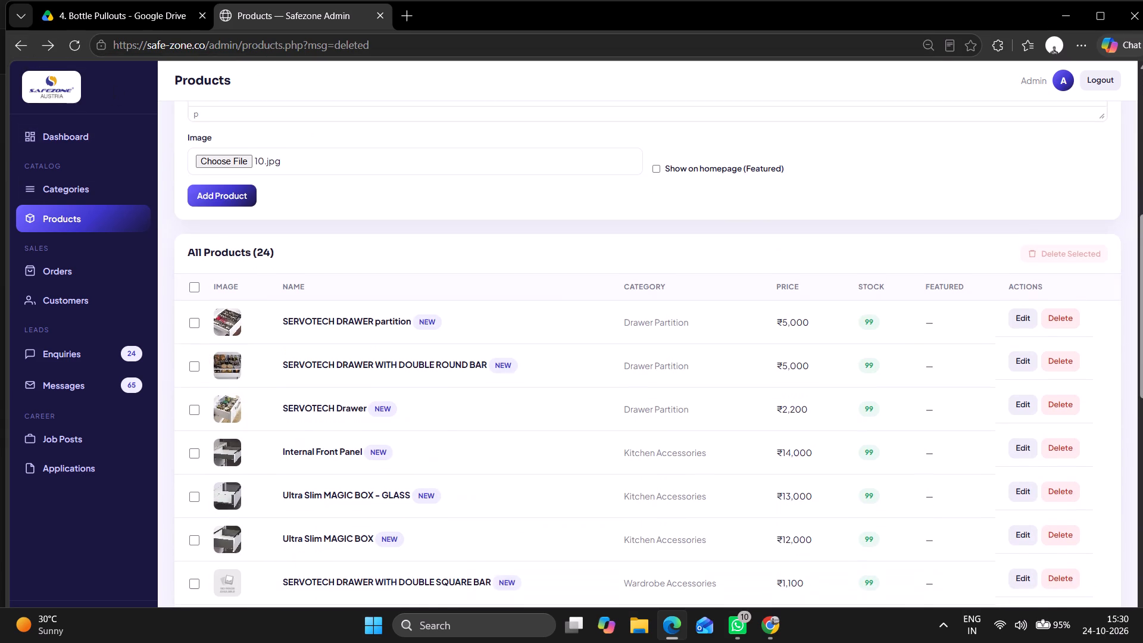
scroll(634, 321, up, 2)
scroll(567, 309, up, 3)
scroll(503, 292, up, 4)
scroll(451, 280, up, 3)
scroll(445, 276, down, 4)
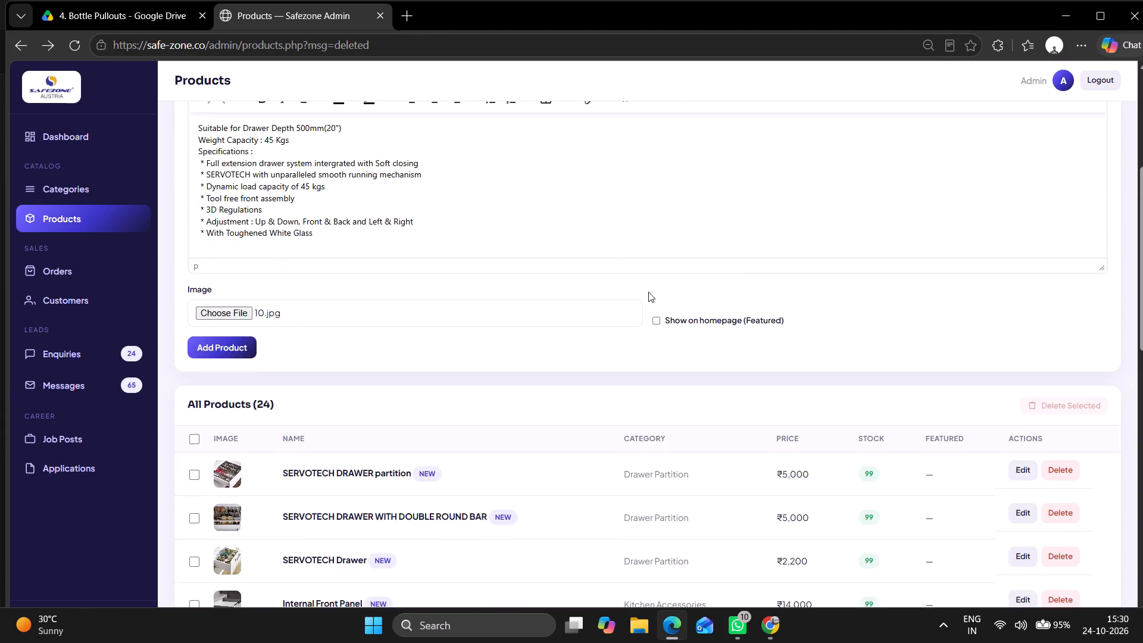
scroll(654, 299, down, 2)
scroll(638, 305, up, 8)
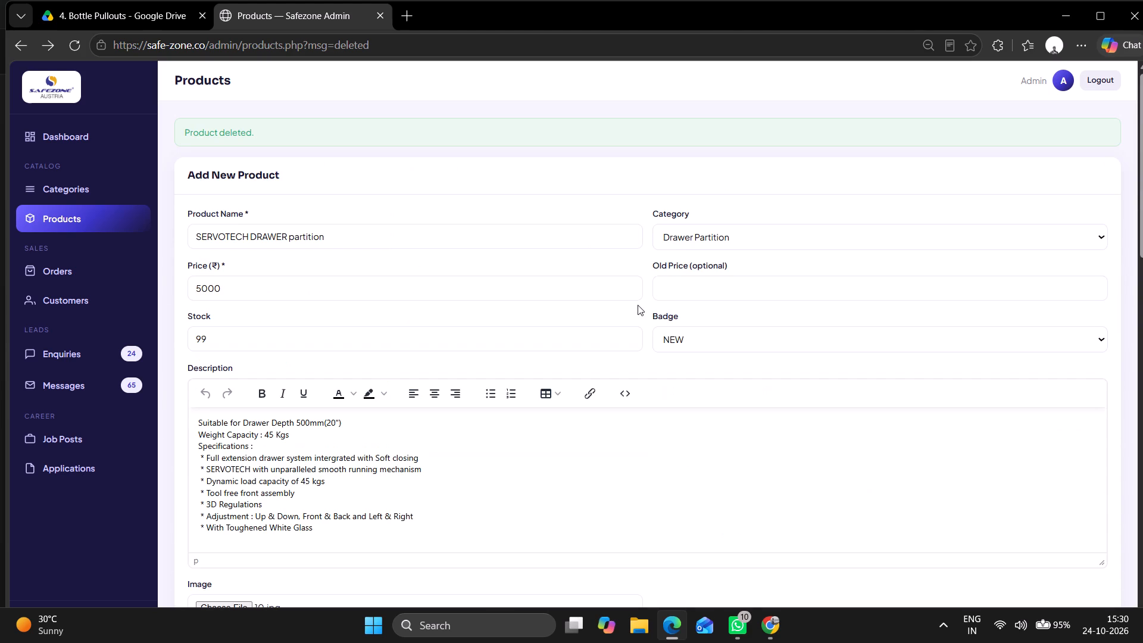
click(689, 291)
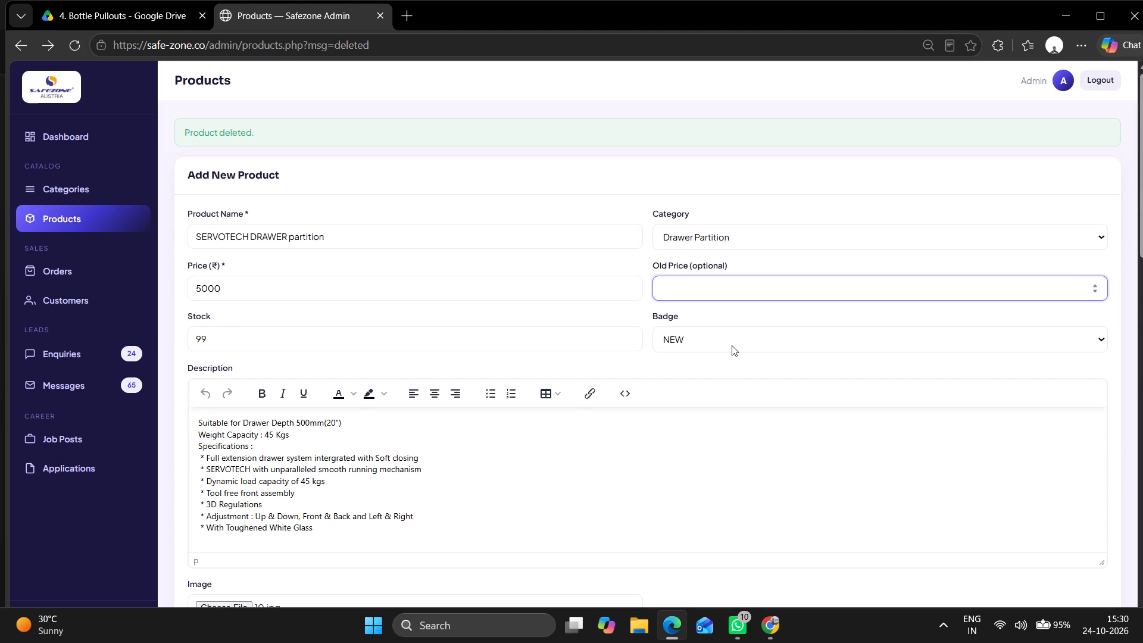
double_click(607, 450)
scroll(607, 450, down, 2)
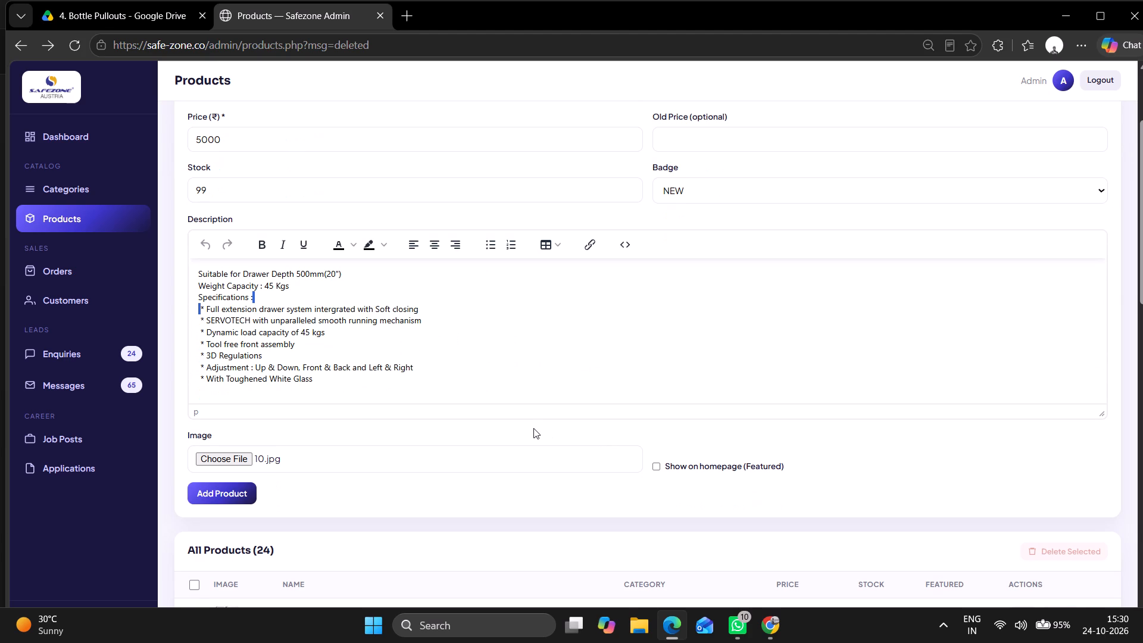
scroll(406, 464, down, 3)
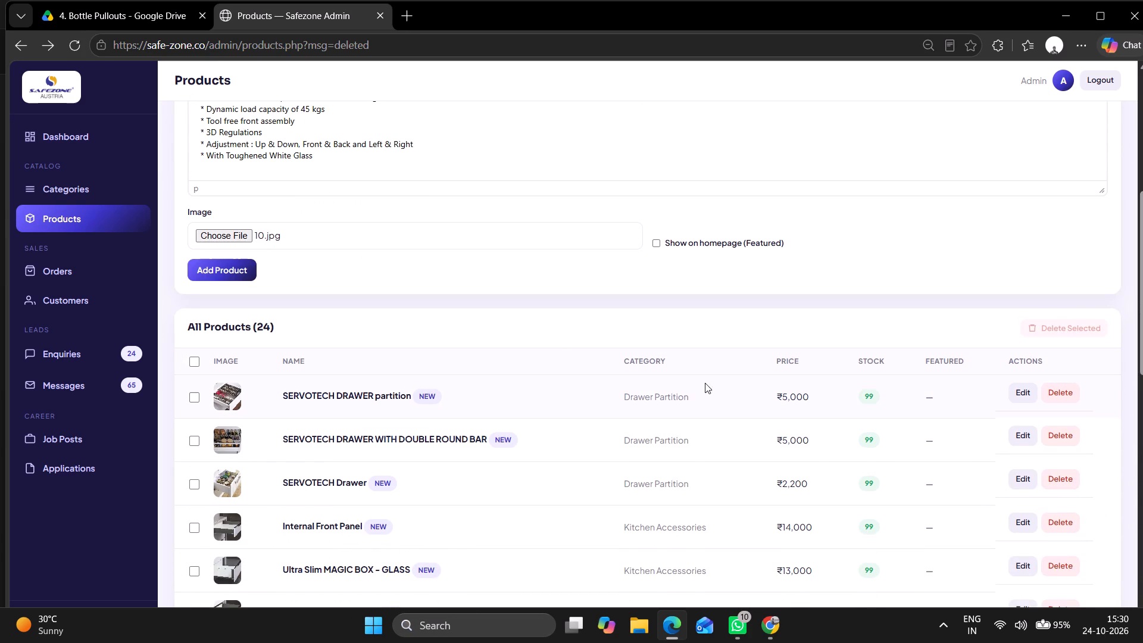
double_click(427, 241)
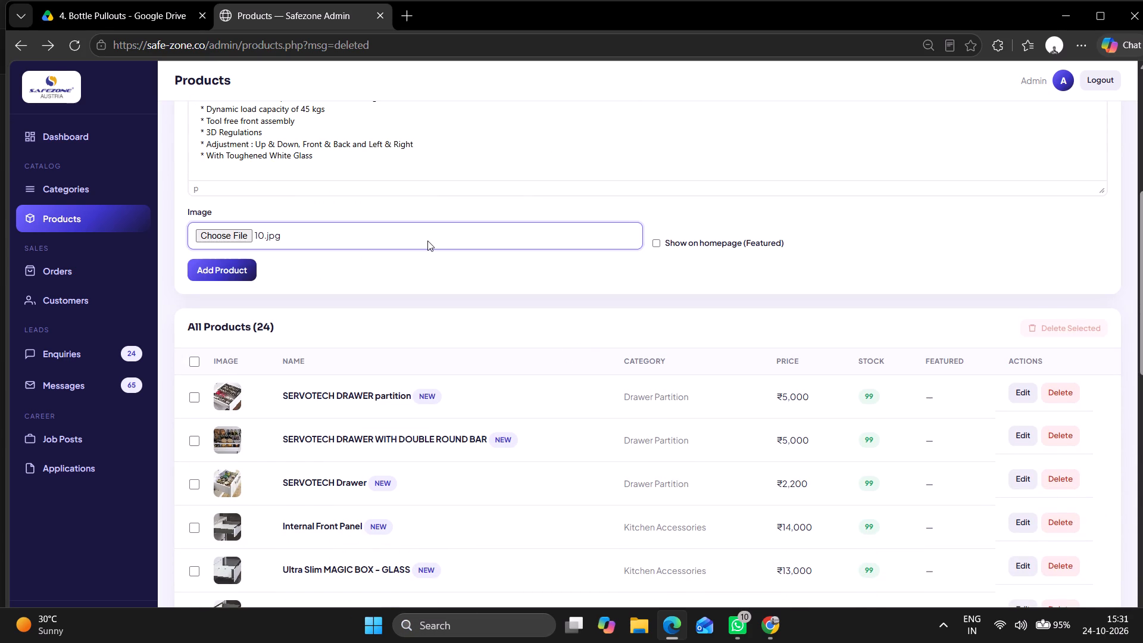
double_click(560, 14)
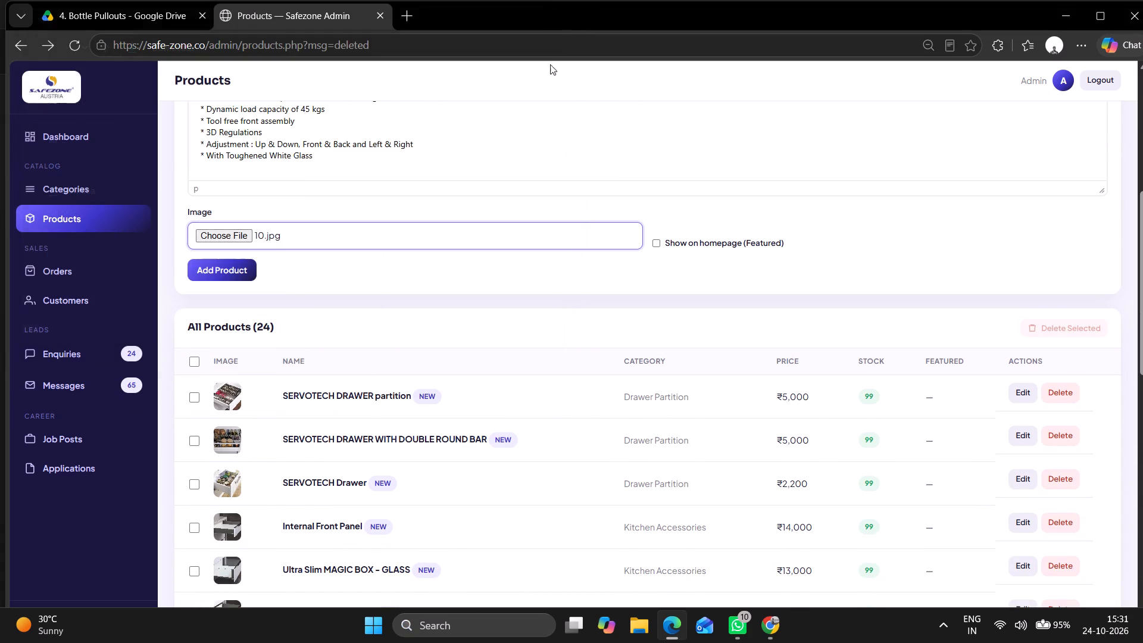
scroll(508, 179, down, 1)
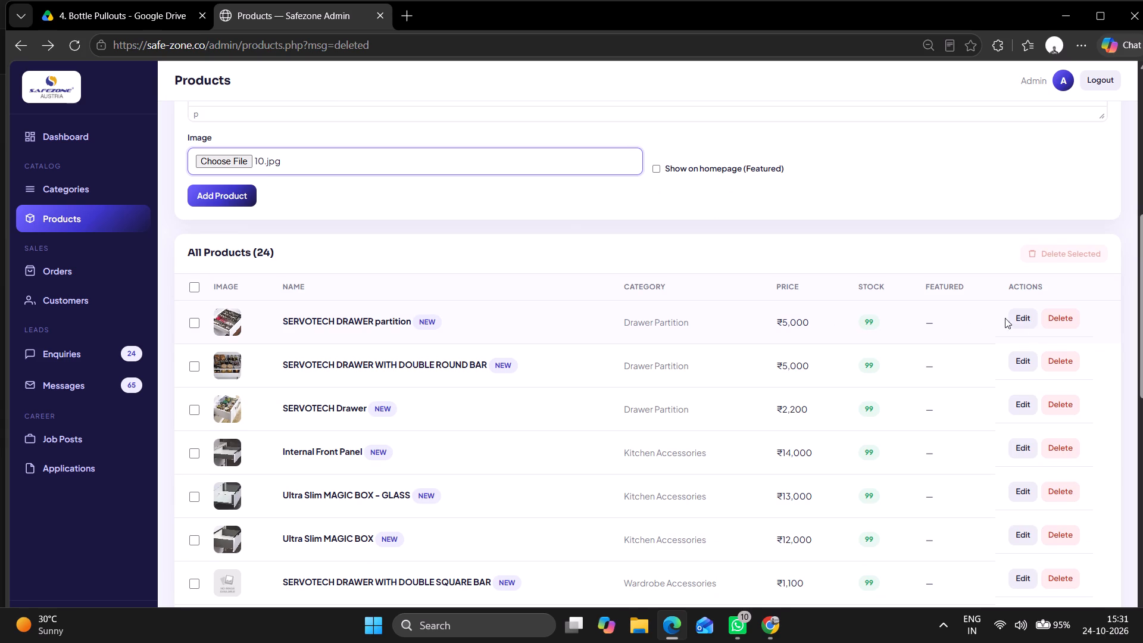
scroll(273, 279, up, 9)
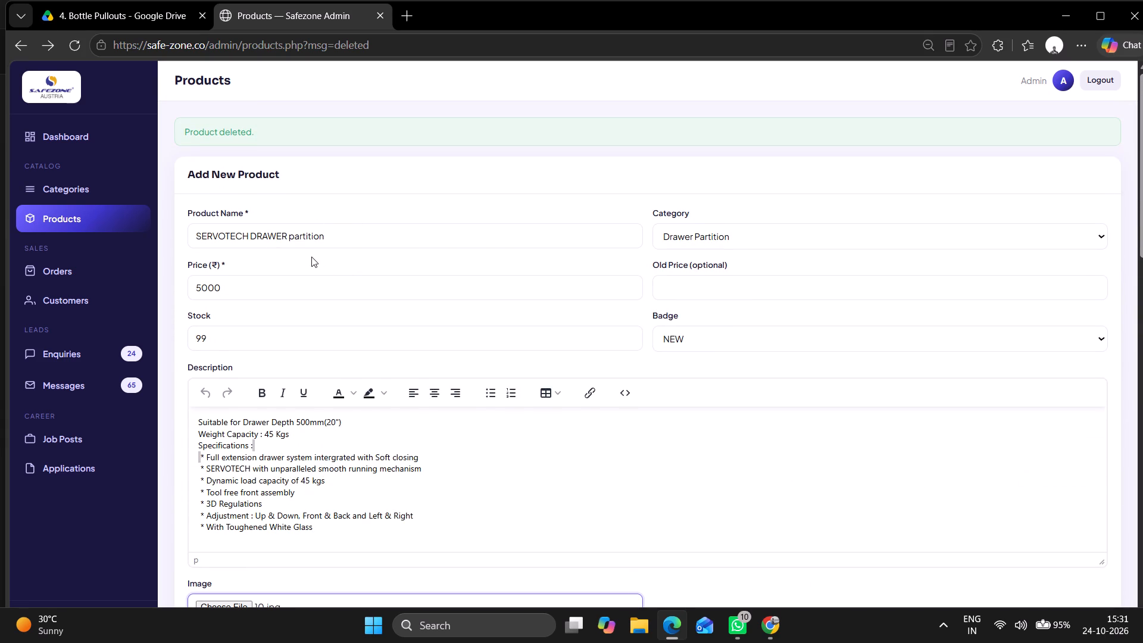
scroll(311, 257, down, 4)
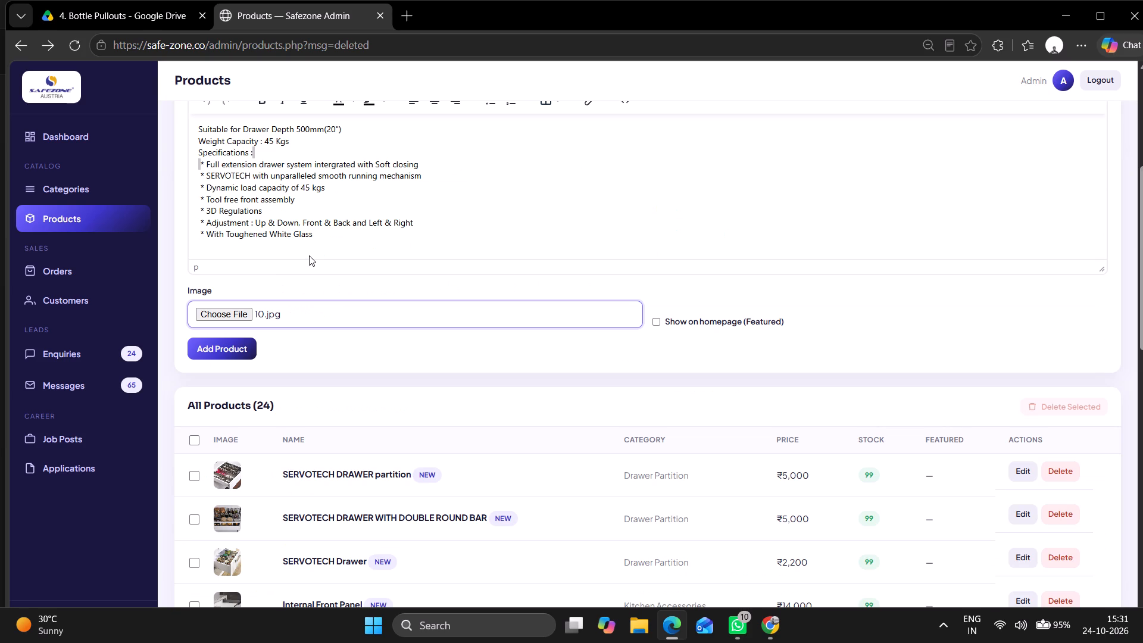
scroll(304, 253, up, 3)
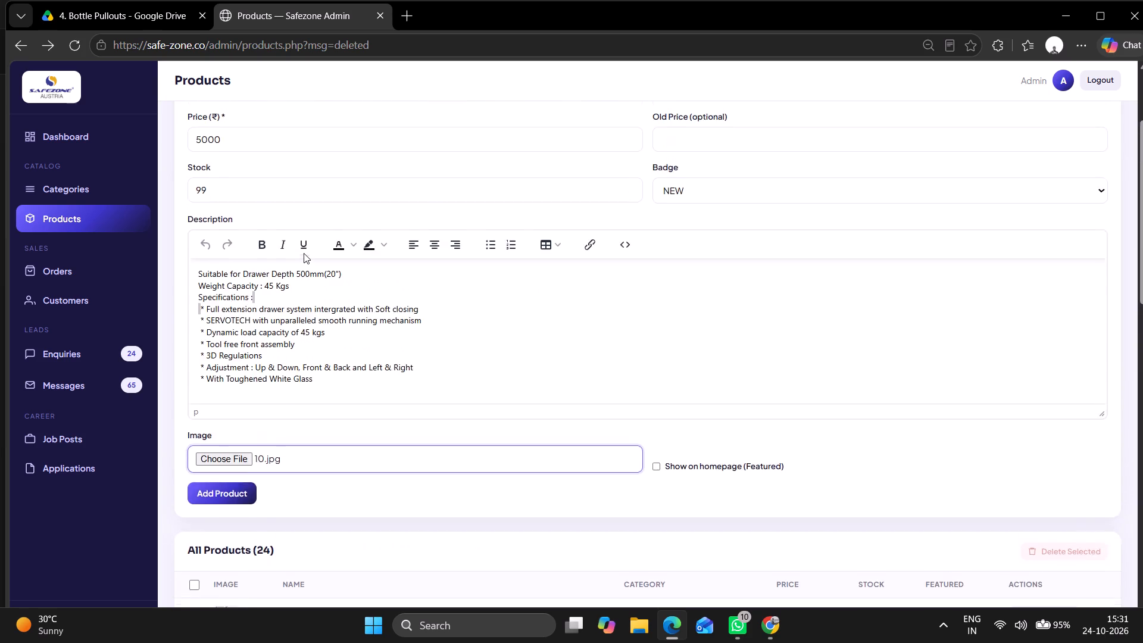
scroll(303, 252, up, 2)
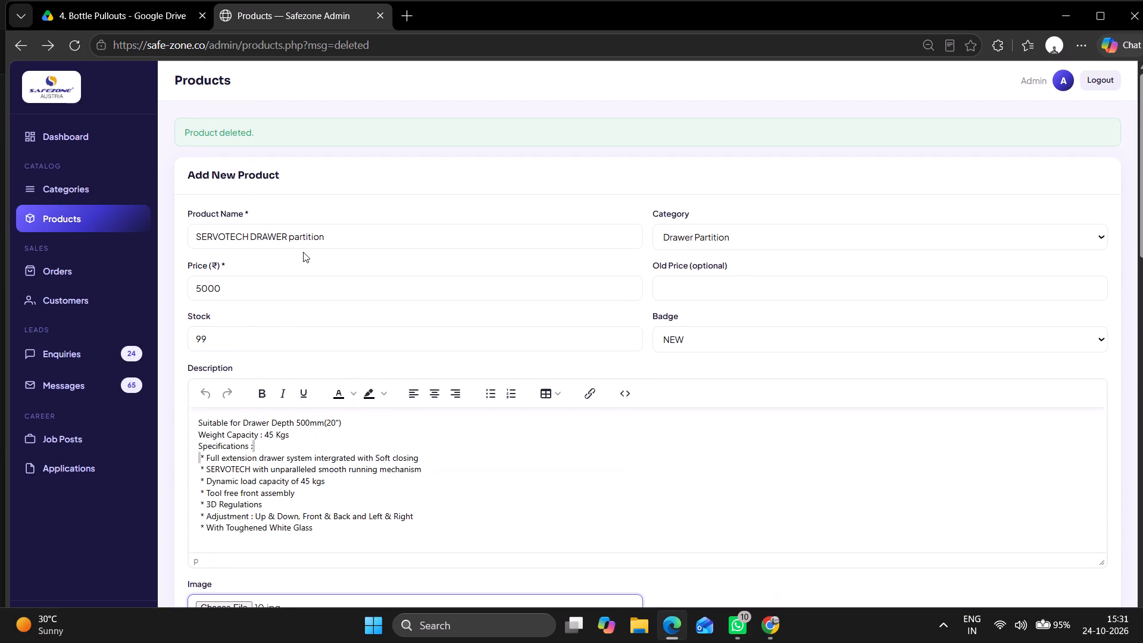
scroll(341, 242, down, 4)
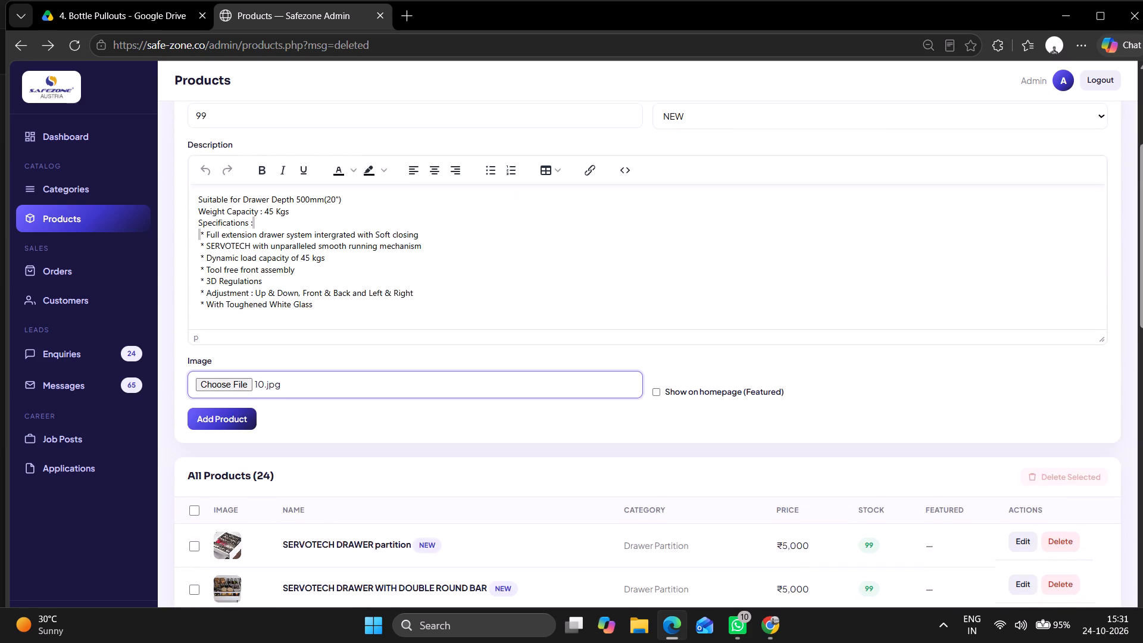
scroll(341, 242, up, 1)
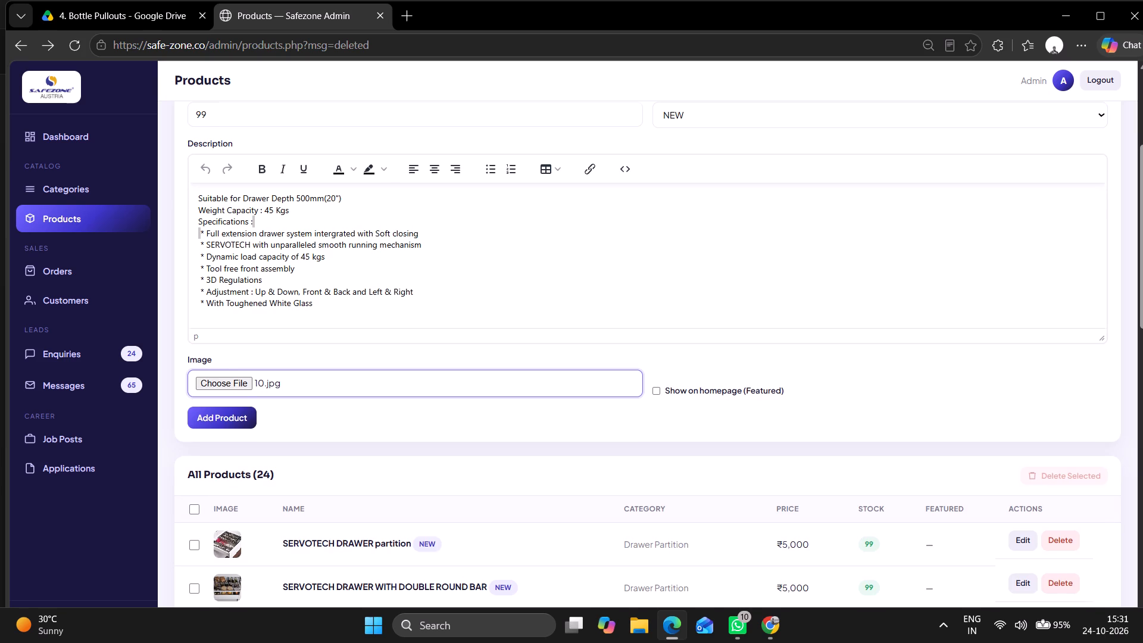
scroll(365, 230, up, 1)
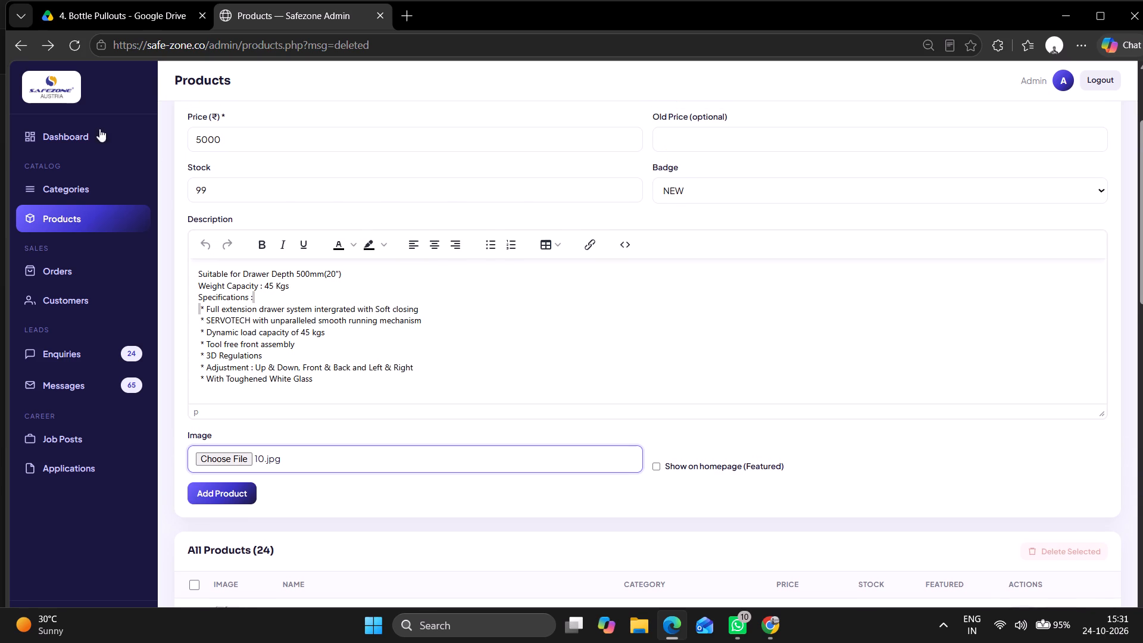
Reload the Products page to clear the SERVOTECH DRAWER partition entries from the new product form.
double_click(46, 35)
scroll(271, 195, up, 1)
scroll(271, 196, down, 6)
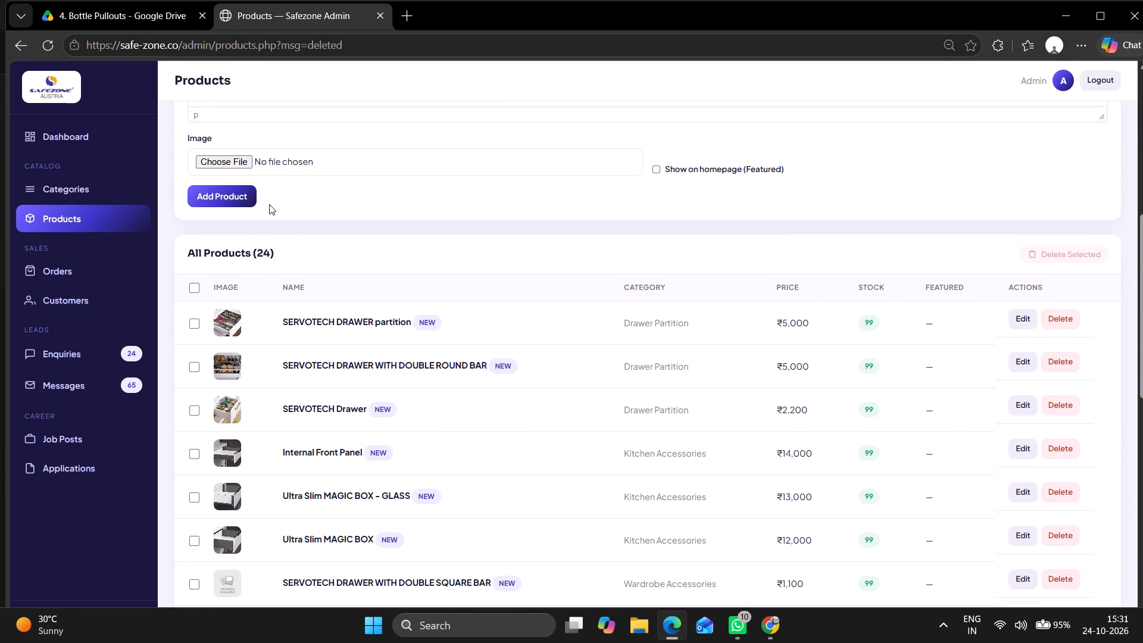
scroll(283, 214, up, 5)
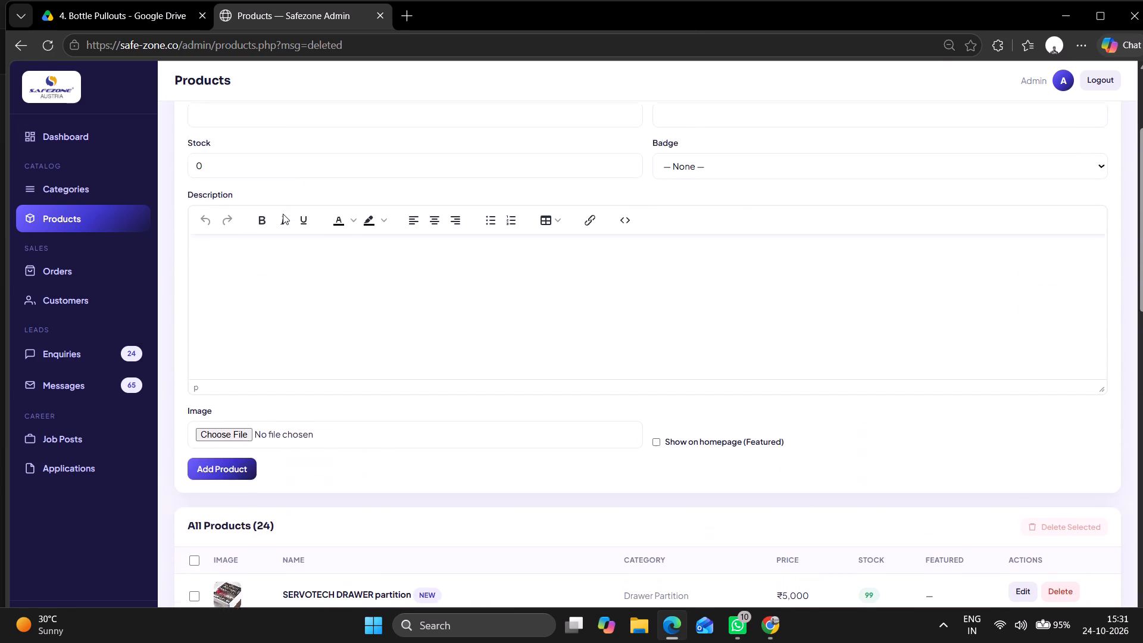
scroll(283, 214, up, 4)
scroll(283, 214, down, 6)
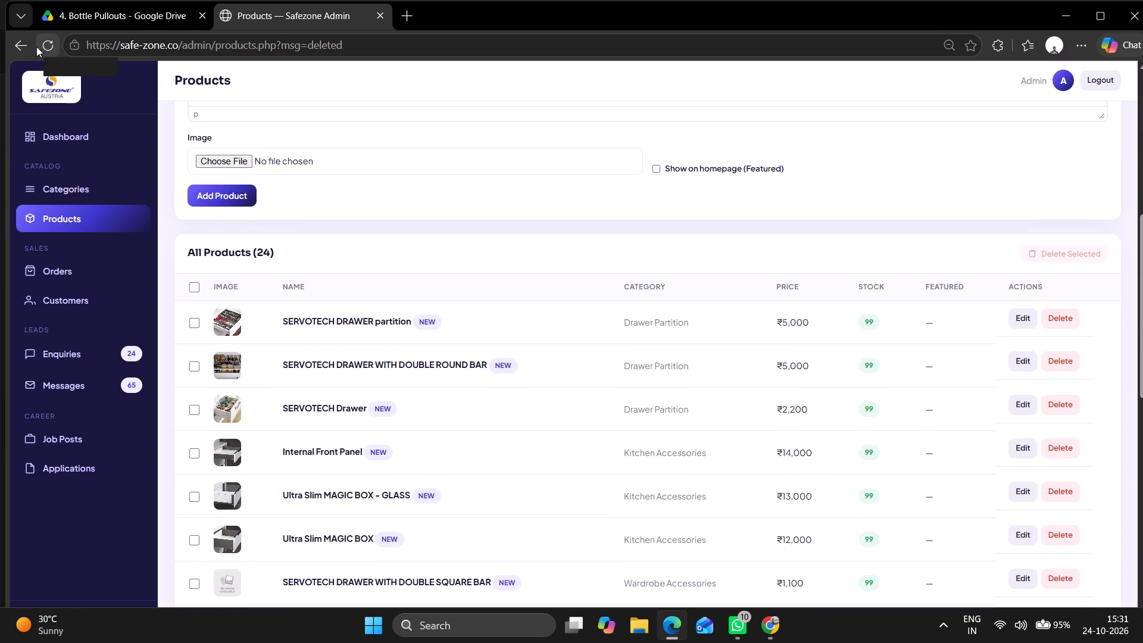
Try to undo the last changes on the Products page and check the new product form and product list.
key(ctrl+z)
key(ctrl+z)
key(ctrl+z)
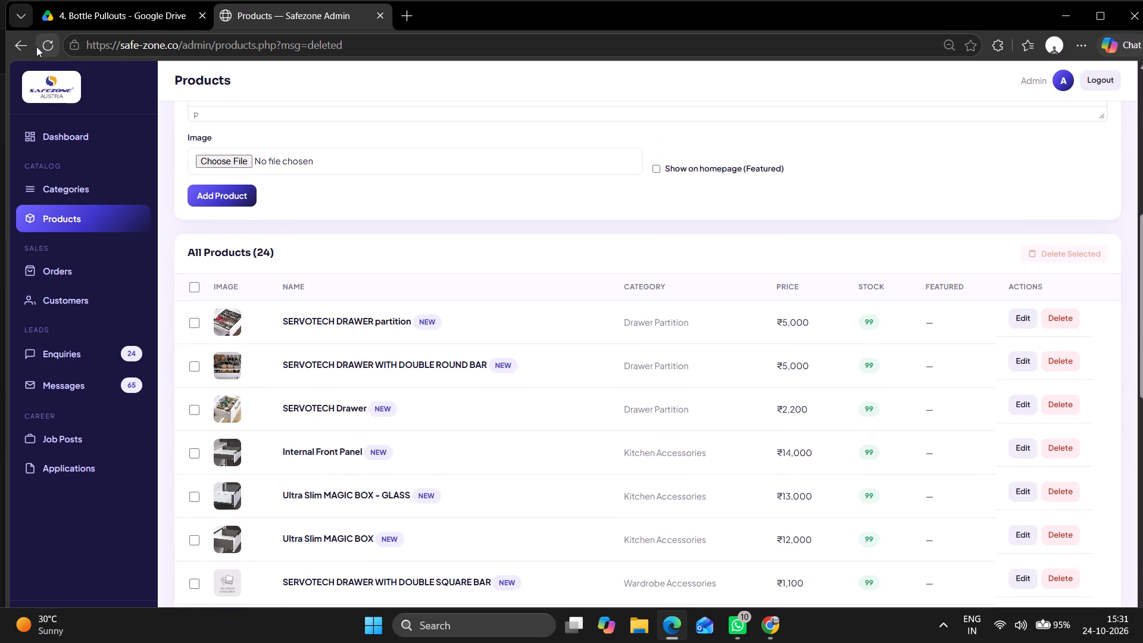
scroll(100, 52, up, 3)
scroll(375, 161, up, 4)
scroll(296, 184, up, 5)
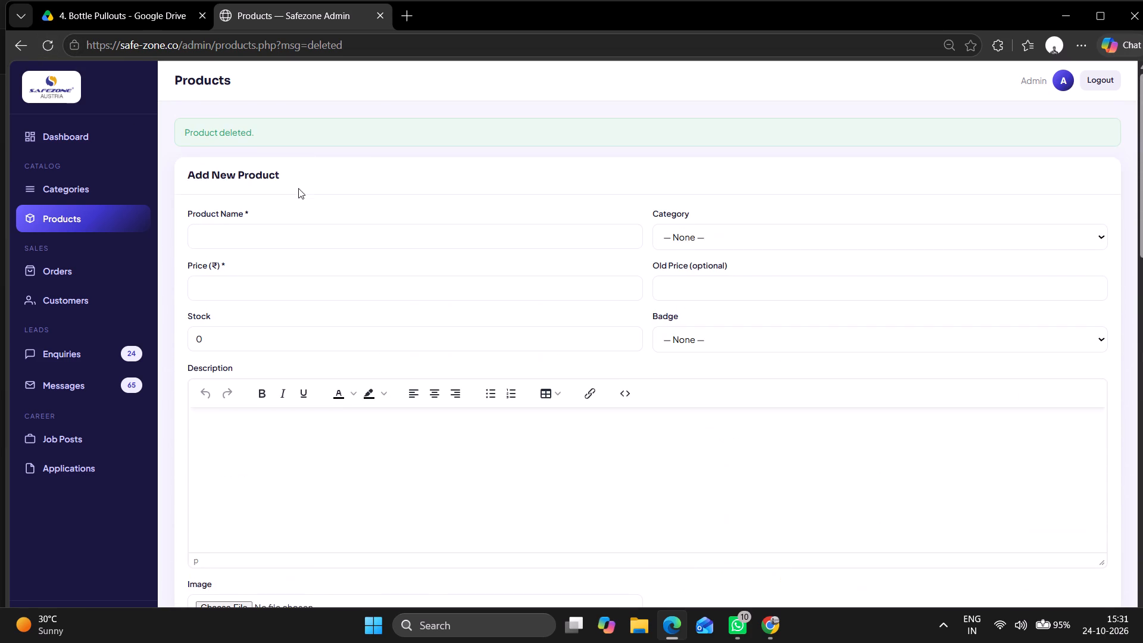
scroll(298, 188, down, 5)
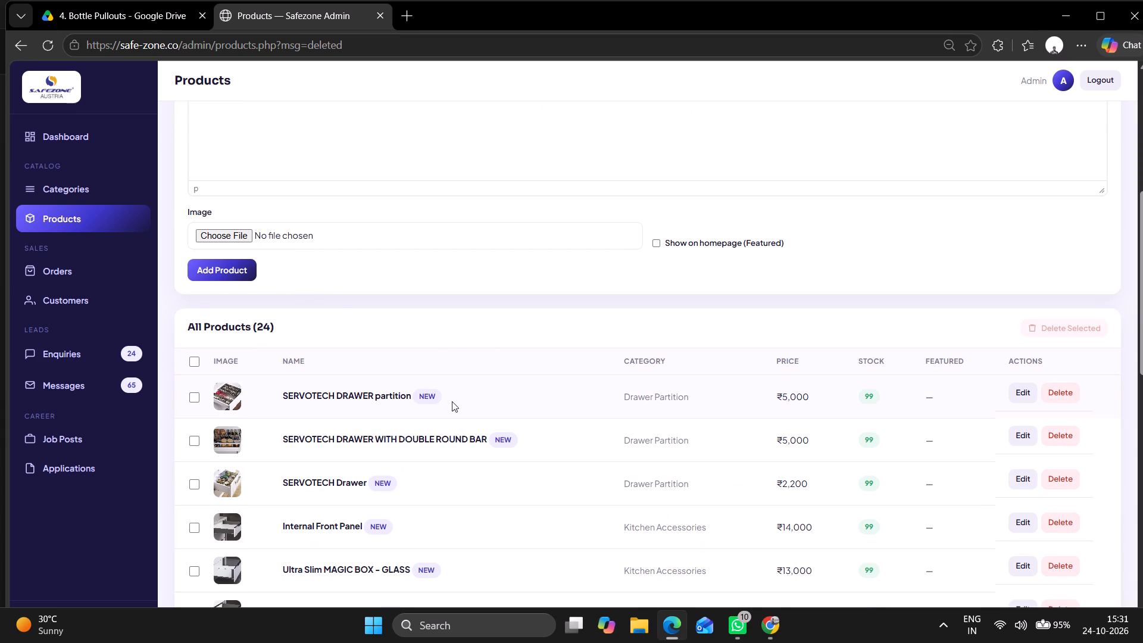
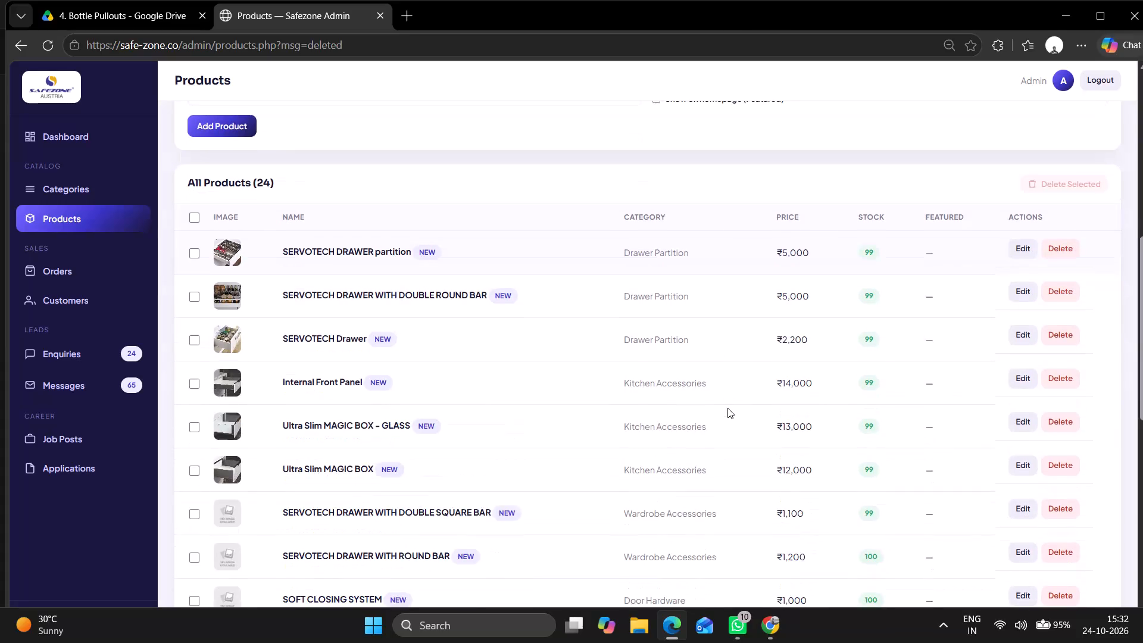
Start the new product entry with the name BOTTLE PULLOUT, price 5100 and stock 99.
scroll(727, 408, down, 4)
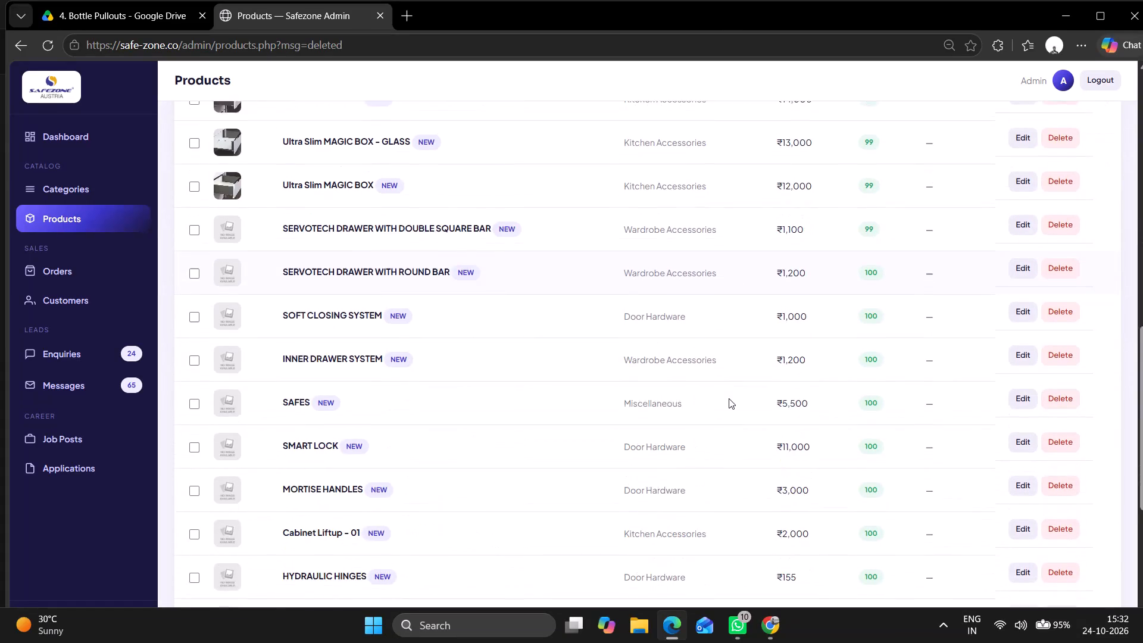
scroll(729, 398, up, 3)
scroll(355, 342, up, 11)
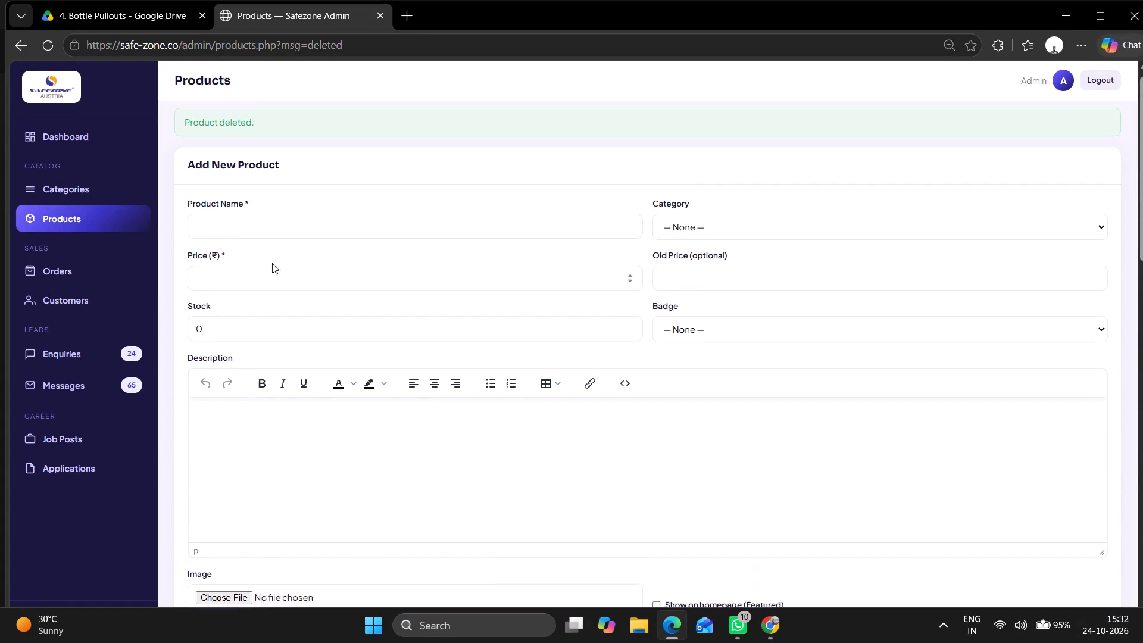
double_click(277, 233)
click(274, 290)
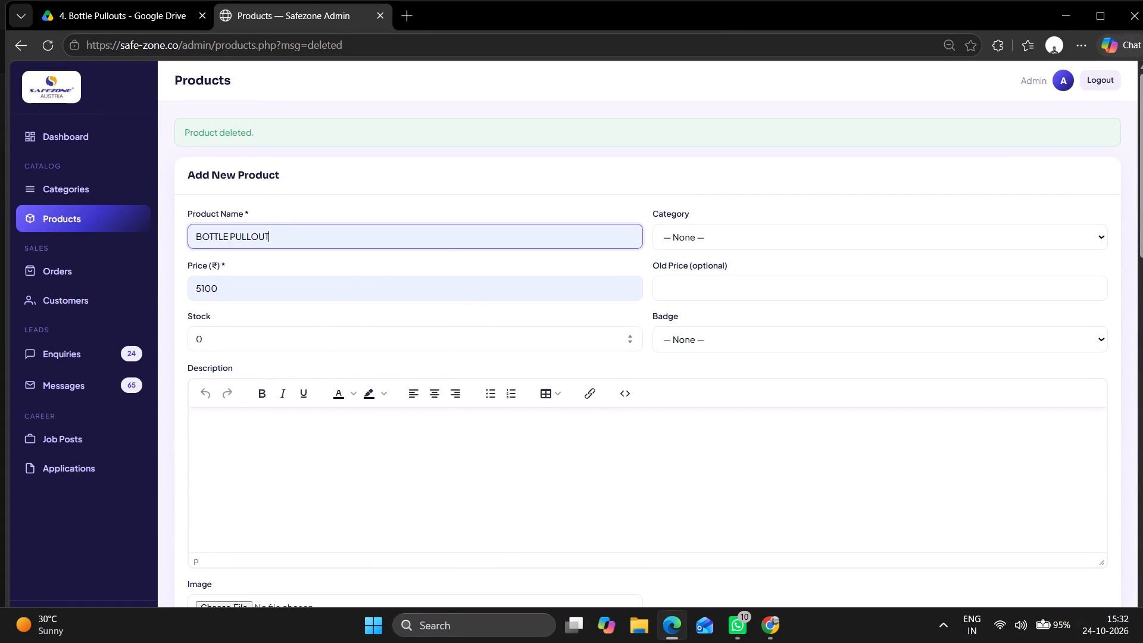
click(244, 331)
key(BackSpace)
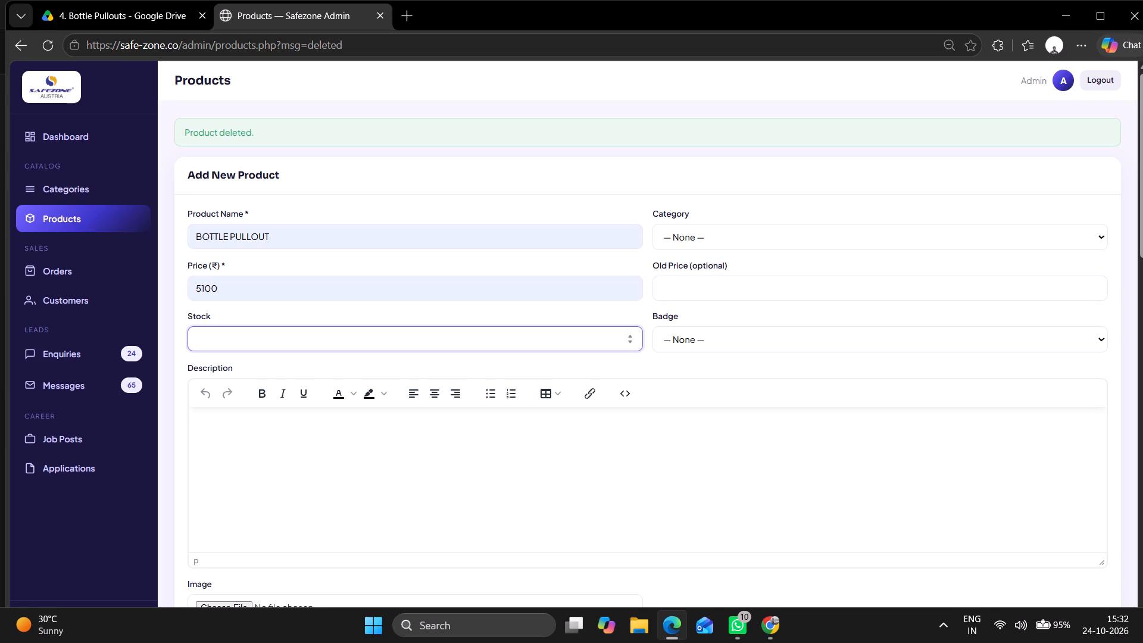
text(99)
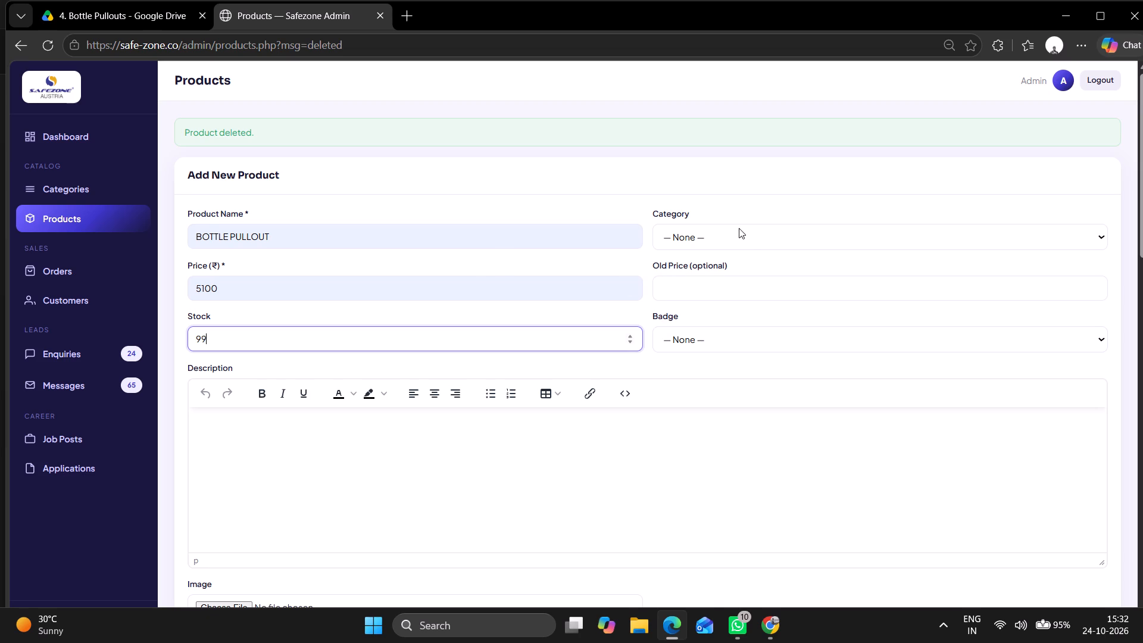
Assign the new product to the Kitchen Accessories category and give it the NEW badge.
click(742, 241)
text(KI)
key(Return)
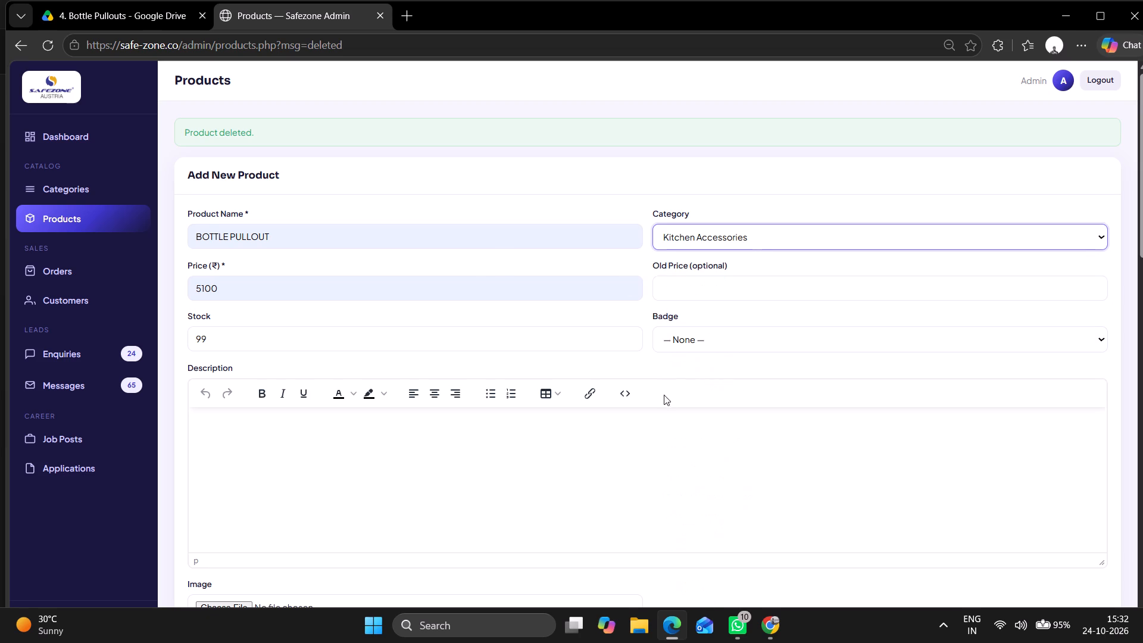
triple_click(712, 340)
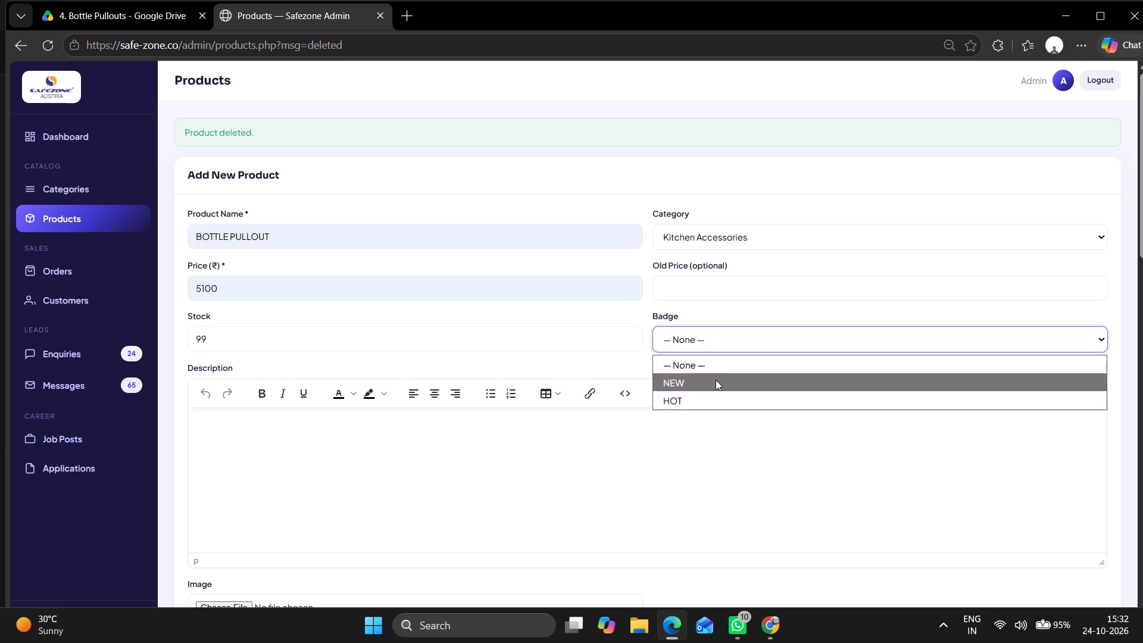
double_click(716, 380)
Attach 24.png from the Downloads folder as the product image.
scroll(691, 360, down, 1)
scroll(508, 330, down, 3)
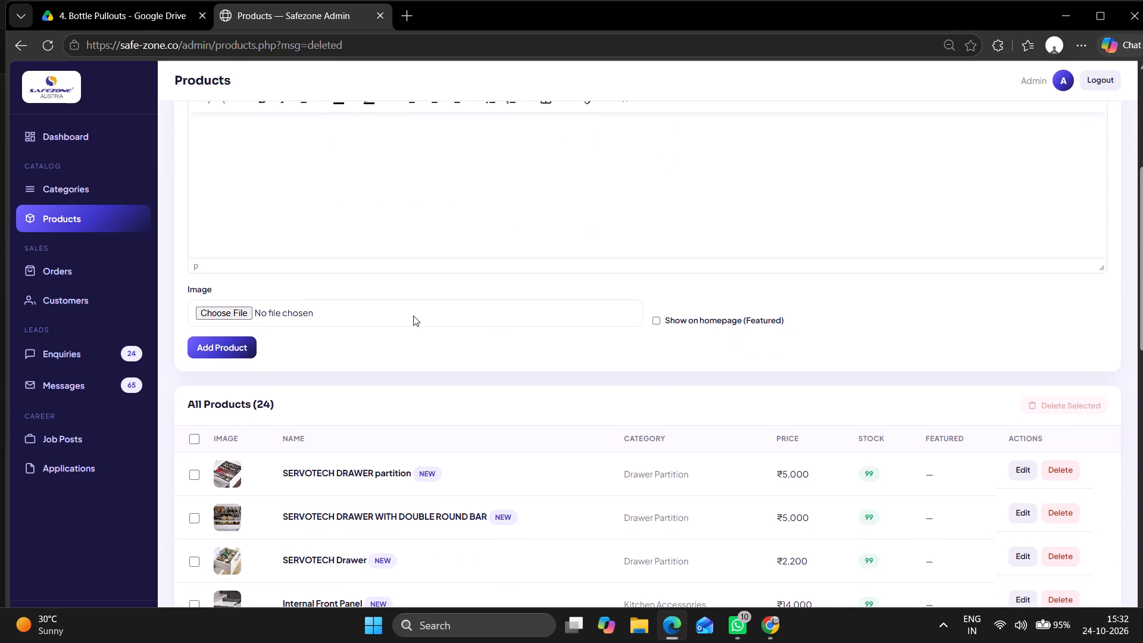
scroll(261, 309, up, 1)
scroll(394, 283, up, 4)
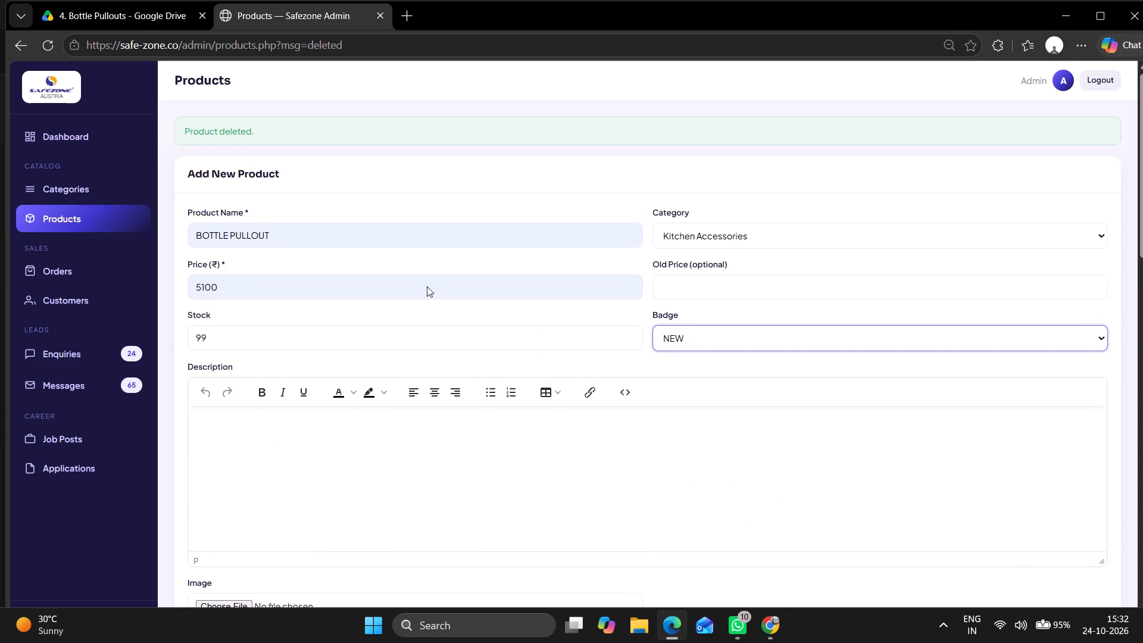
scroll(424, 288, down, 2)
scroll(311, 351, down, 2)
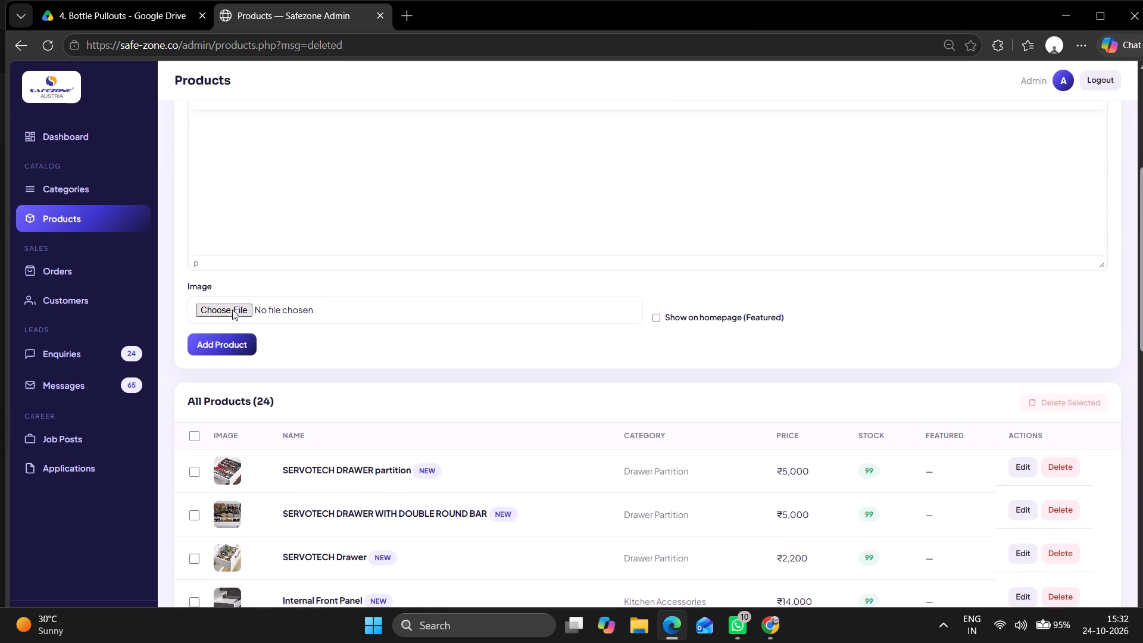
double_click(232, 310)
triple_click(246, 132)
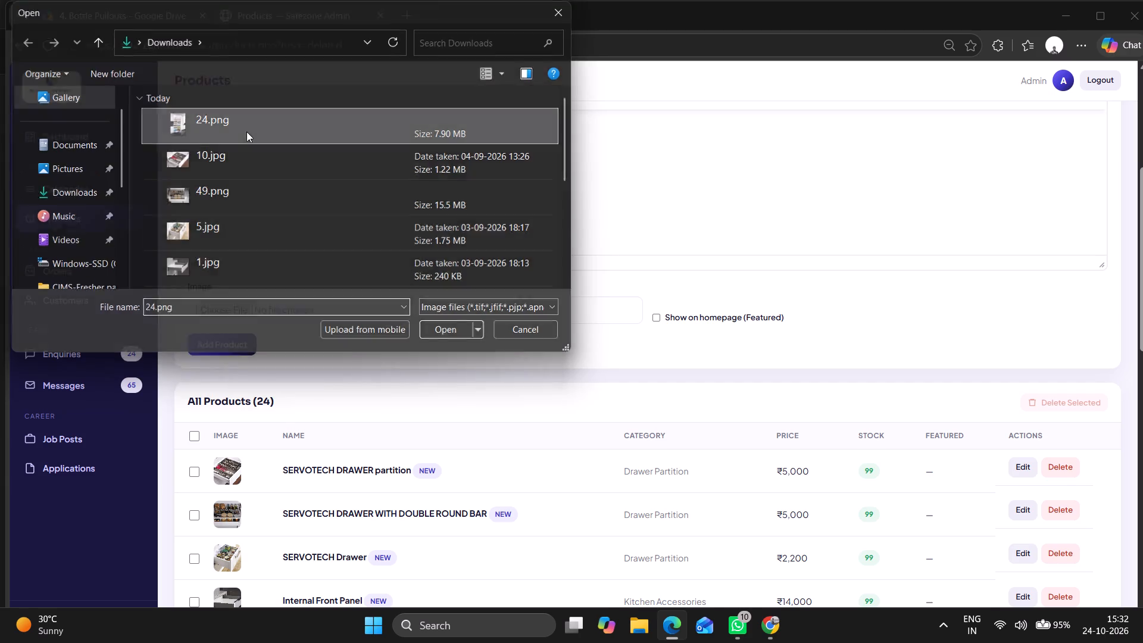
Insert a table of three columns and four rows into the product description.
scroll(399, 307, up, 1)
click(276, 257)
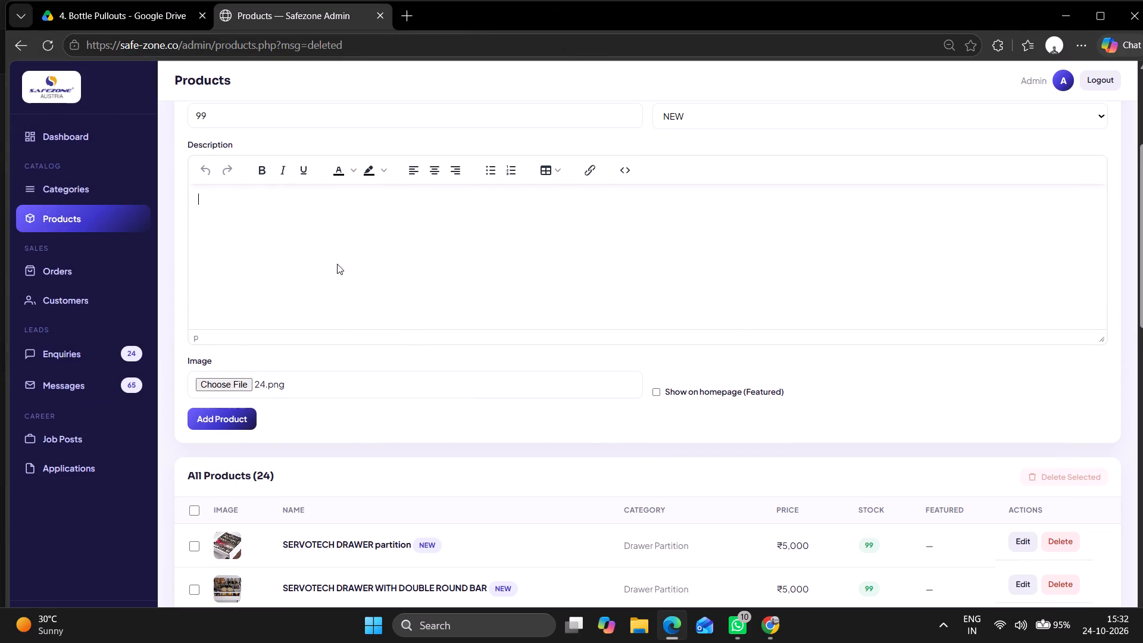
click(545, 170)
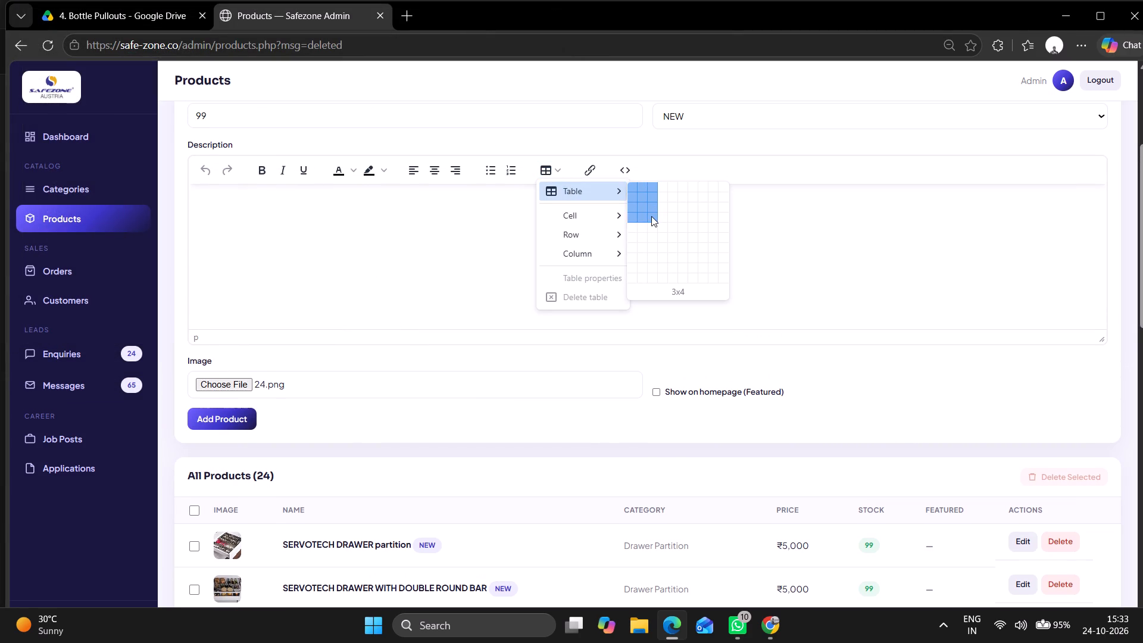
click(651, 216)
scroll(383, 315, up, 2)
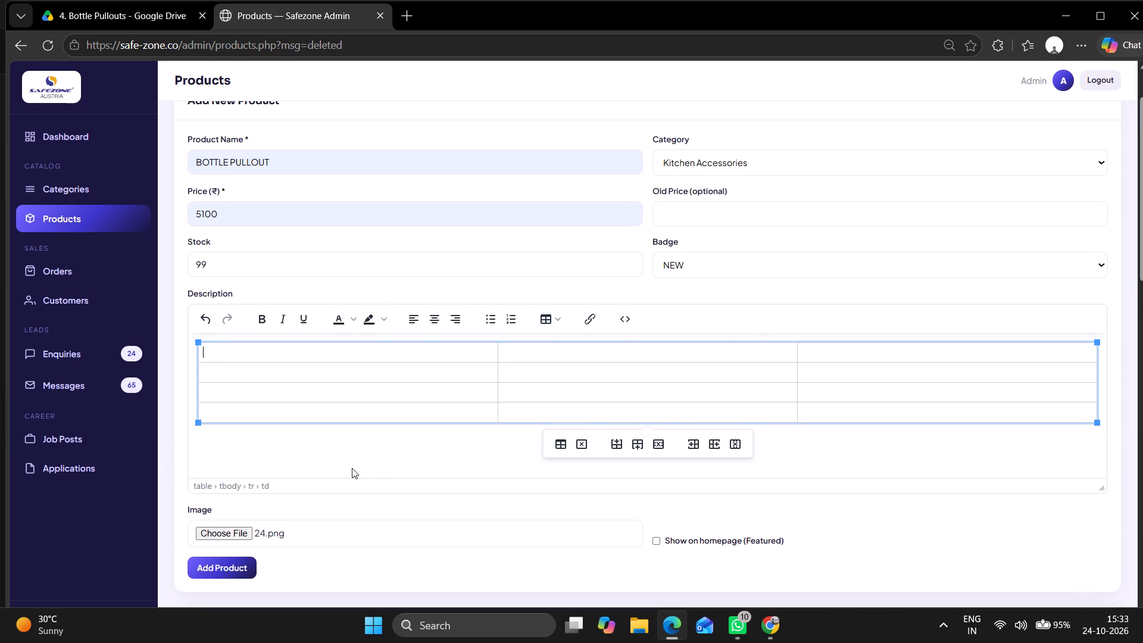
scroll(352, 468, down, 3)
scroll(345, 433, up, 6)
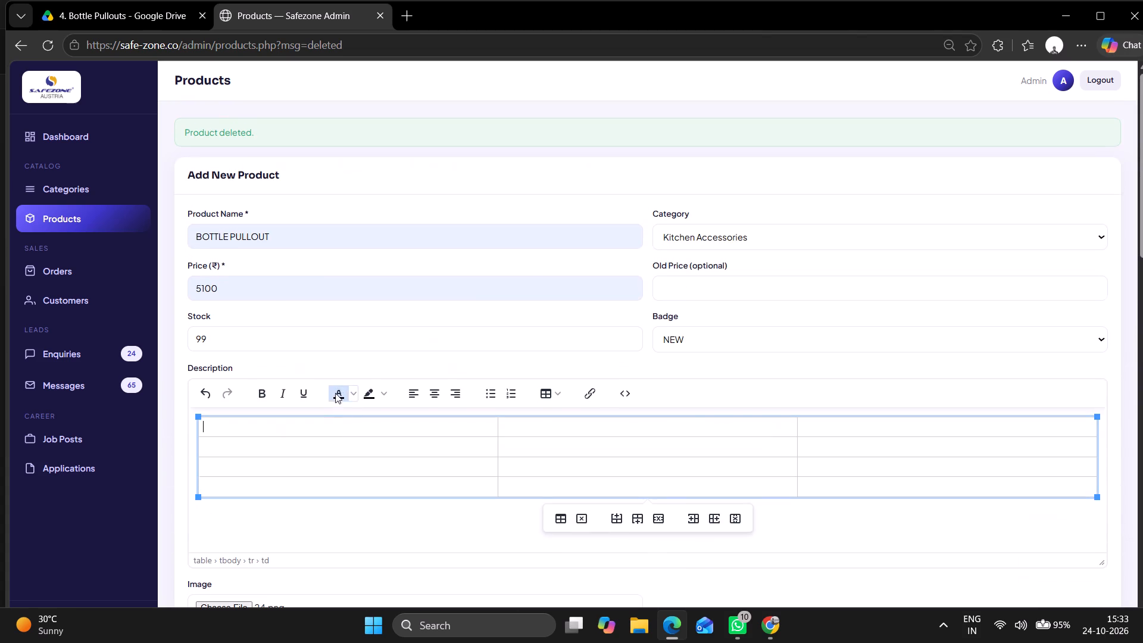
scroll(377, 351, down, 2)
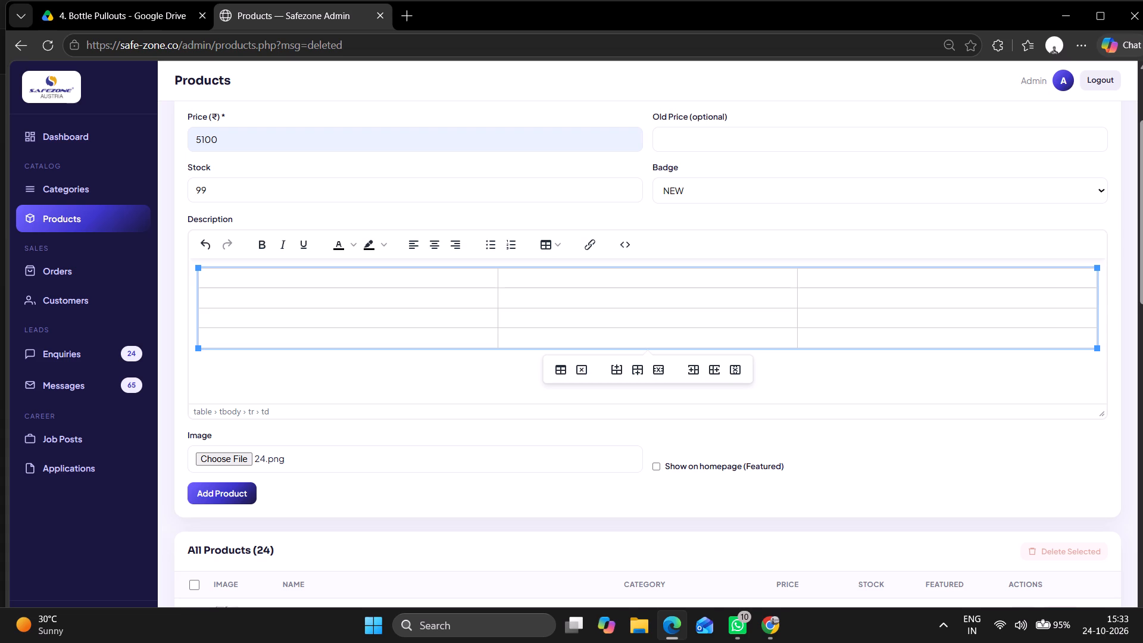
Enter the bold header "Size" in the first cell of the description table.
key(shift+s)
key(BackSpace)
click(263, 244)
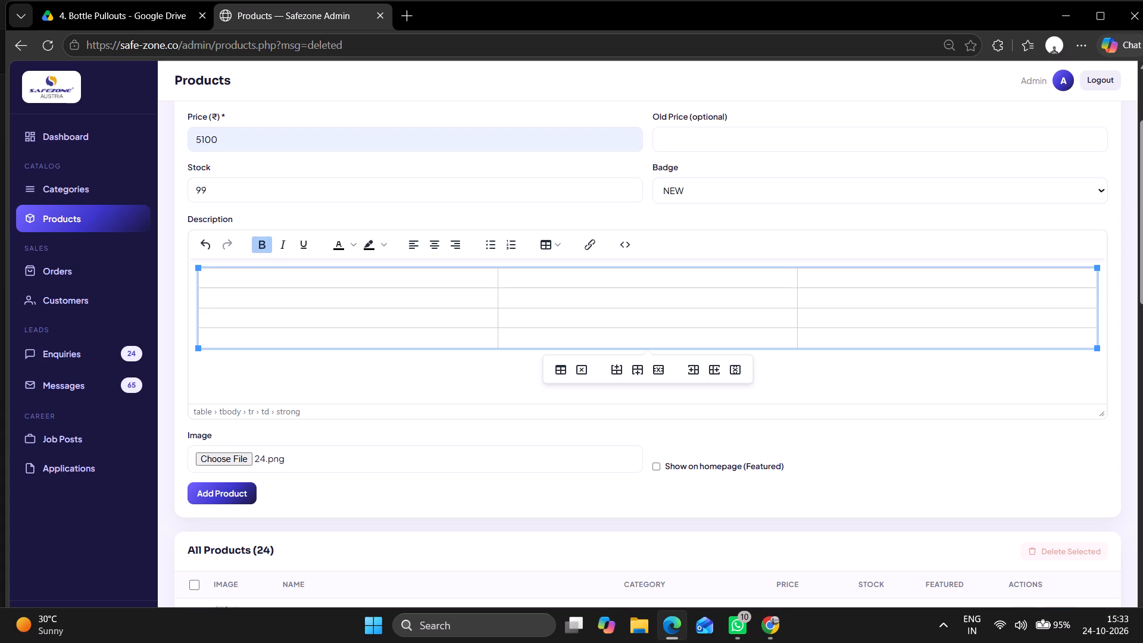
key(s)
key(i)
text(ZE)
key(BackSpace)
key(BackSpace)
key(BackSpace)
key(shift+i)
text(ZE)
key(BackSpace)
key(BackSpace)
key(z)
key(e)
Enter the bold header "Size (W)" in the second column of the table's first row.
click(545, 273)
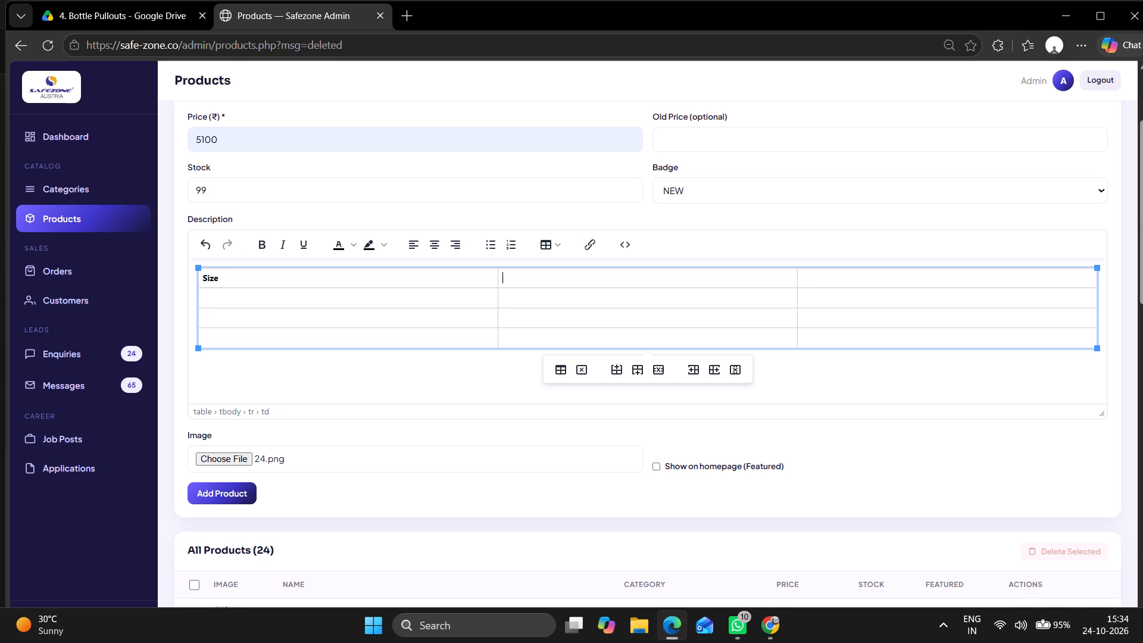
click(270, 244)
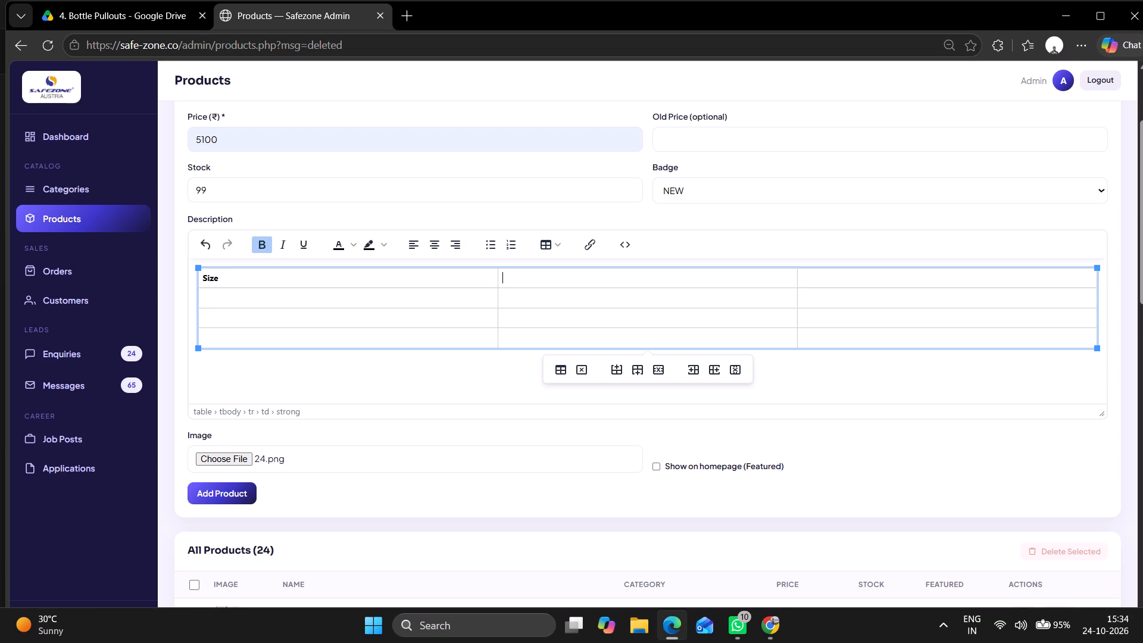
key(shift+s)
text(ize)
key(space)
key(shift+parenleft)
key(shift+w)
key(shift+parenright)
Enter the header "Price" in the third column of the table's first row.
click(833, 280)
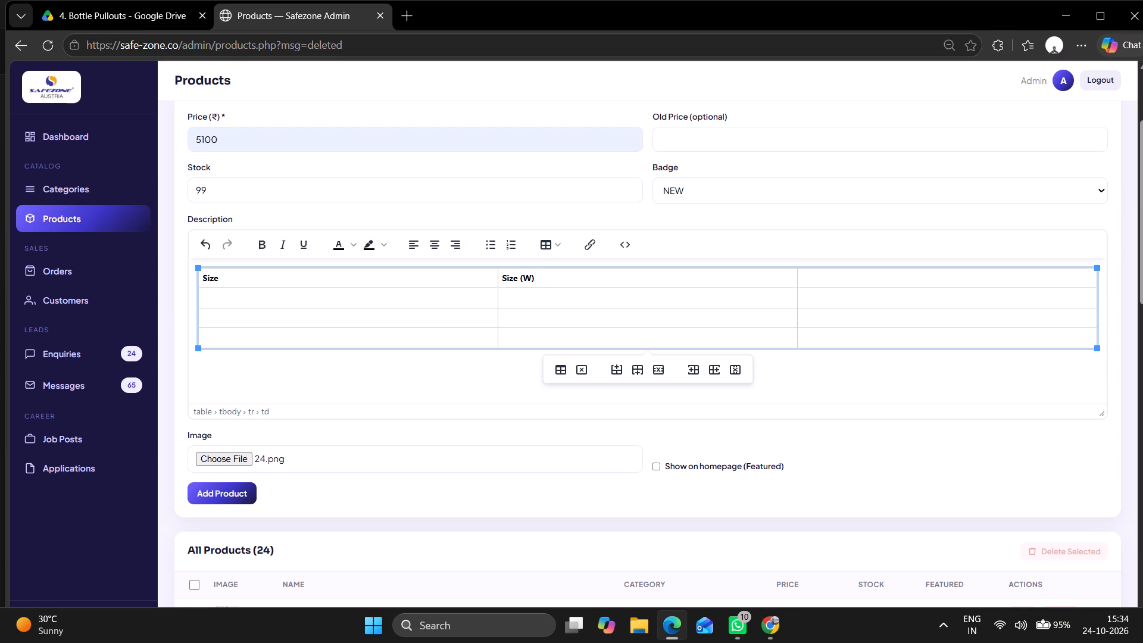
text(Pr)
text(ice)
Replace the plain header in the third column of the description table with a bold "Price".
key(BackSpace)
key(BackSpace)
key(BackSpace)
key(BackSpace)
key(BackSpace)
key(BackSpace)
double_click(264, 245)
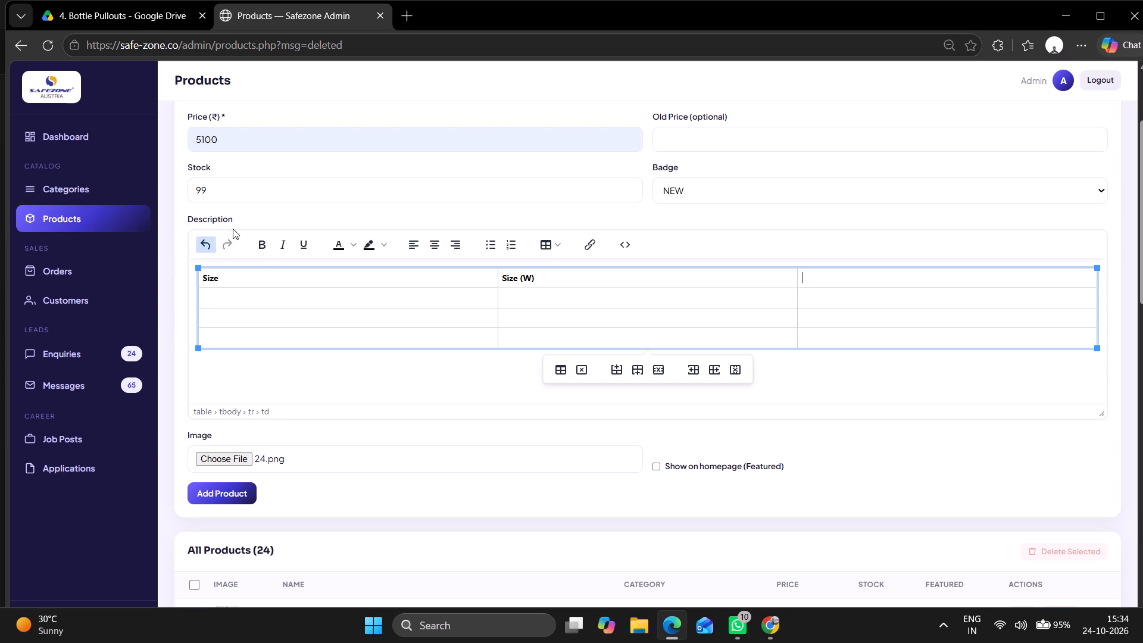
double_click(266, 246)
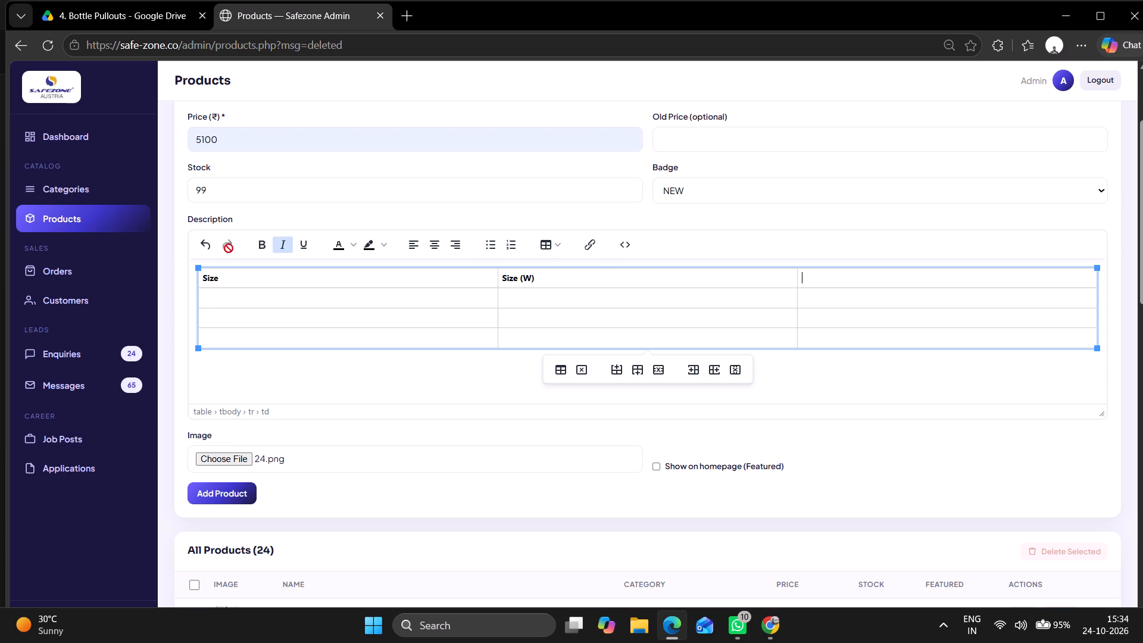
double_click(256, 246)
double_click(264, 240)
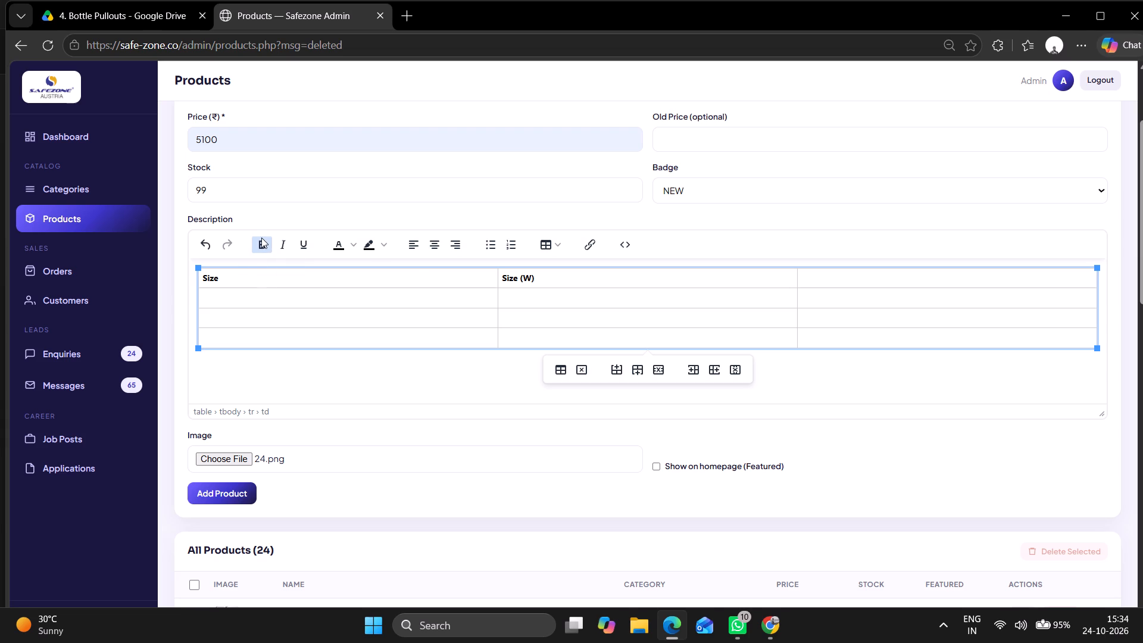
click(261, 236)
key(shift+p)
text(rice)
Enter "SZ-" in the cell below the Size header and insert two table rows above it.
click(296, 298)
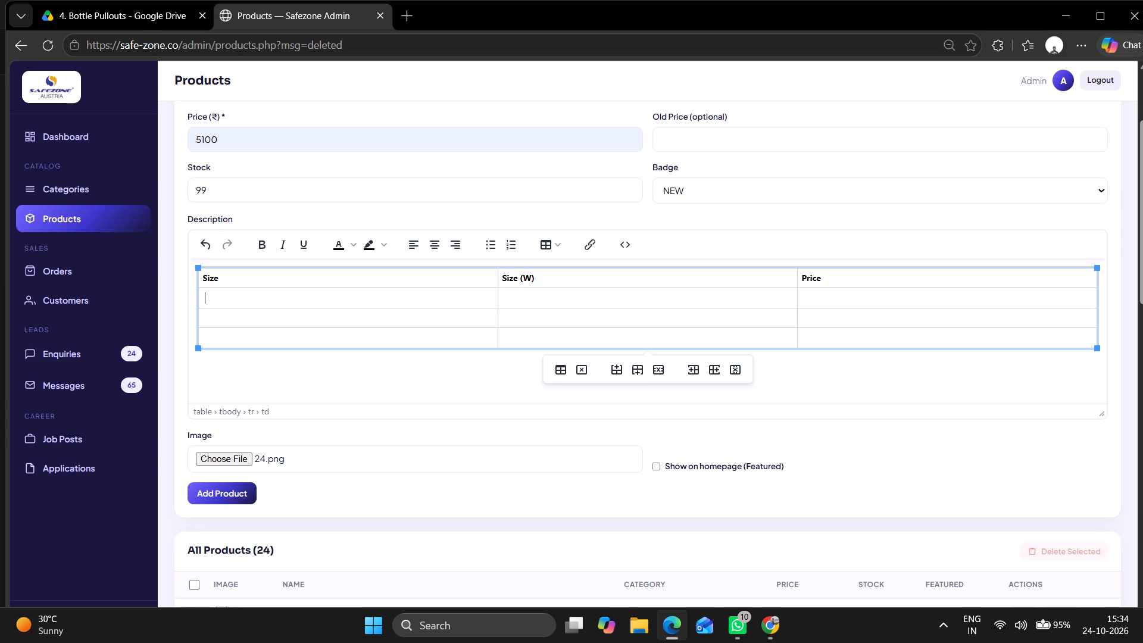
text(SZ)
key(minus)
double_click(614, 369)
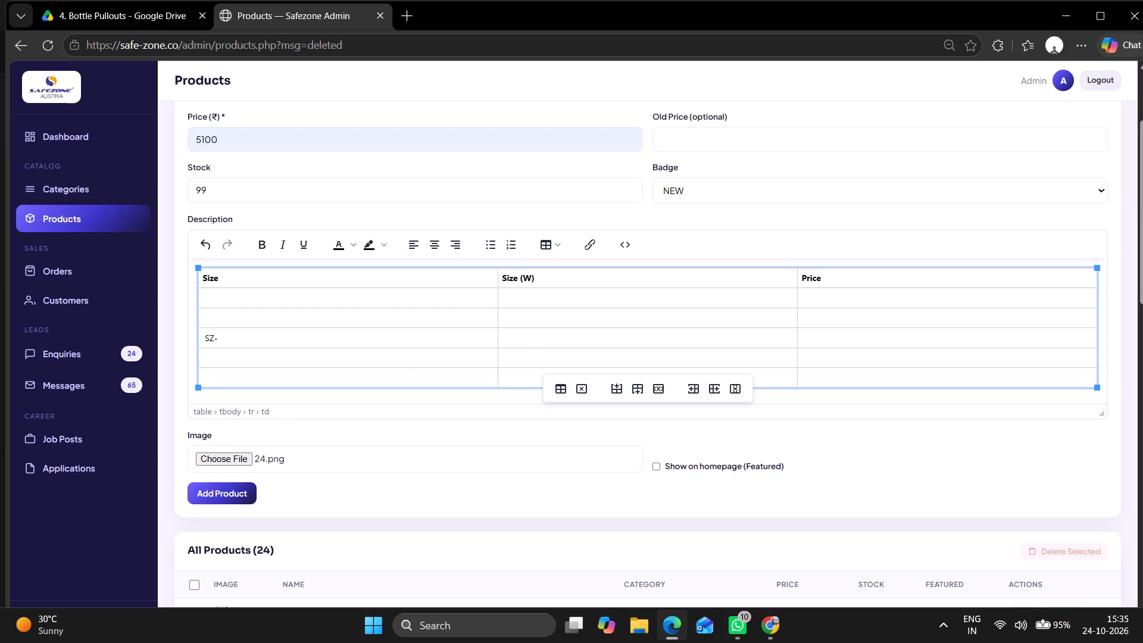
Enter the code "SZ-BPO-150" in the empty cell directly below the Size header.
key(s)
key(z)
key(minus)
key(b)
key(p)
key(o)
key(equal)
key(BackSpace)
key(minus)
text(150)
Enter the code "SZ-BPO-200" in the Size column of the table's third row.
key(Down)
text(SZ)
key(minus)
text(BPO)
key(minus)
text(200)
Complete the "SZ-" entry in the table's fourth row as "SZ-BPO-250".
key(Down)
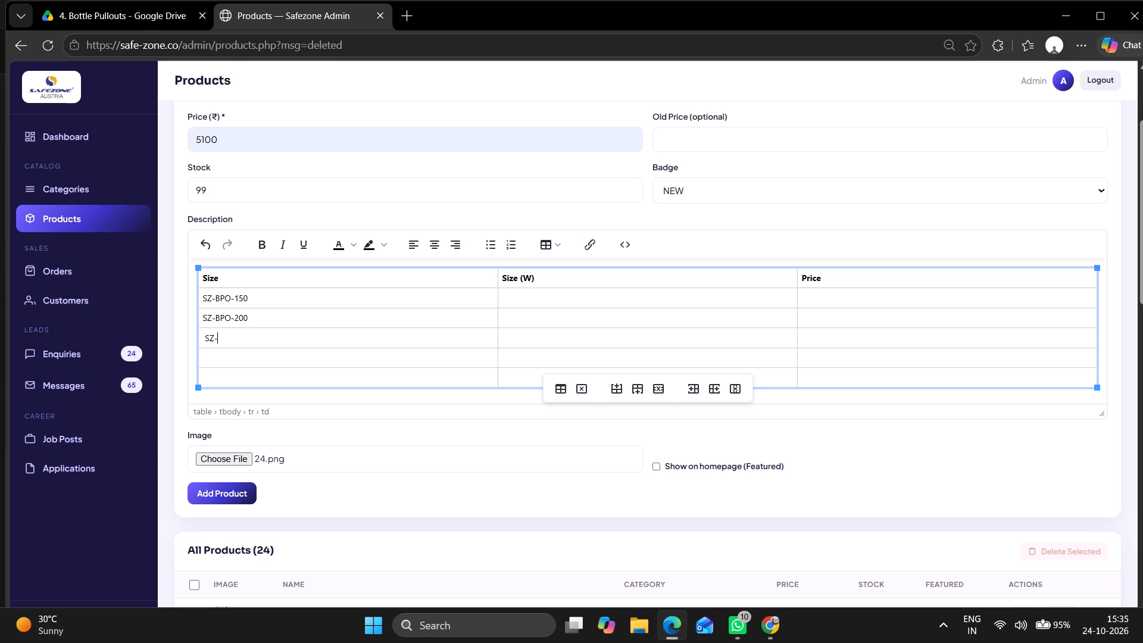
key(b)
text(PO)
key(minus)
text(250)
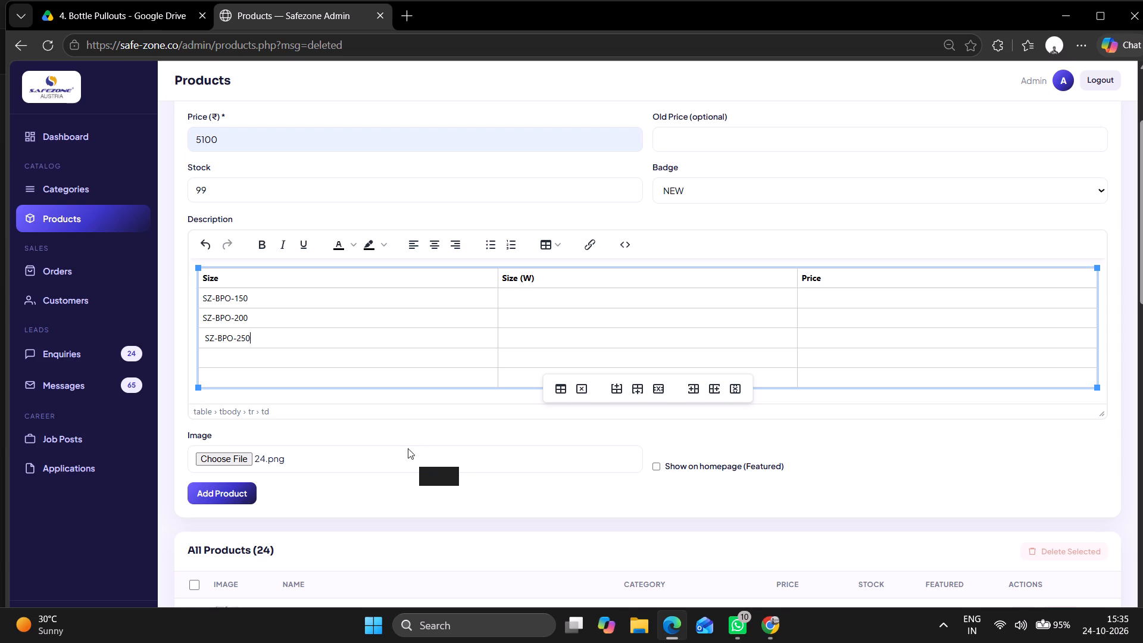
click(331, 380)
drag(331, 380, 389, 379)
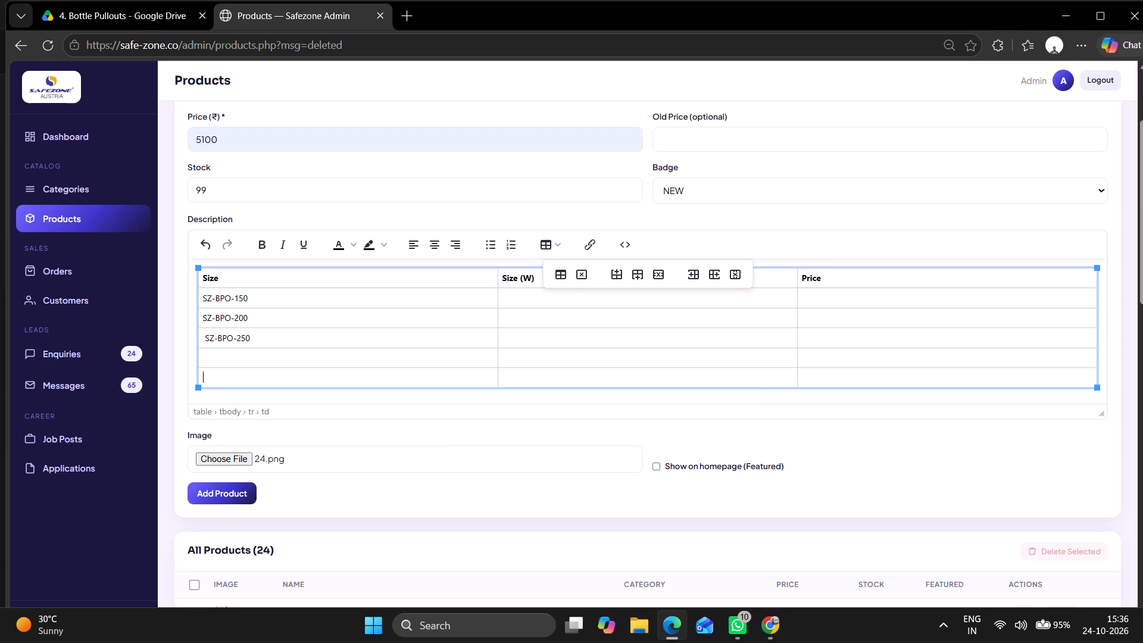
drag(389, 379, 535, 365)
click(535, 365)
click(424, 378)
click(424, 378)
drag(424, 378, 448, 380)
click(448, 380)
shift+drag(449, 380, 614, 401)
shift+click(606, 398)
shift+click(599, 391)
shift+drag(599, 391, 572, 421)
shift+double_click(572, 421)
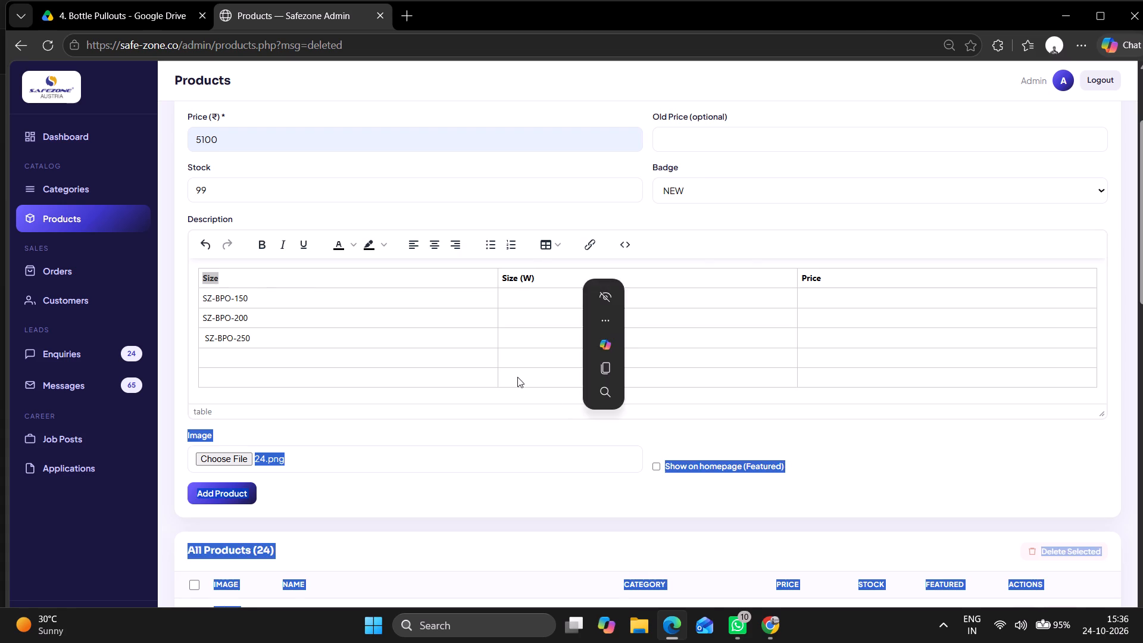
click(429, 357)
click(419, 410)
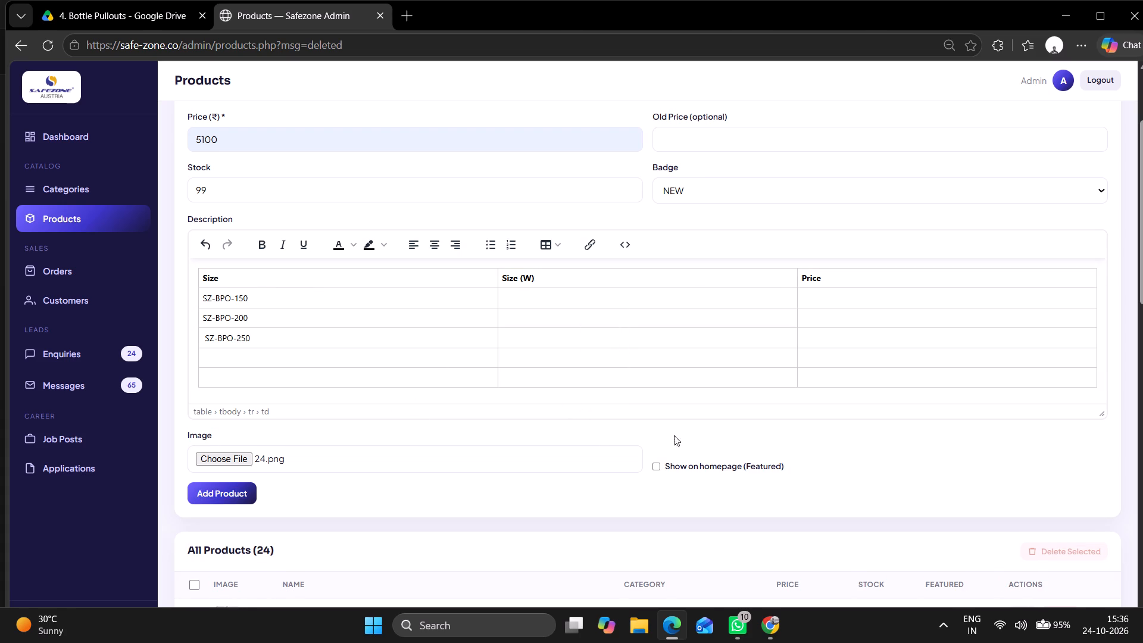
Delete the first column, Size, from the description table.
right_click(423, 384)
double_click(402, 376)
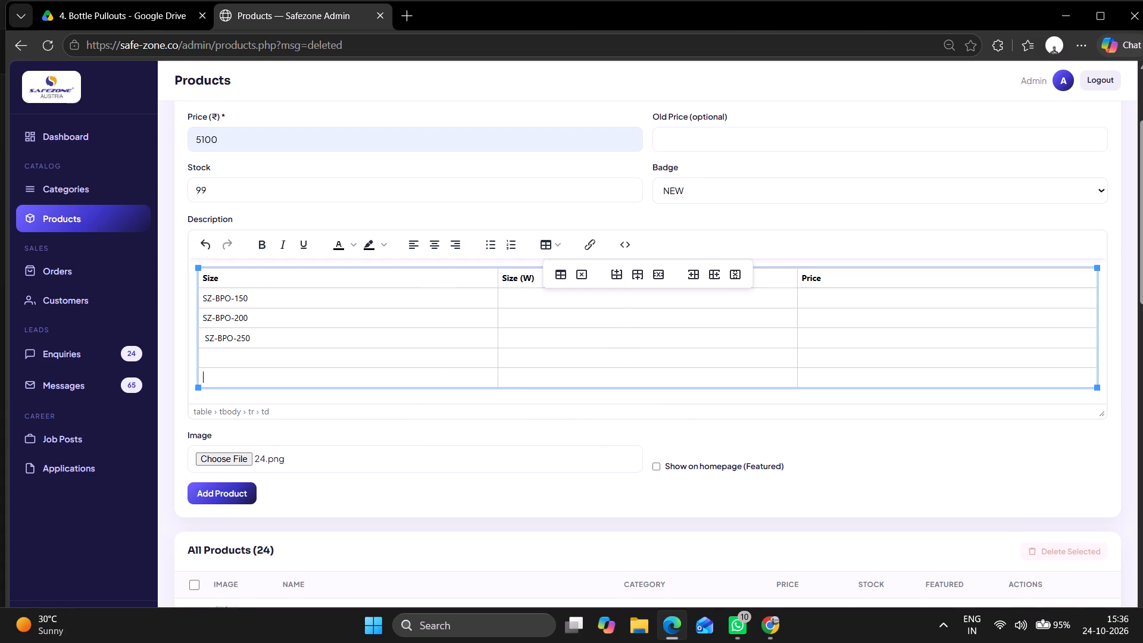
double_click(421, 388)
right_click(421, 379)
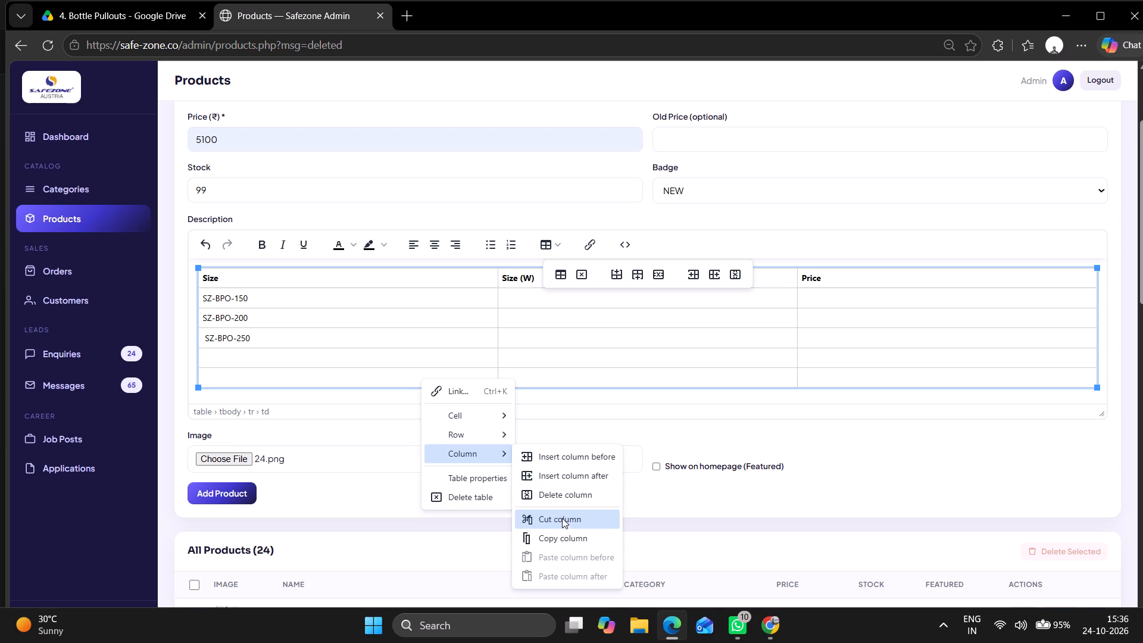
click(560, 499)
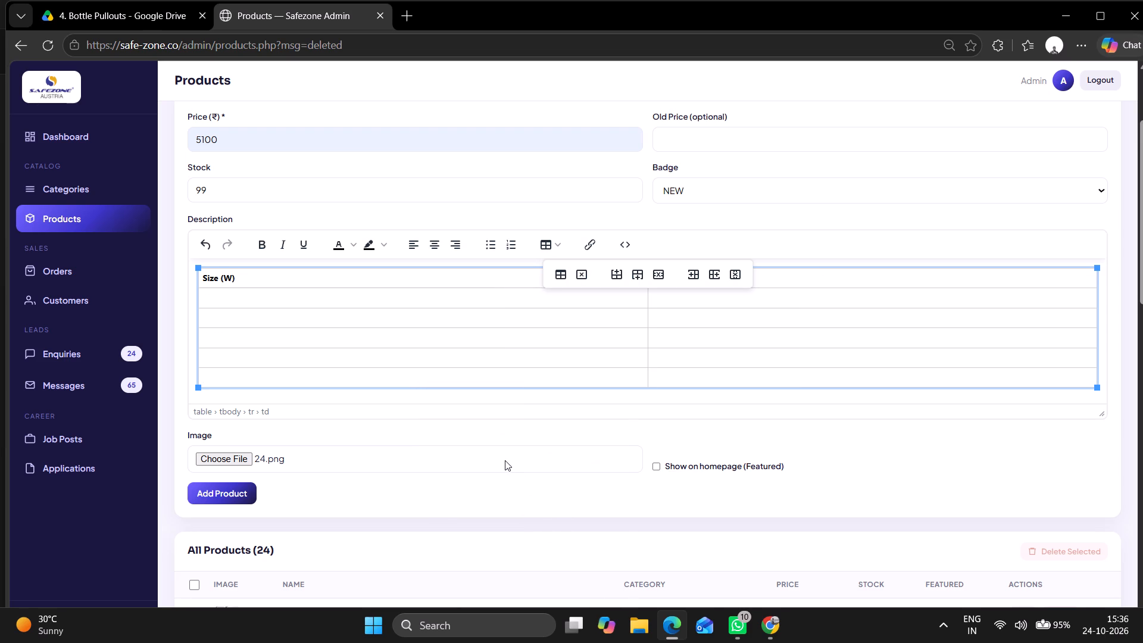
Undo the column deletion, the three SZ-BPO code entries and the extra row insertion in the description table.
key(ctrl+z)
key(ctrl+z)
key(ctrl+z)
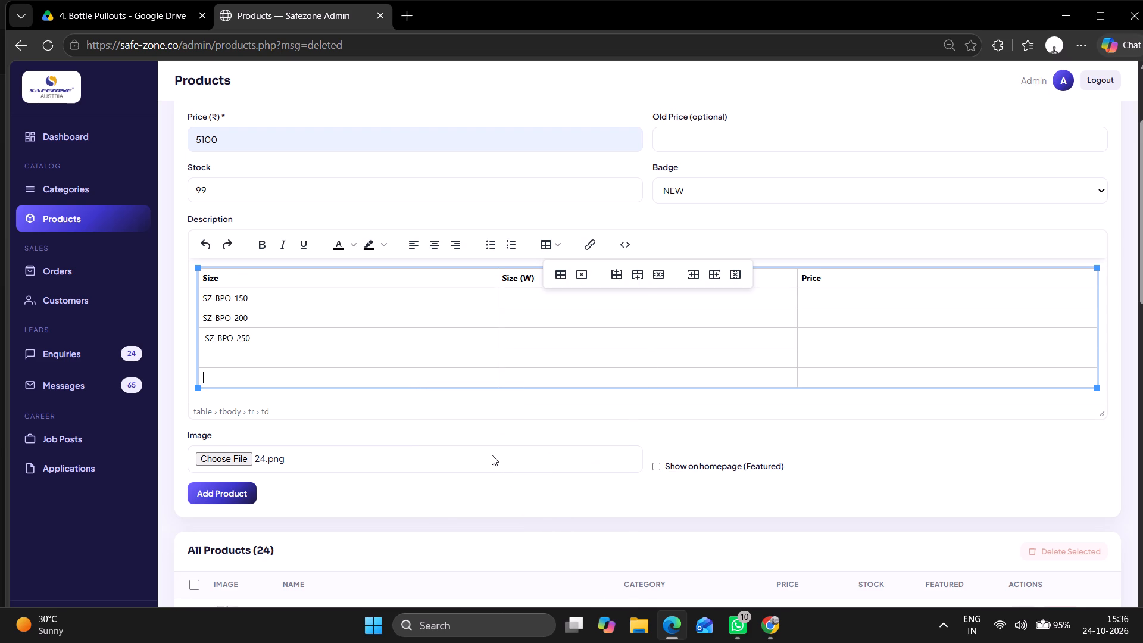
key(ctrl+z)
key(ctrl+z)
key(ctrl+z)
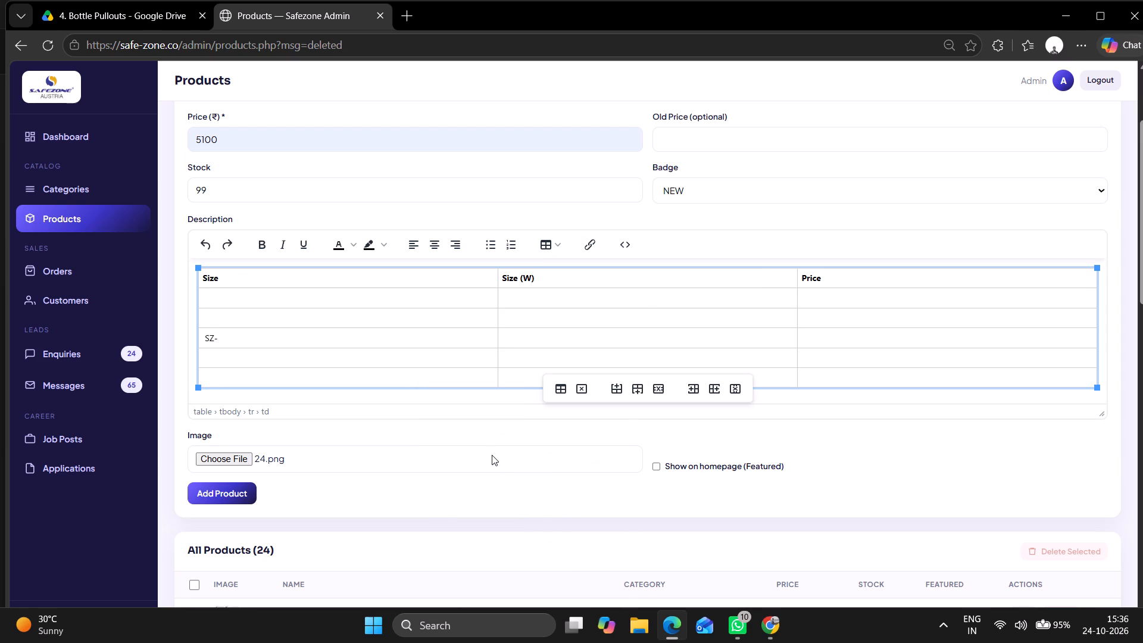
key(ctrl+z)
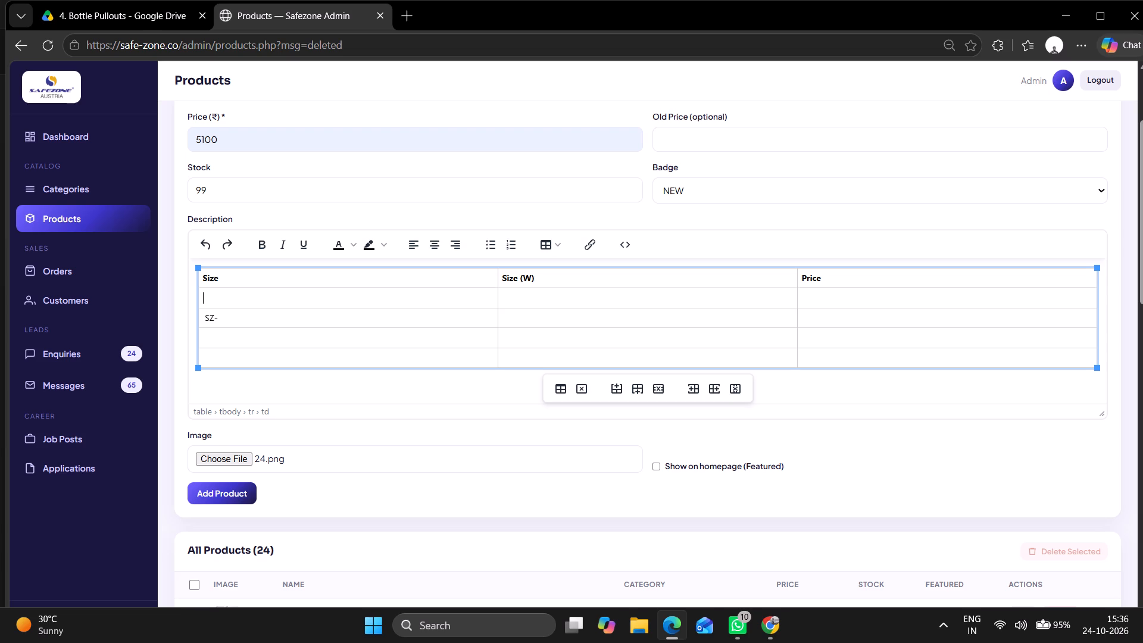
Enter "SZ-BPO-150" in the first empty Size cell and complete the "SZ-" entry below it as "SZ-BPO-200".
text(SZ)
key(minus)
text(BPO)
text(-150)
key(Down)
text(BPO)
key(minus)
text(200)
Enter the codes "SZ-BPO-250" and "SZ-BPO-300" in the last two cells of the Size column.
key(Down)
text(SZ)
key(minus)
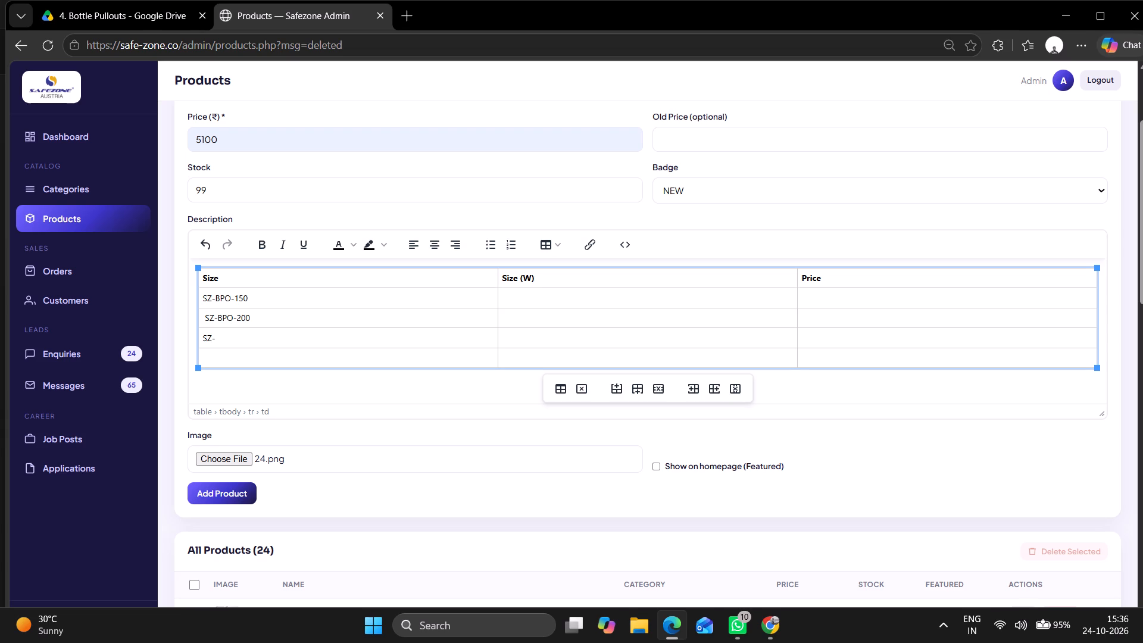
text(BPO)
text(-250)
key(Down)
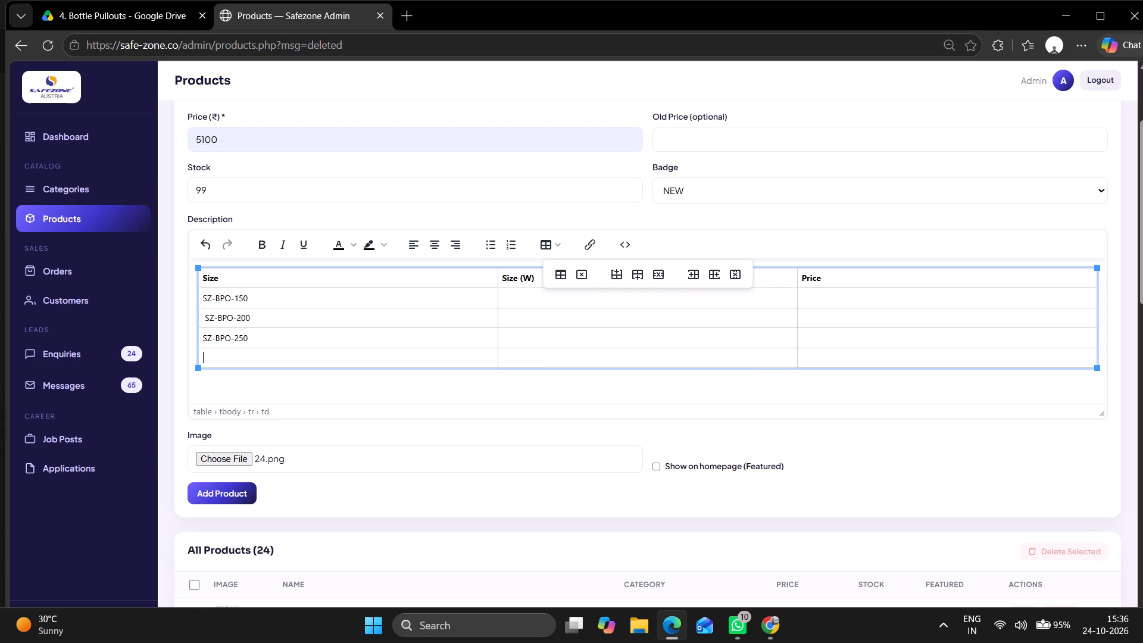
text(SZ-)
text(BPO)
key(minus)
text(300)
Fill the Size (W) column from the SZ-BPO-150 row down with 100mm, 150mm, 250mm and 260mm.
double_click(521, 296)
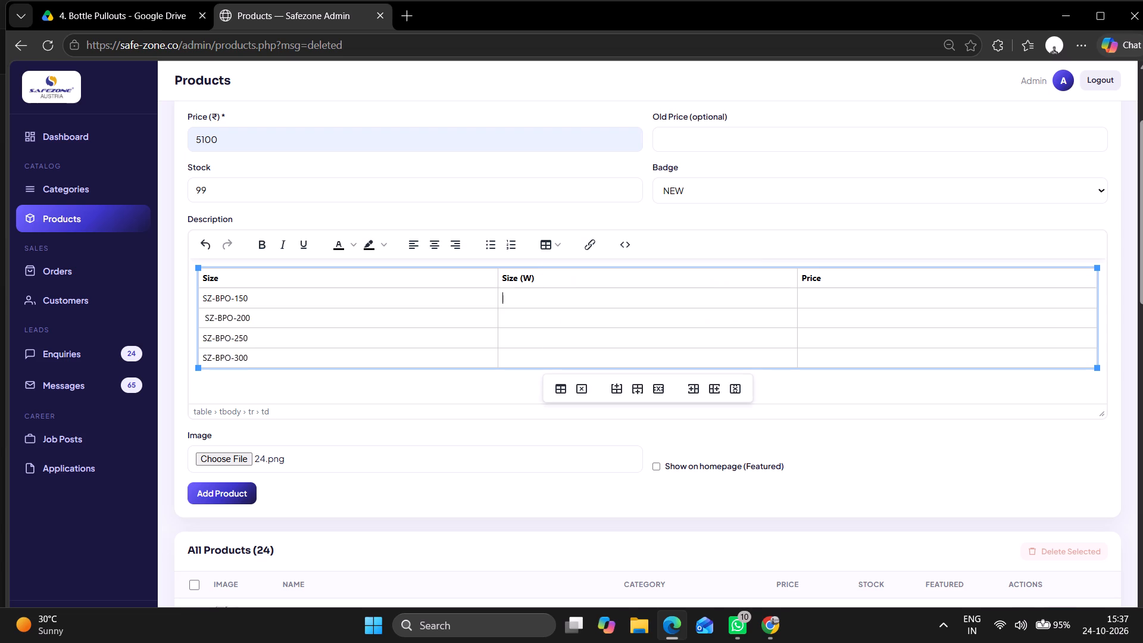
text(100)
text(MM)
key(BackSpace)
key(BackSpace)
text(mm)
key(Down)
text(150mm)
key(Down)
text(250mm)
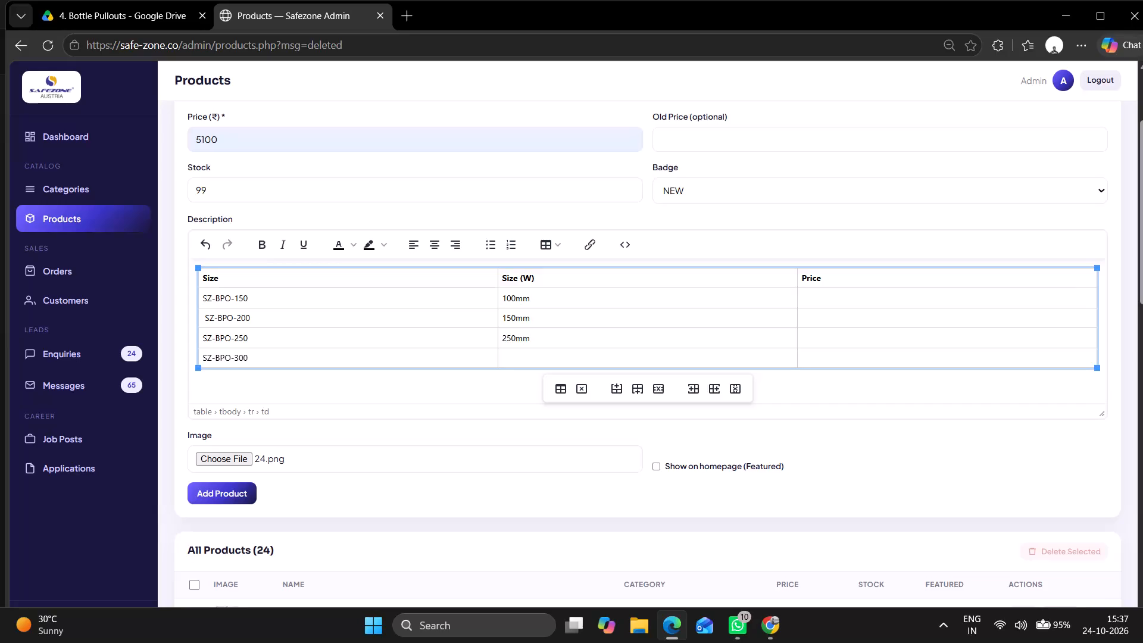
key(Left)
key(Down)
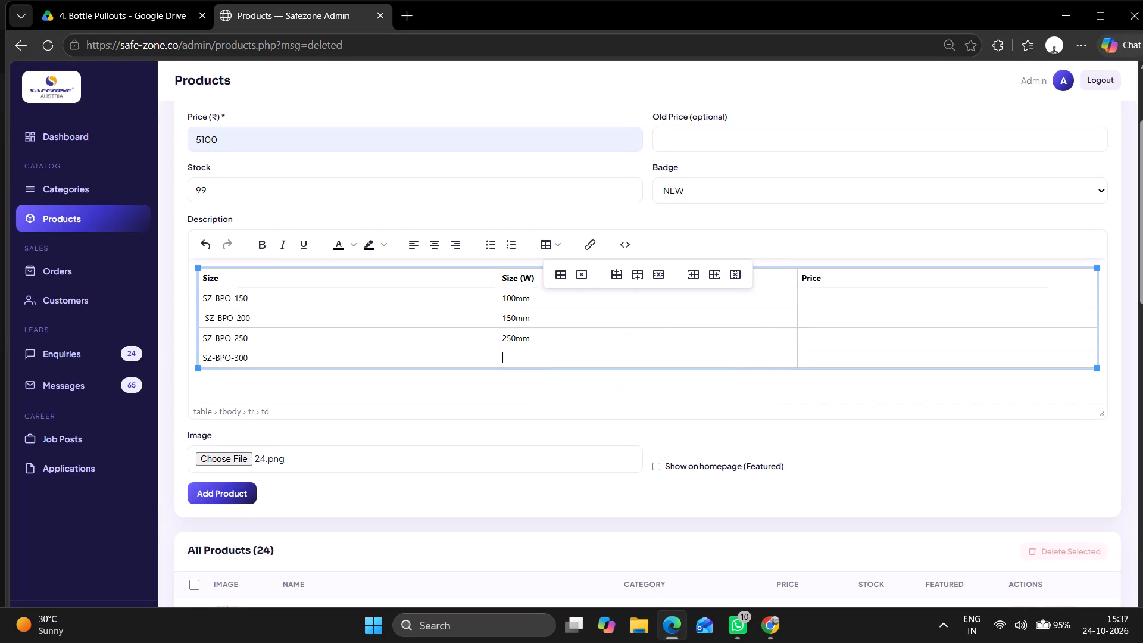
text(260)
text(mm)
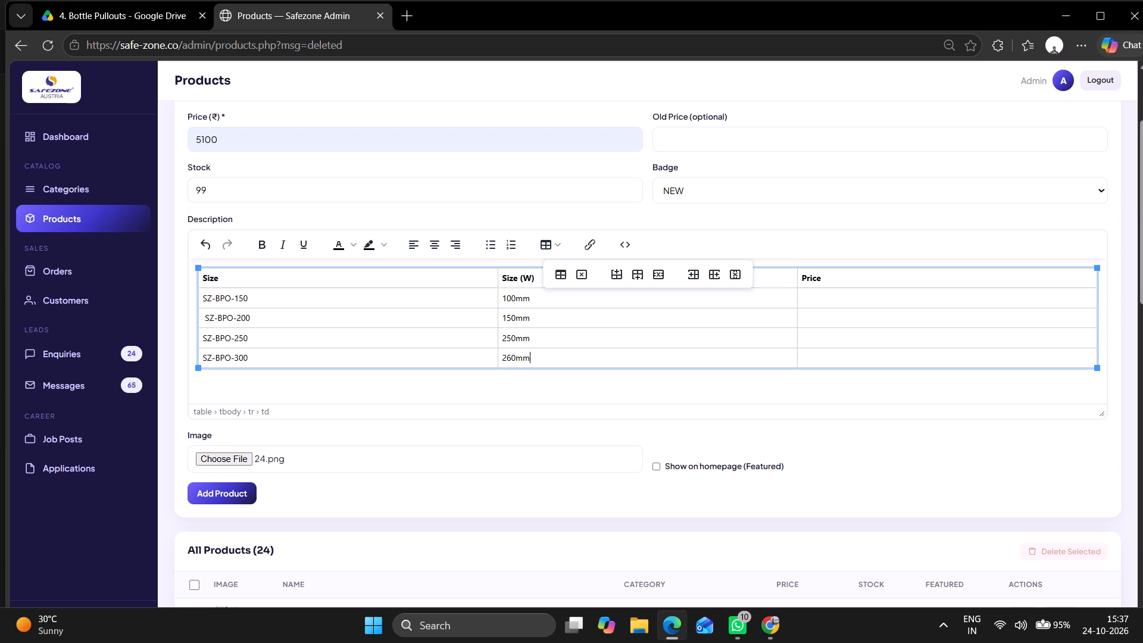
Paste the copied price "₹ 500" into all four empty cells of the Price column.
click(814, 292)
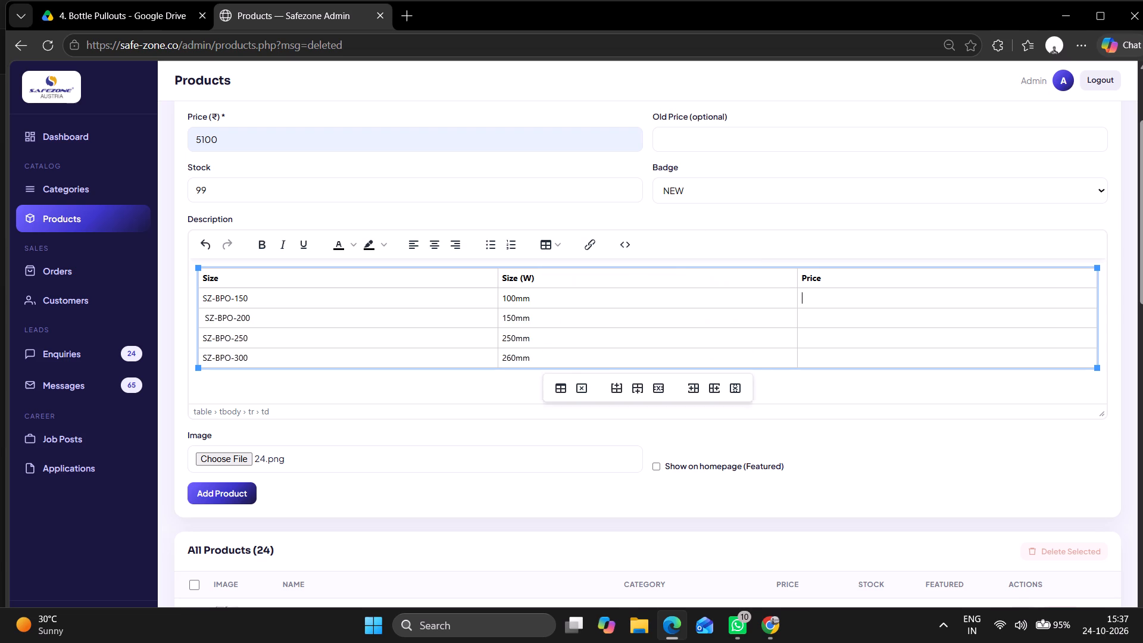
key(ctrl+v)
key(Down)
key(ctrl+v)
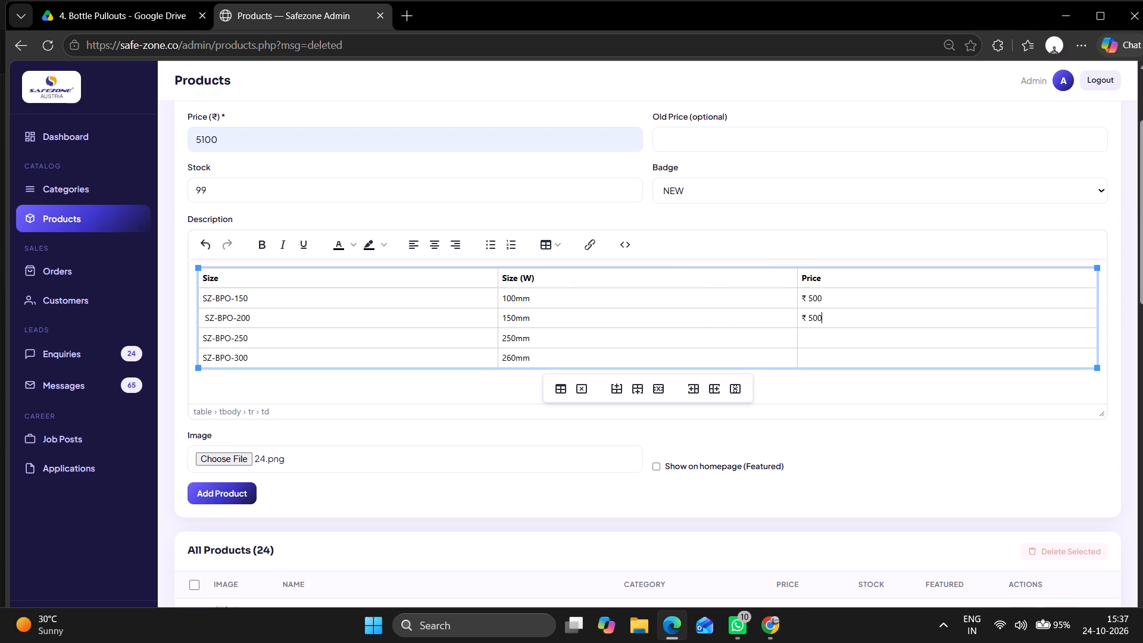
key(Down)
key(ctrl+v)
key(Down)
key(ctrl+v)
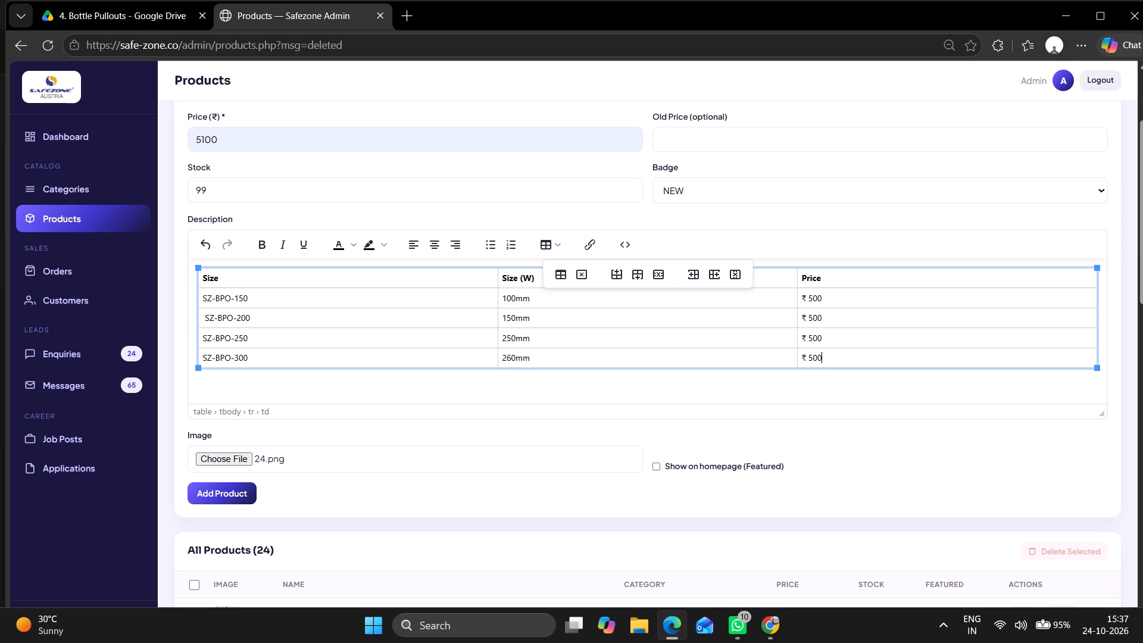
Change the price in the SZ-BPO-150 row to ₹ 5100.
click(848, 297)
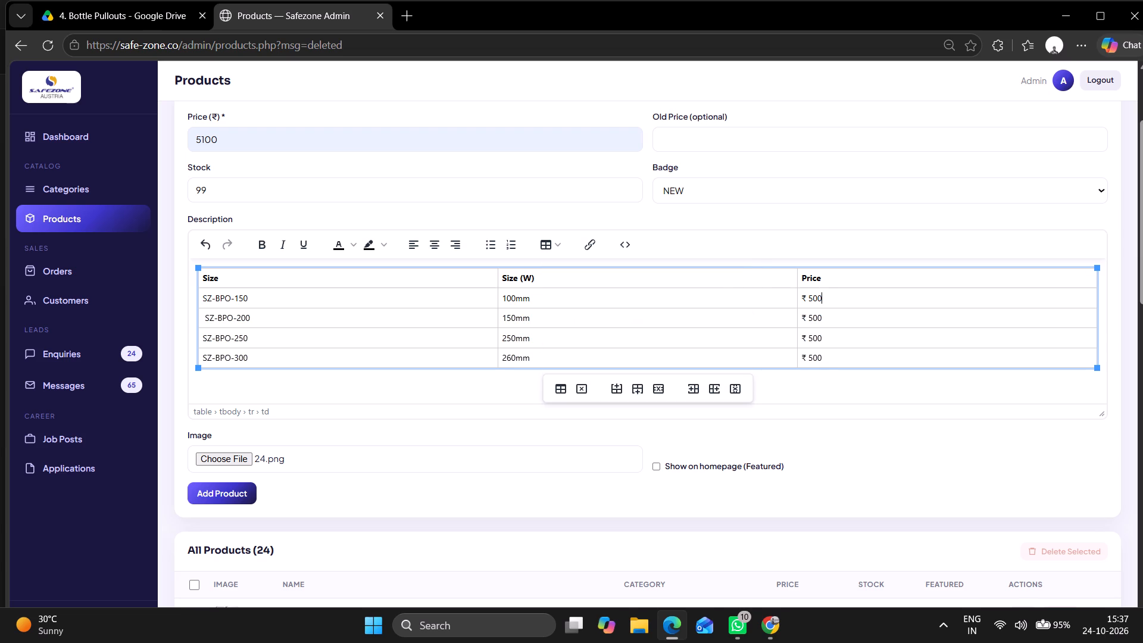
key(BackSpace)
key(BackSpace)
text(100)
Change the prices in the SZ-BPO-200, SZ-BPO-250 and SZ-BPO-300 rows to ₹ 5600, ₹ 6400 and ₹ 7600 respectively.
key(Down)
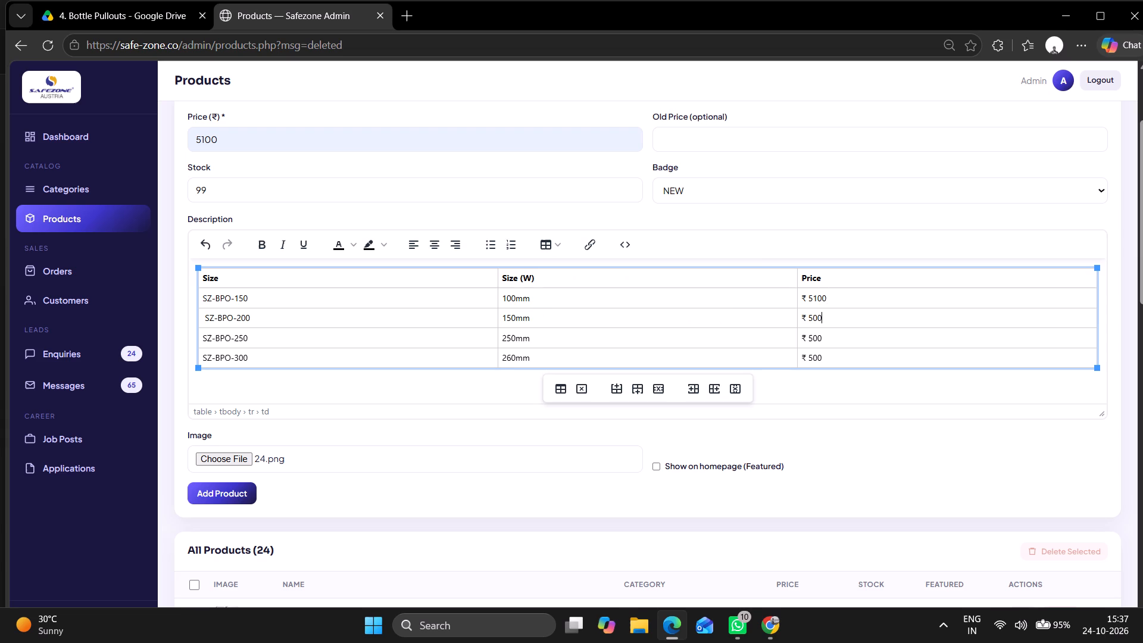
key(BackSpace)
key(BackSpace)
text(600)
key(Down)
key(BackSpace)
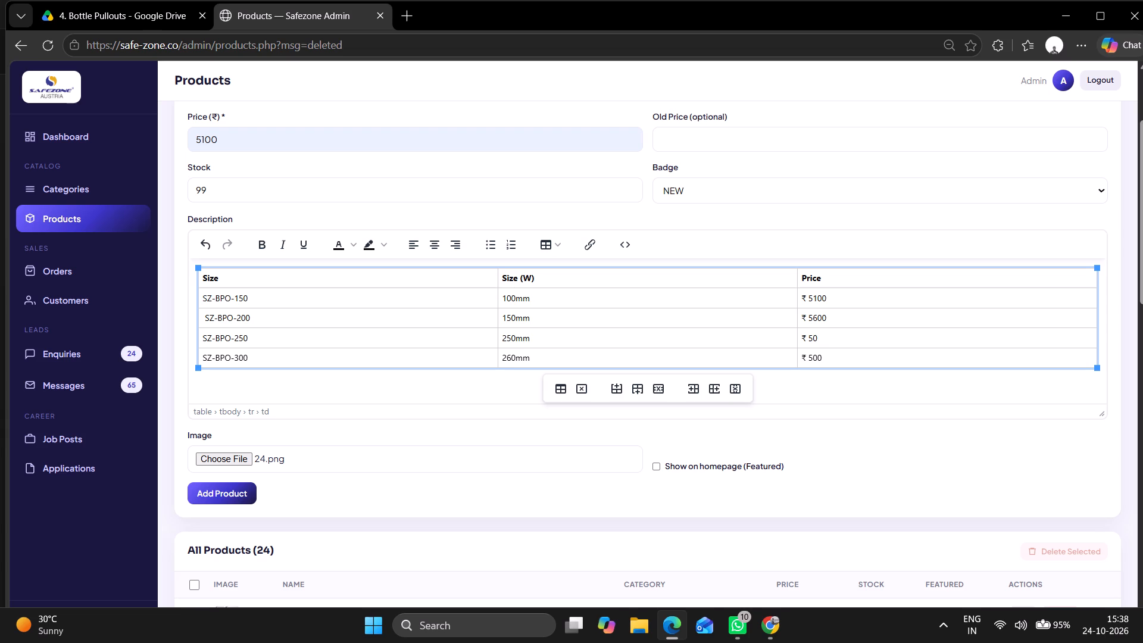
key(BackSpace)
key(BackSpace)
text(6400)
key(Down)
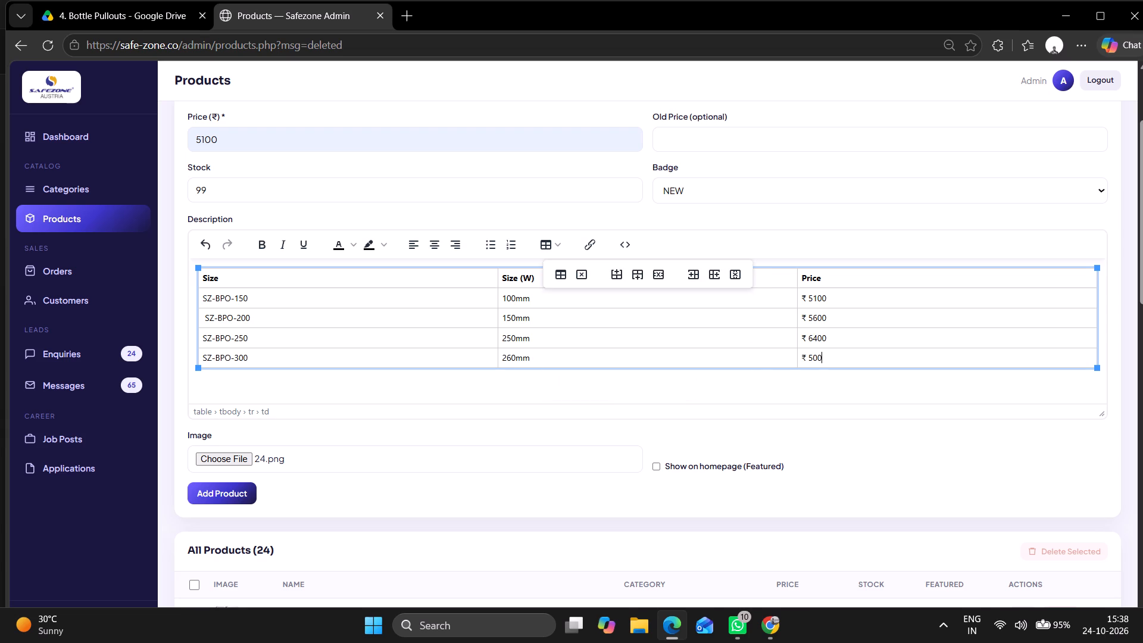
key(BackSpace)
key(BackSpace)
key(BackSpace)
text(7600)
Review the completed BOTTLE PULLOUT product form and the existing product list beneath it.
scroll(739, 332, down, 2)
scroll(739, 332, up, 2)
scroll(631, 273, up, 2)
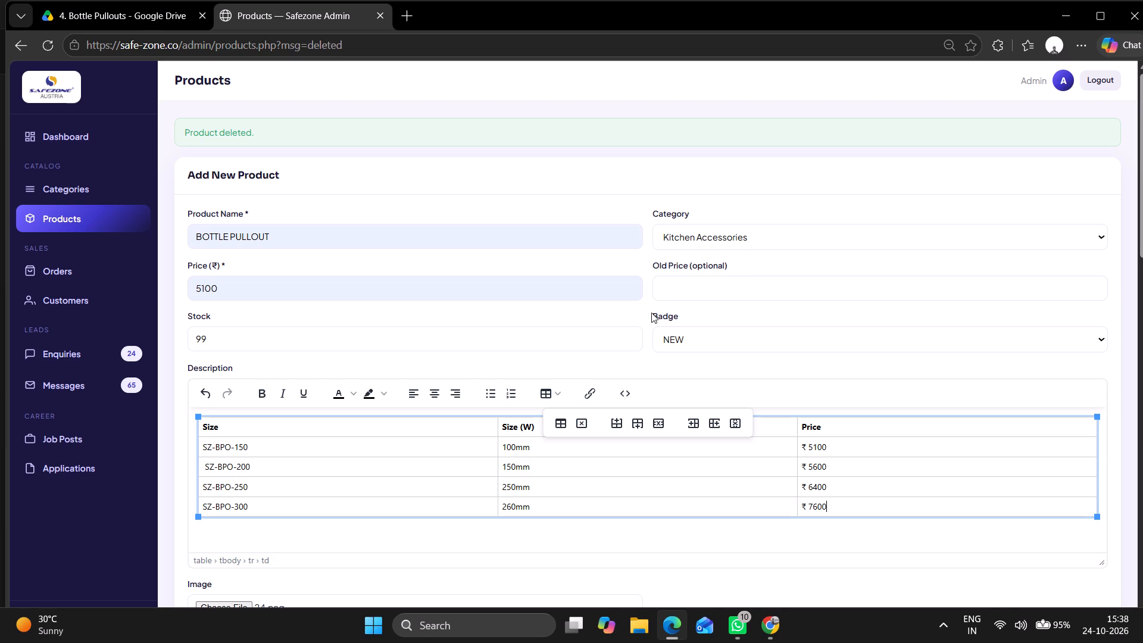
scroll(697, 291, down, 1)
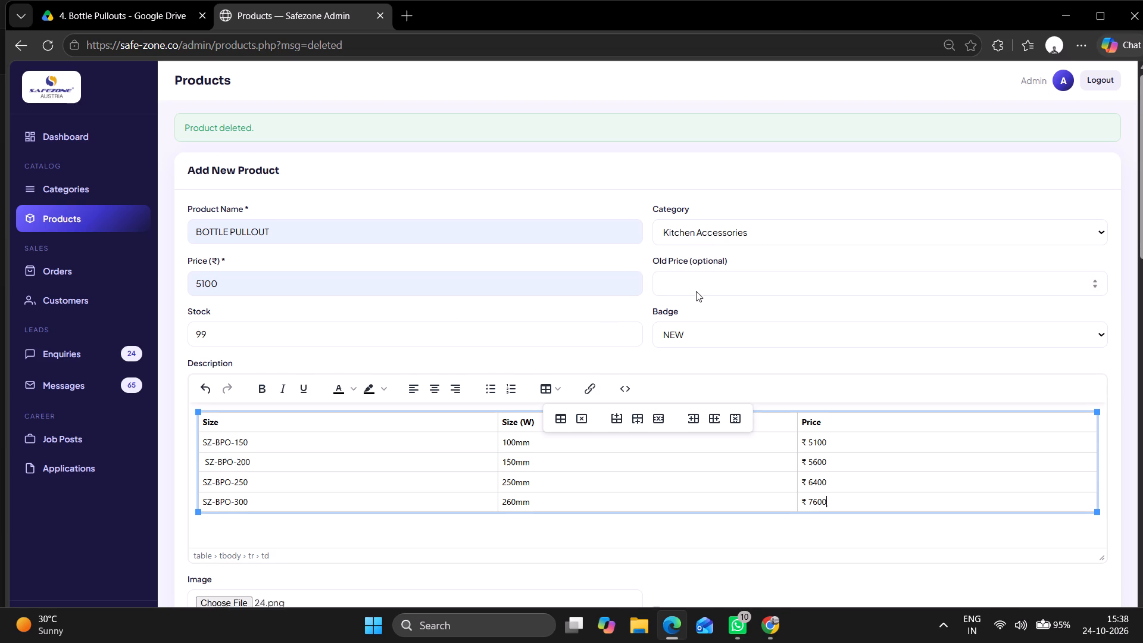
scroll(696, 291, down, 2)
scroll(376, 369, down, 3)
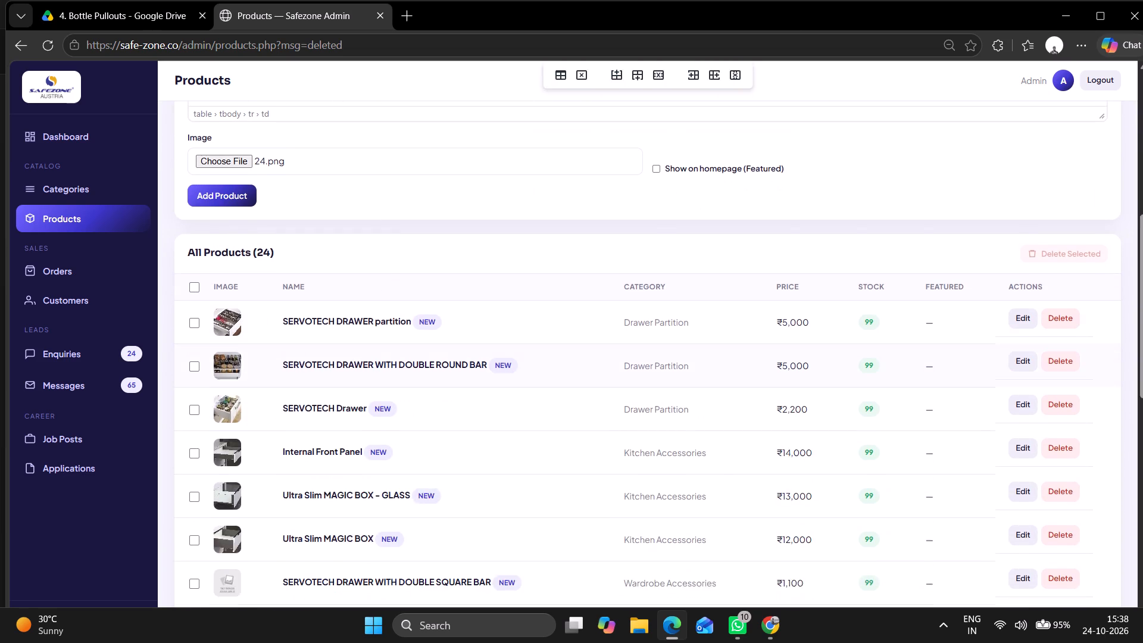
scroll(375, 365, up, 3)
scroll(421, 314, up, 4)
scroll(475, 290, up, 4)
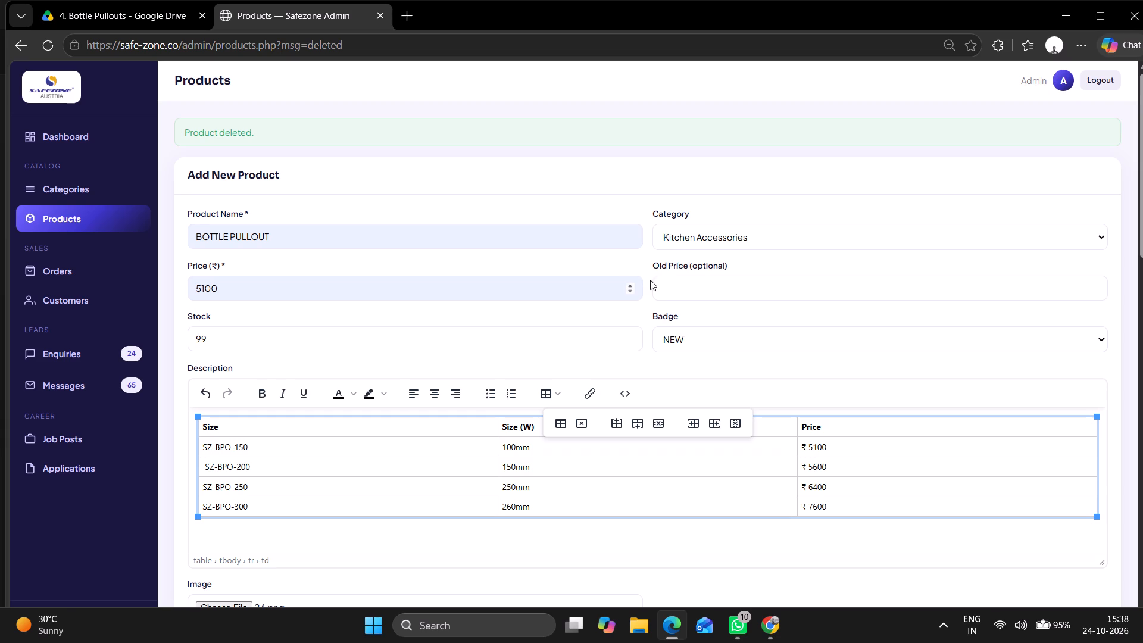
Add the completed BOTTLE PULLOUT product to the catalogue and check its entry in the product list.
scroll(653, 279, down, 2)
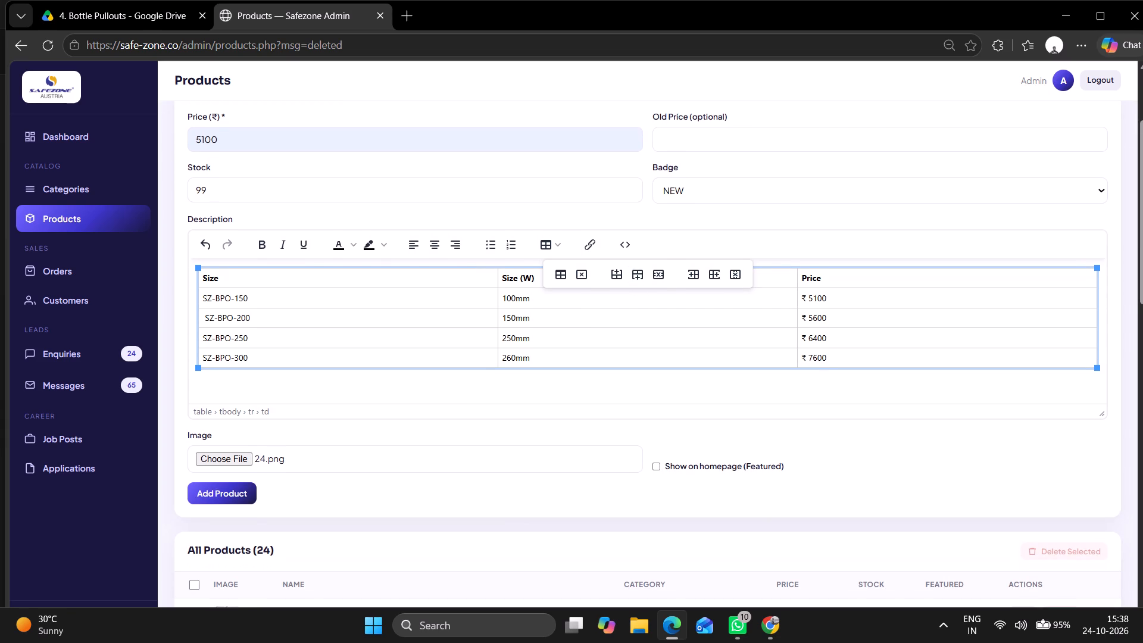
double_click(227, 491)
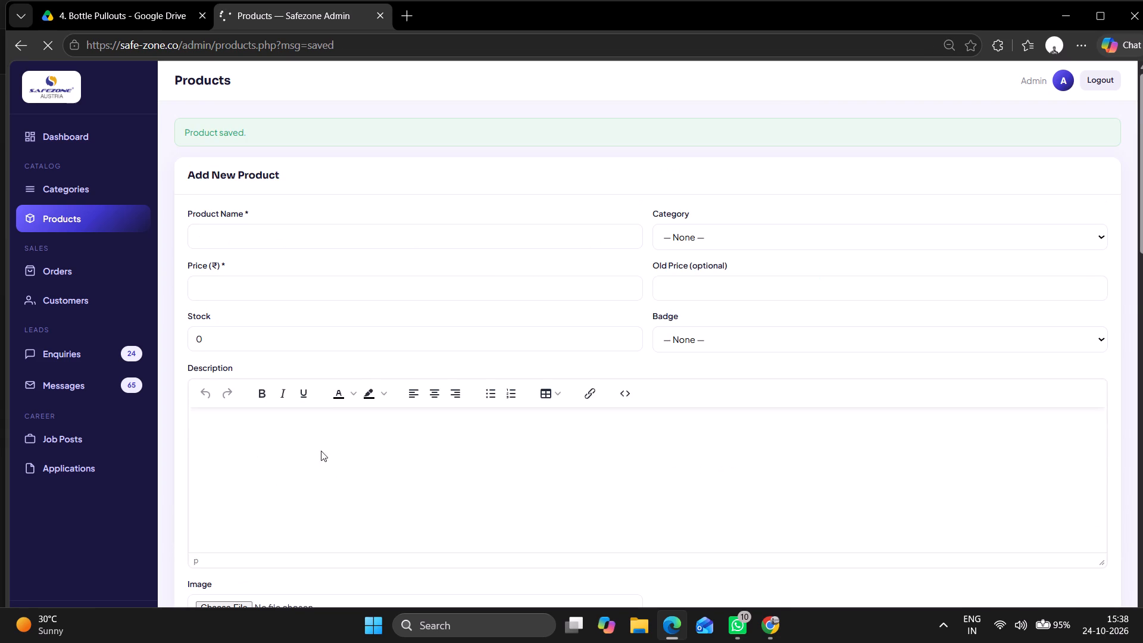
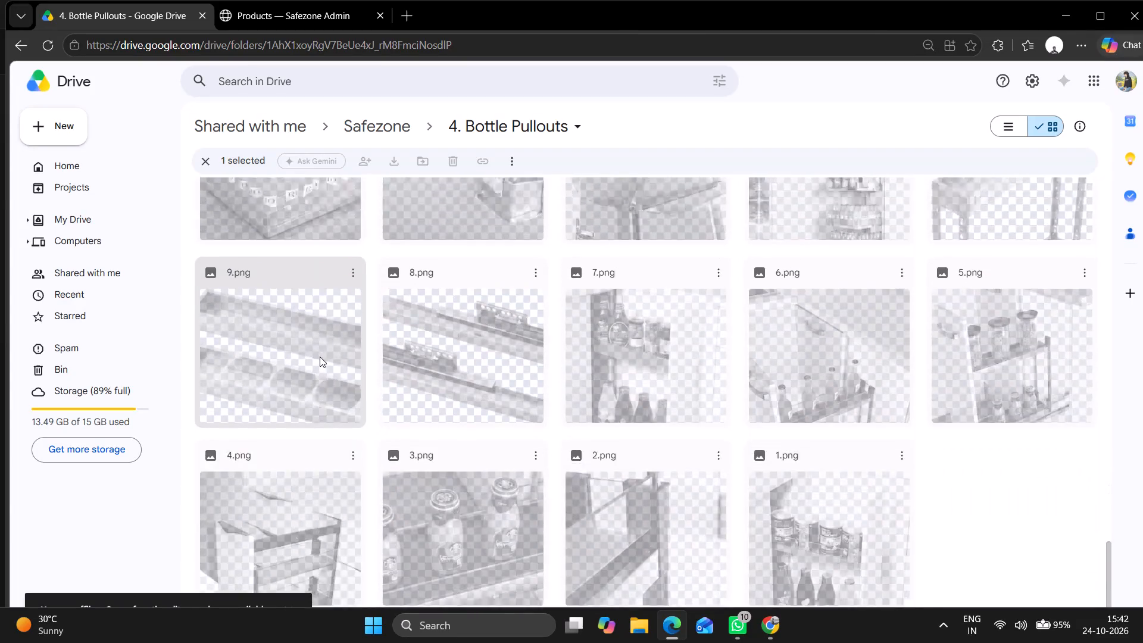
Reload the 4. Bottle Pullouts folder page in Google Drive.
scroll(320, 350, up, 4)
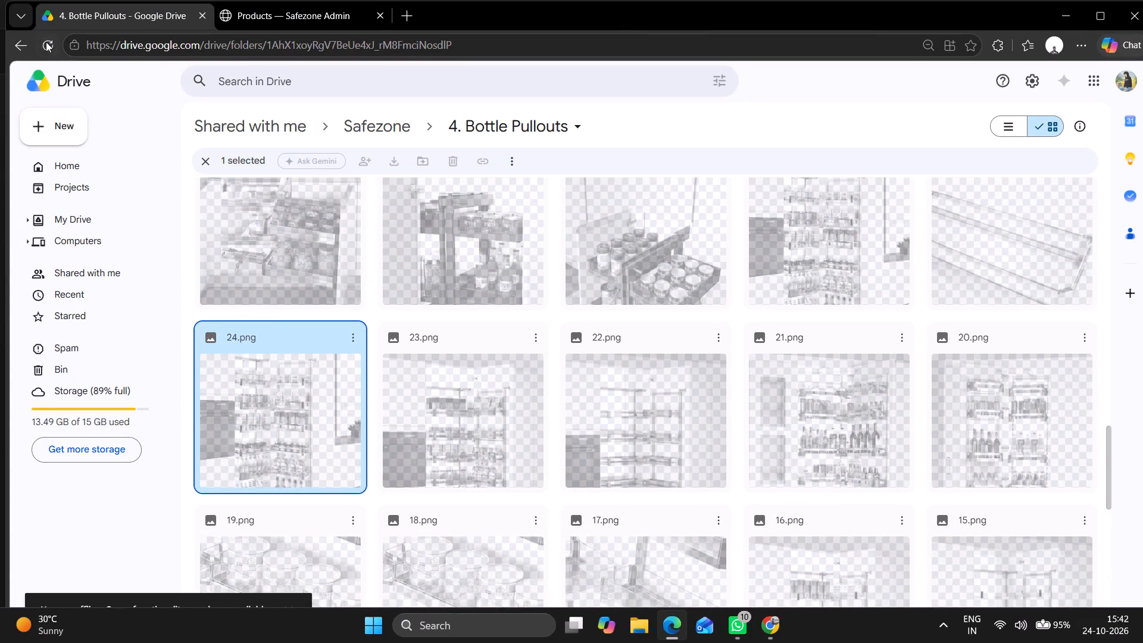
click(46, 43)
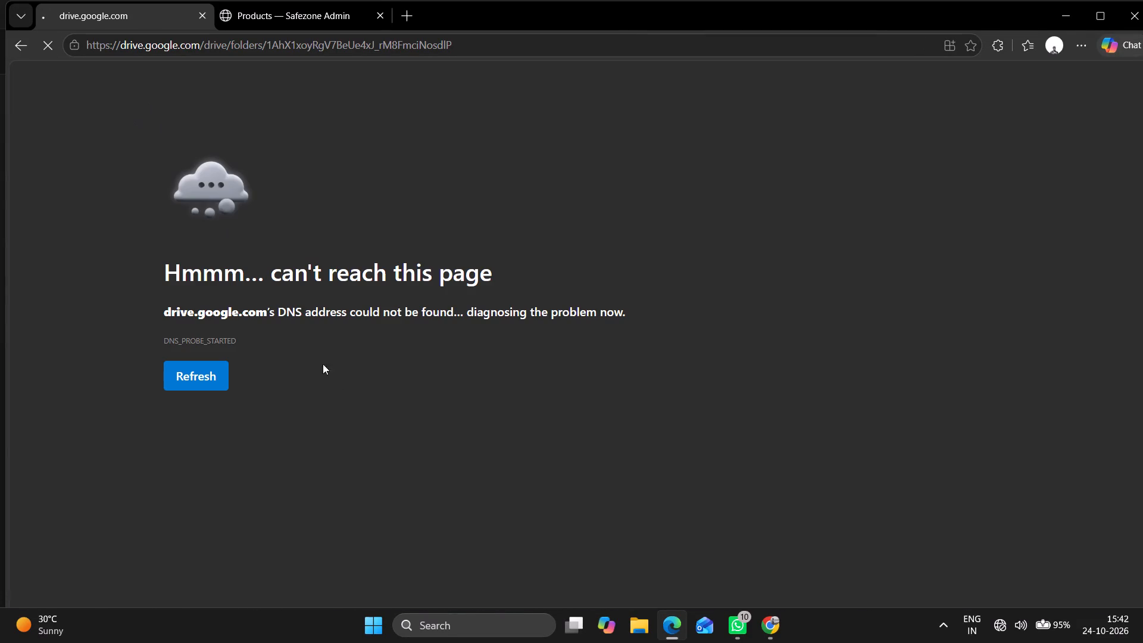
click(209, 373)
Disconnect the computer from its current Wi-Fi network and reconnect to the same network.
click(998, 623)
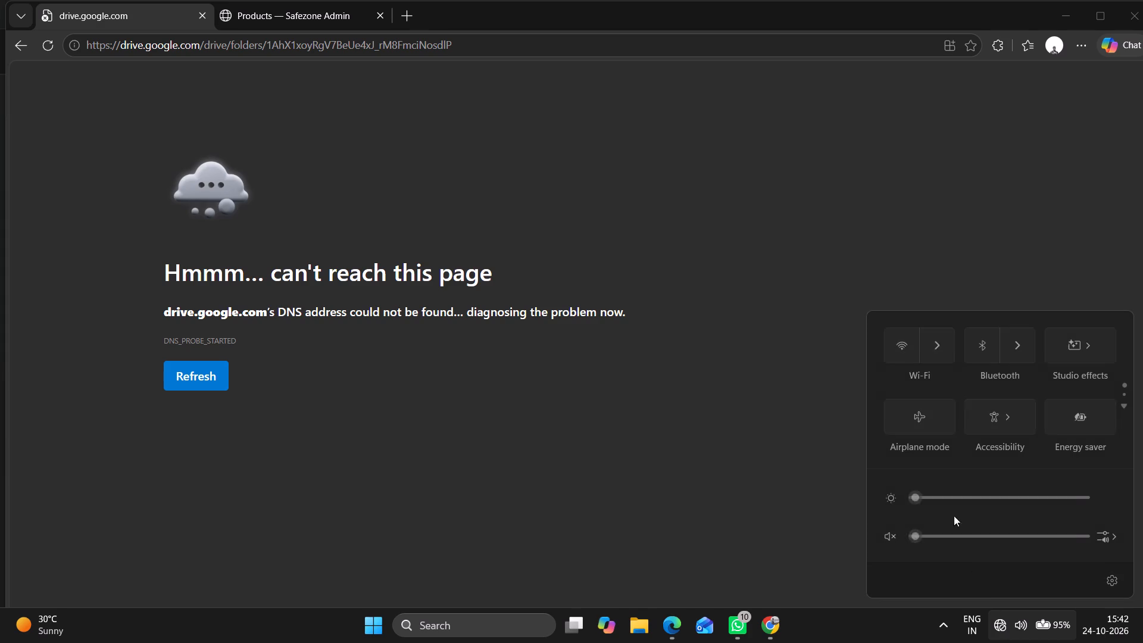
double_click(942, 339)
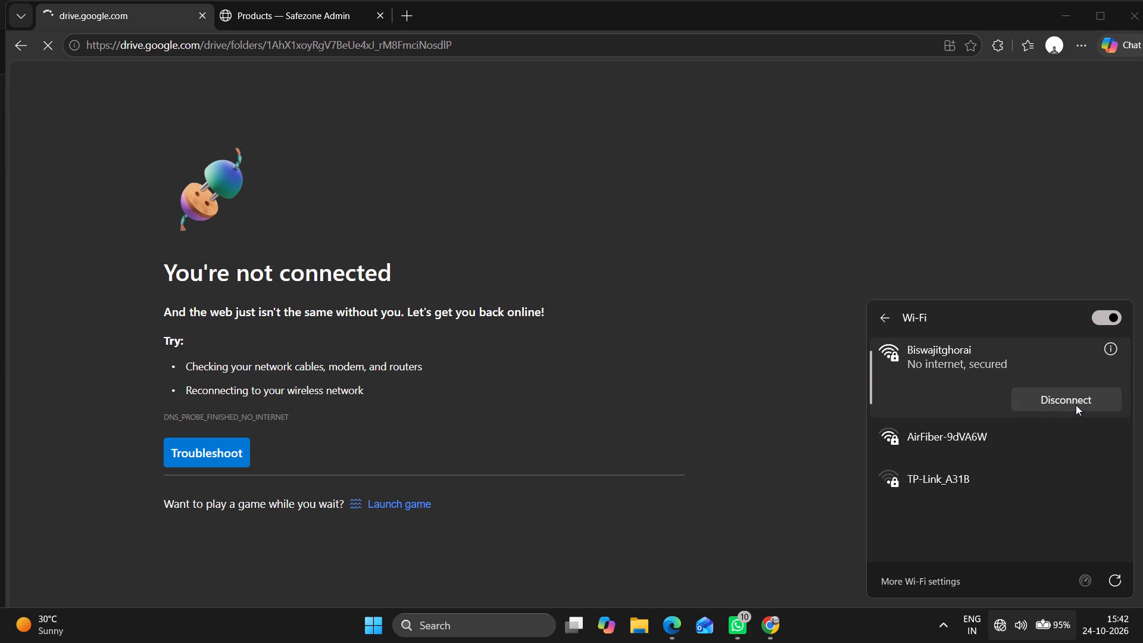
double_click(1048, 393)
click(929, 385)
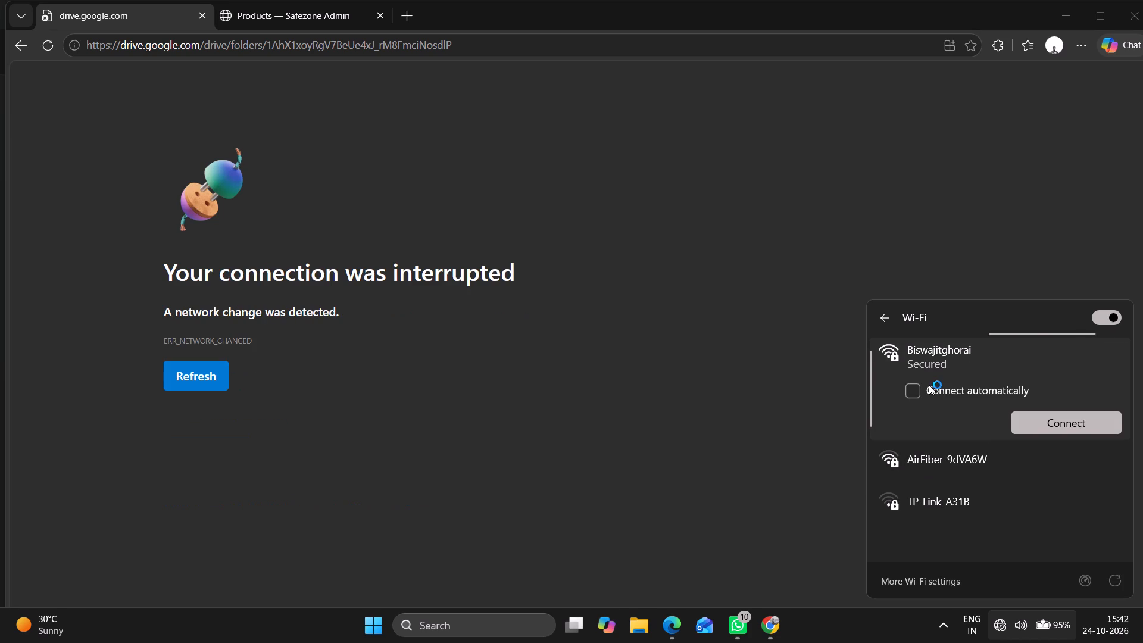
click(1057, 417)
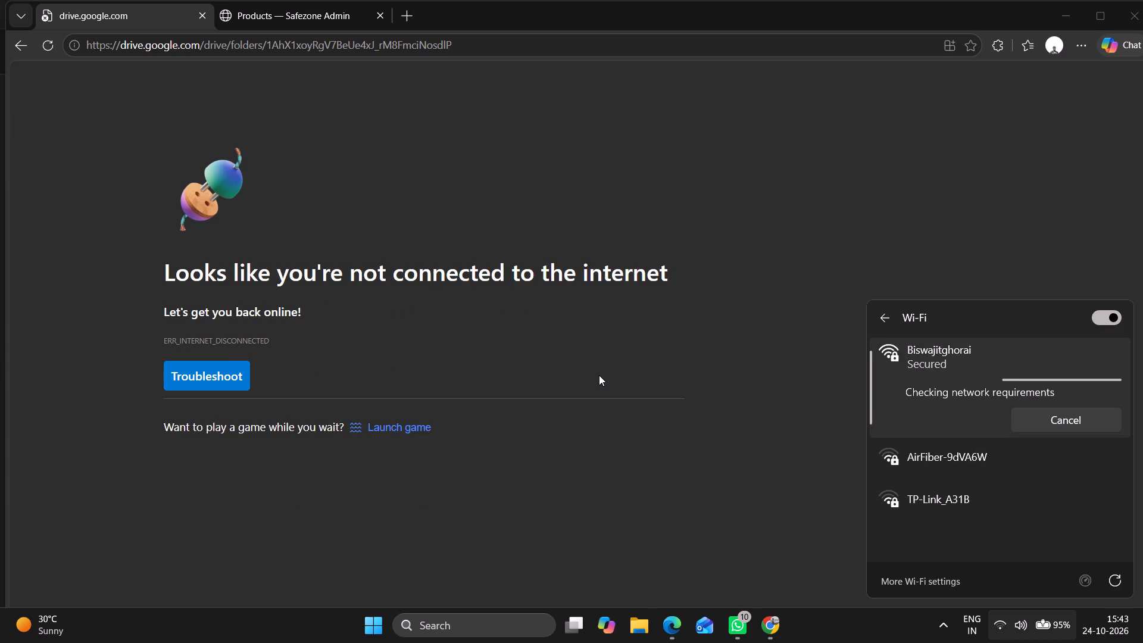
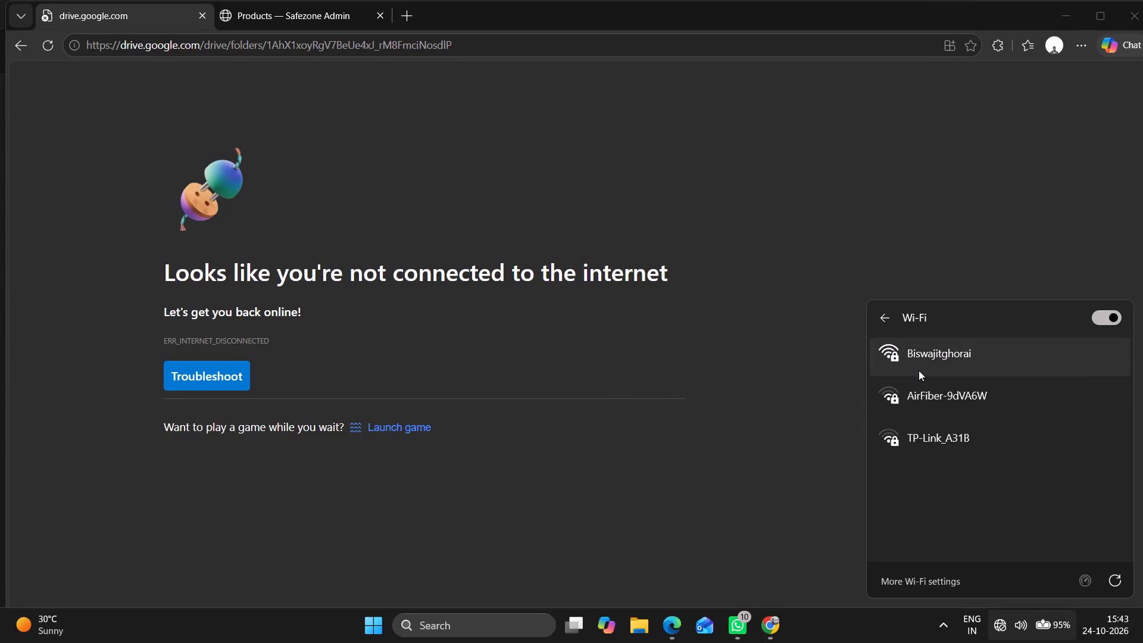
Try to connect to the secured Wi-Fi network with the strongest signal, reselecting it for another attempt if needed.
triple_click(919, 367)
triple_click(928, 392)
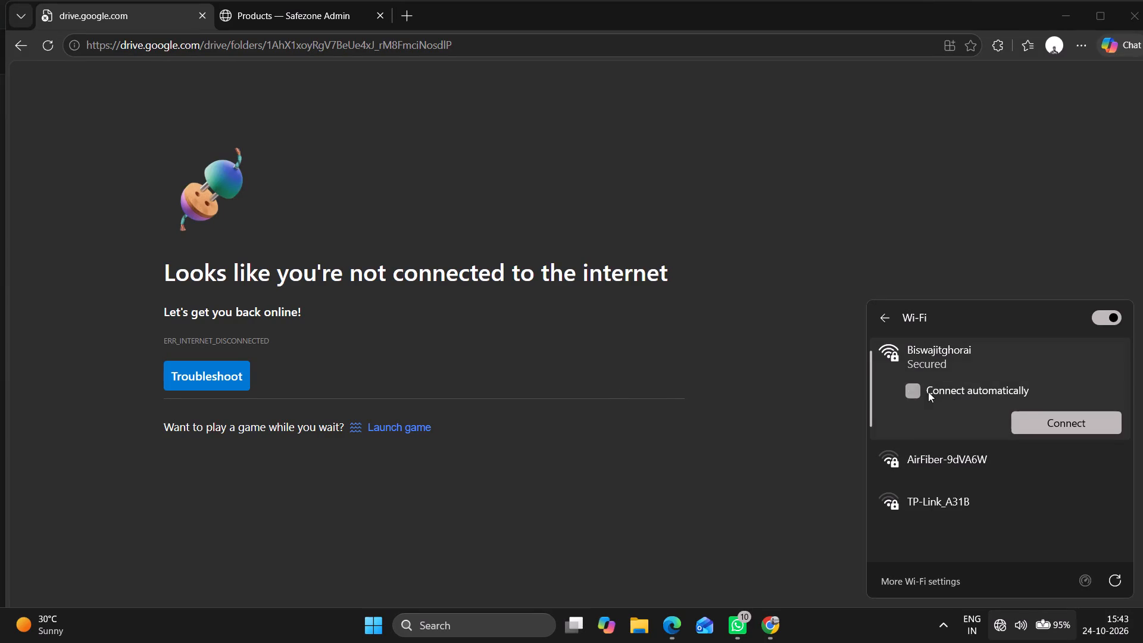
double_click(1053, 421)
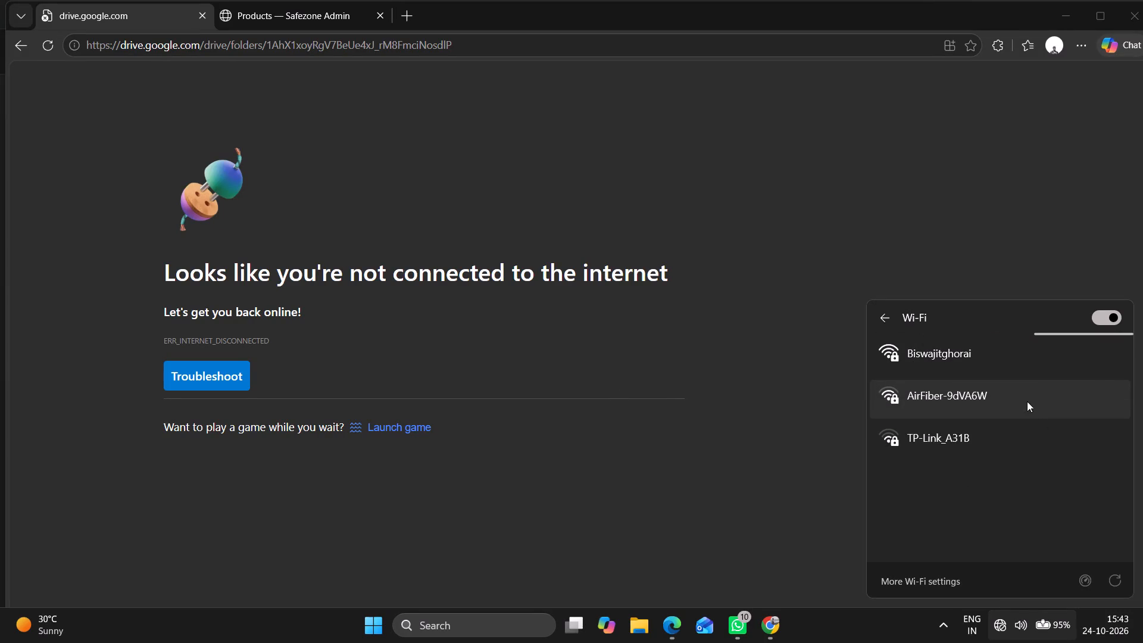
triple_click(988, 365)
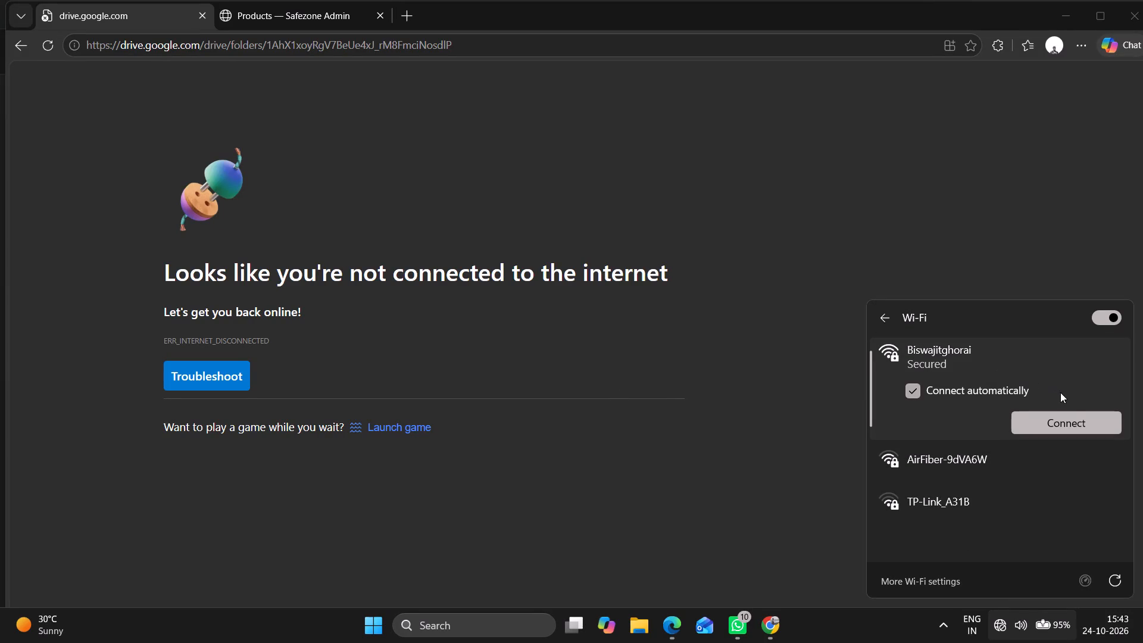
triple_click(1084, 429)
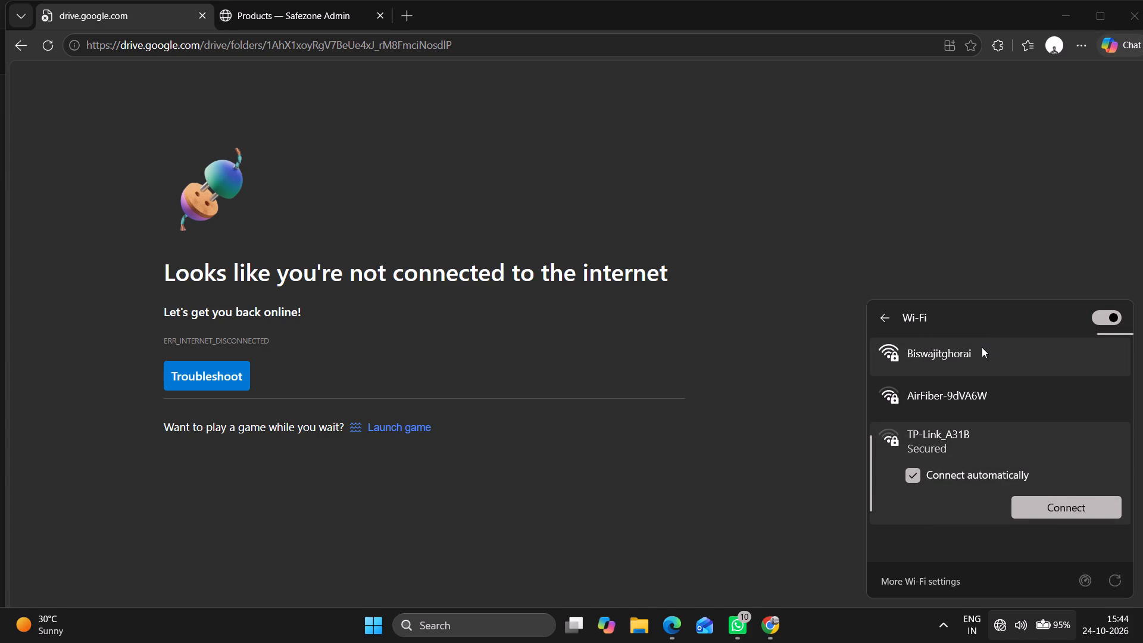
double_click(998, 358)
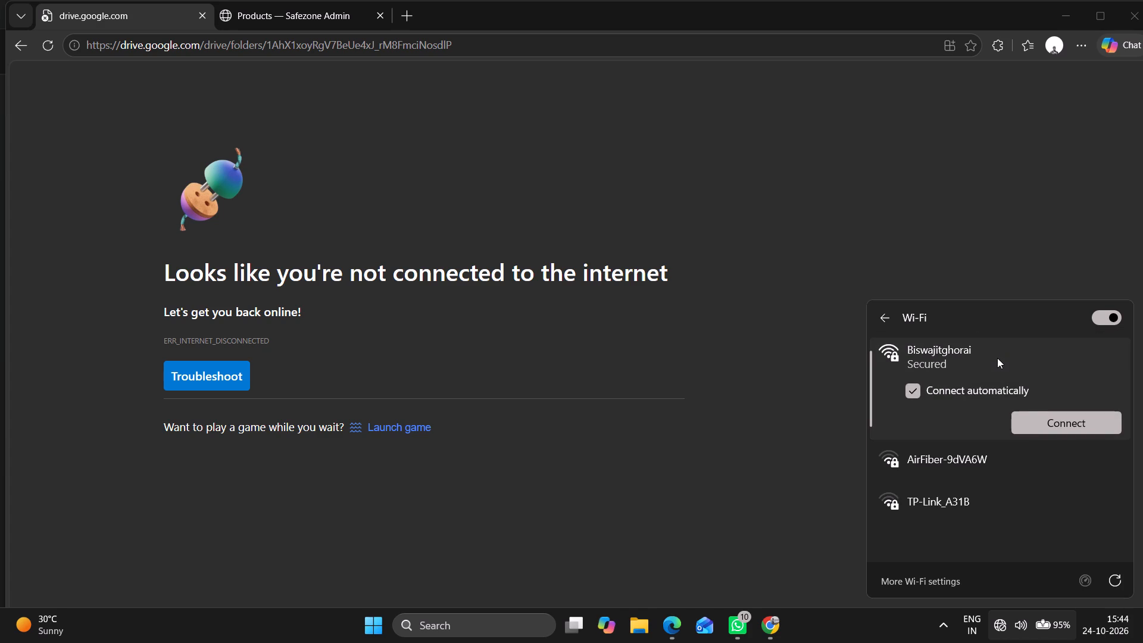
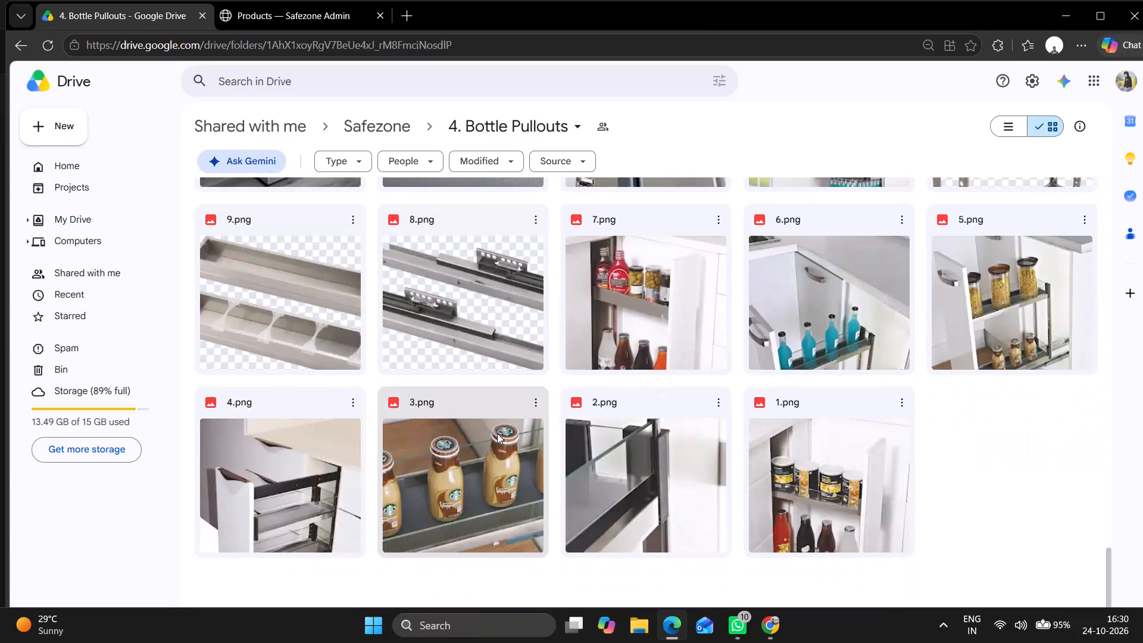
Find the image 22.png in the Bottle Pullouts Drive folder and open its file actions.
scroll(497, 433, up, 8)
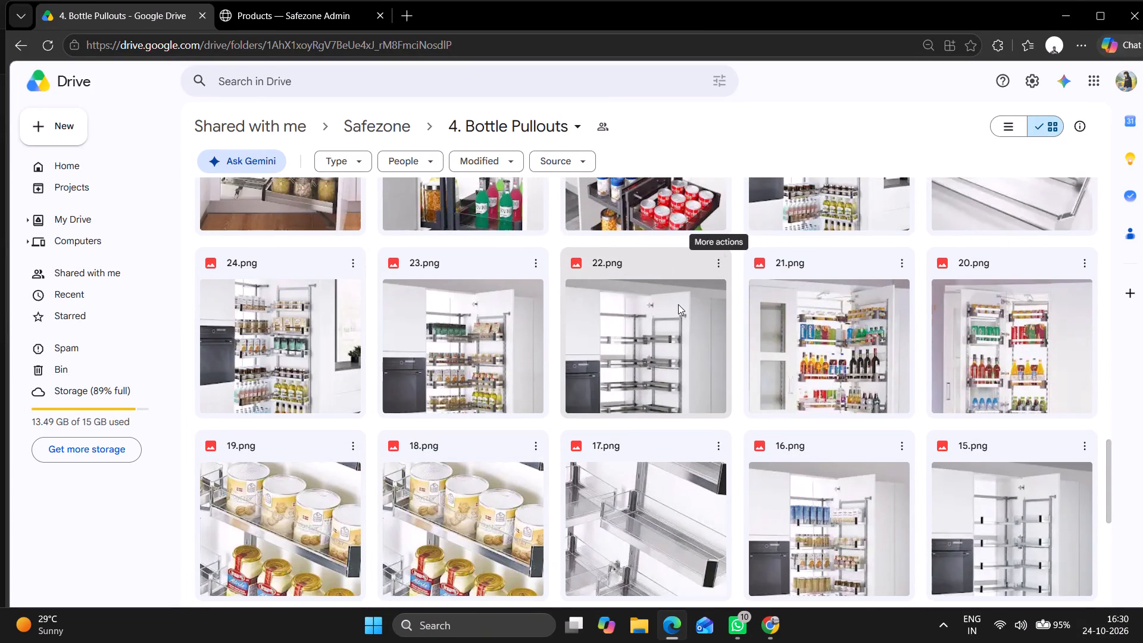
scroll(678, 304, up, 1)
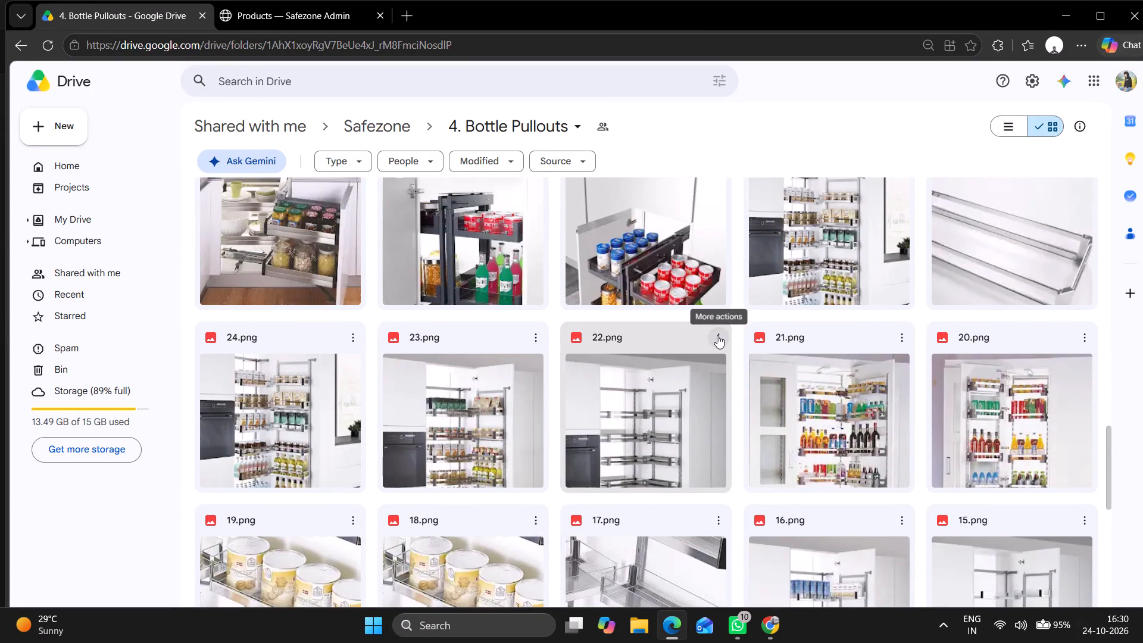
double_click(718, 336)
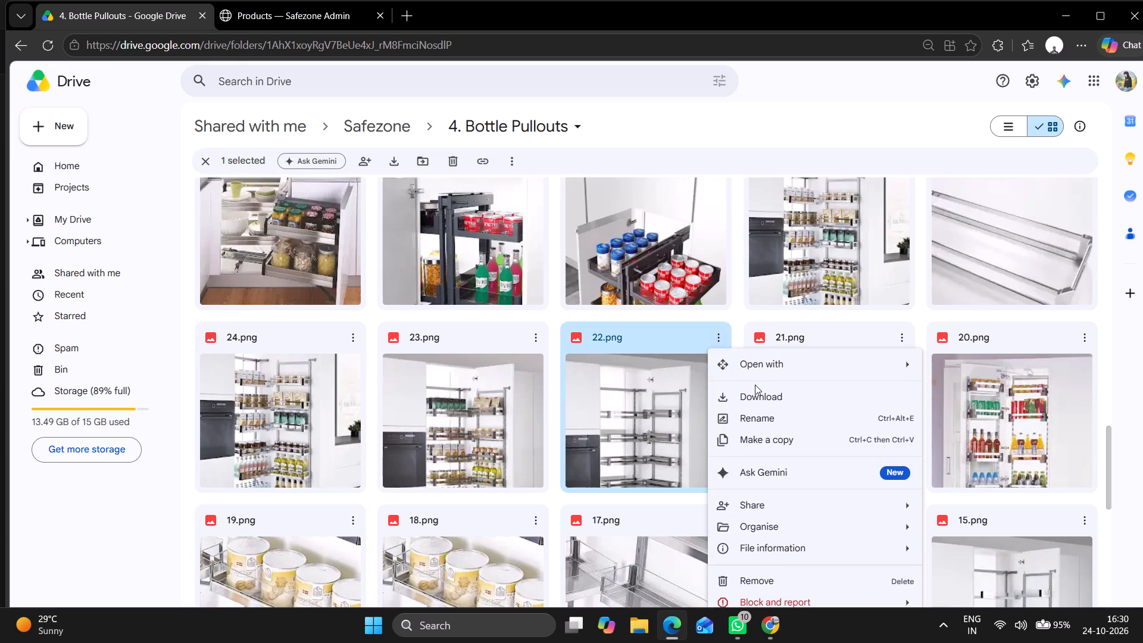
Download the image 22.png from the 4. Bottle Pullouts folder.
click(761, 396)
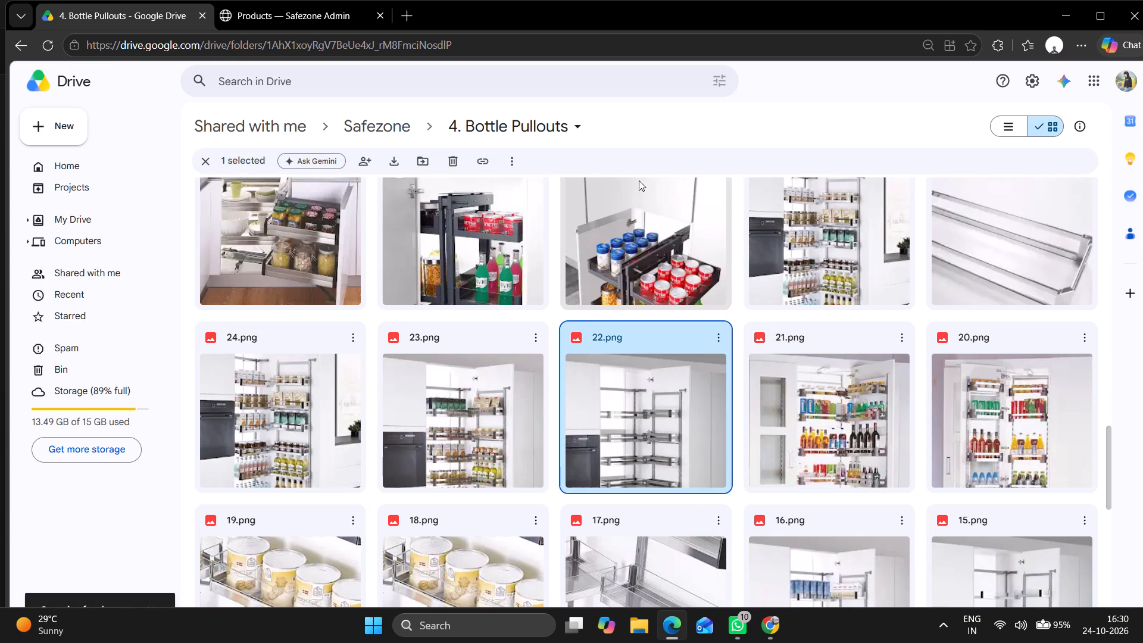
Switch to Safezone Admin and attach the downloaded 22.png as the image in the Add New Product form.
double_click(305, 19)
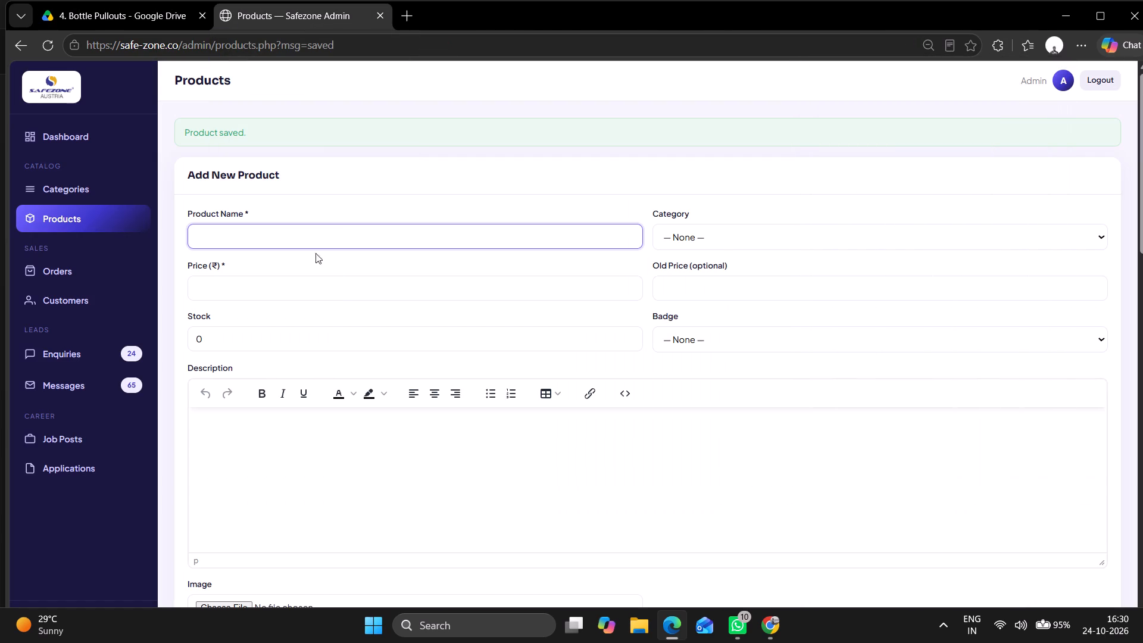
scroll(192, 463, down, 2)
triple_click(235, 490)
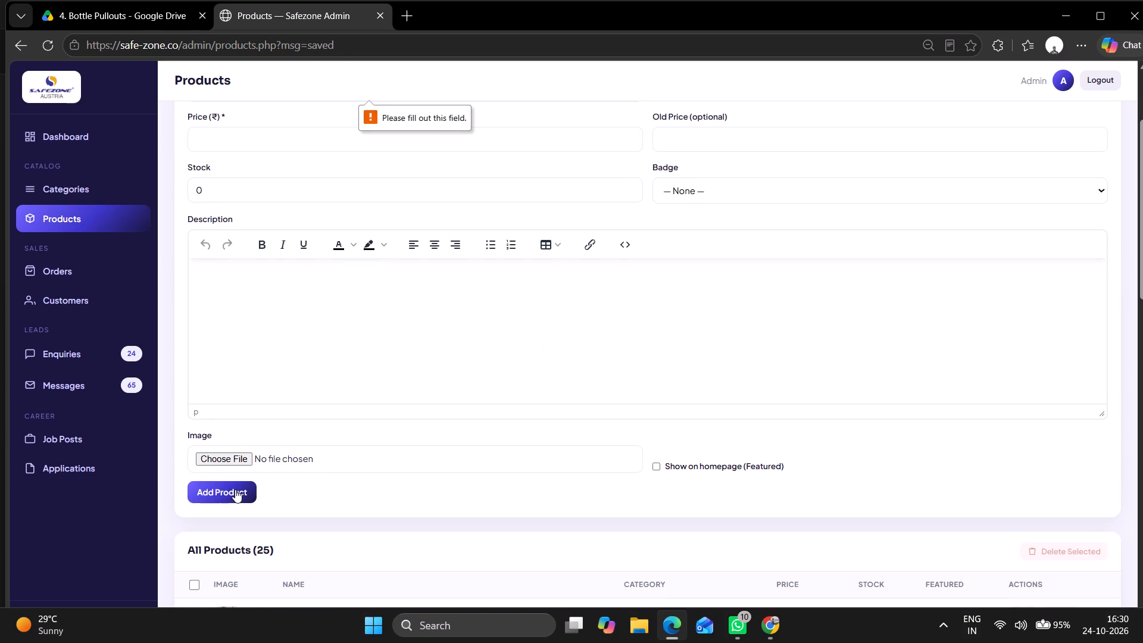
triple_click(240, 458)
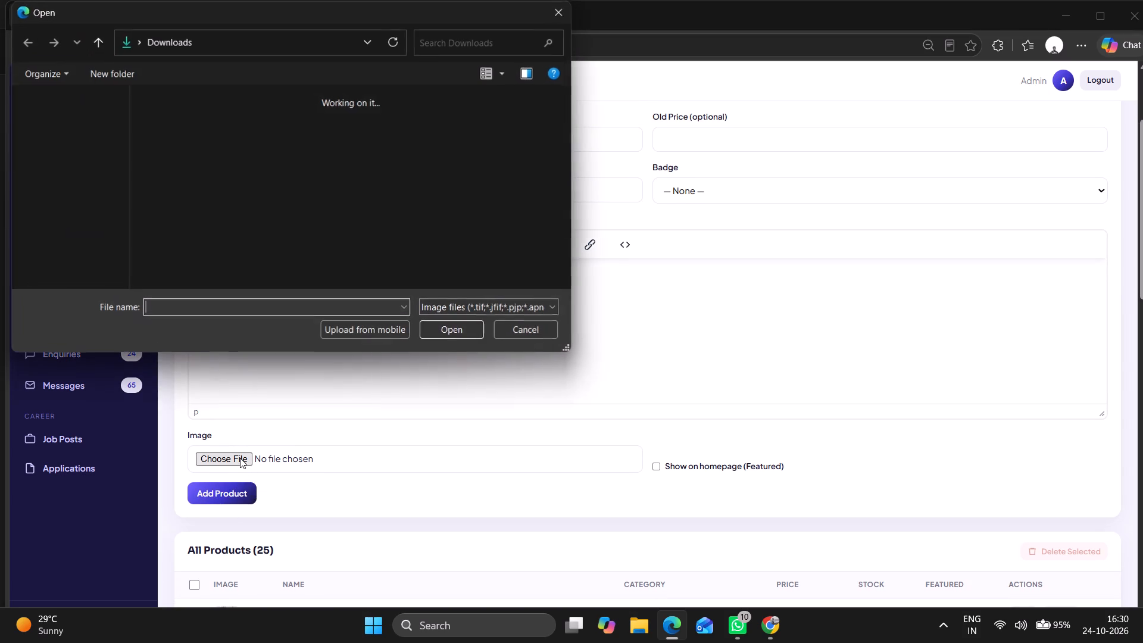
click(215, 133)
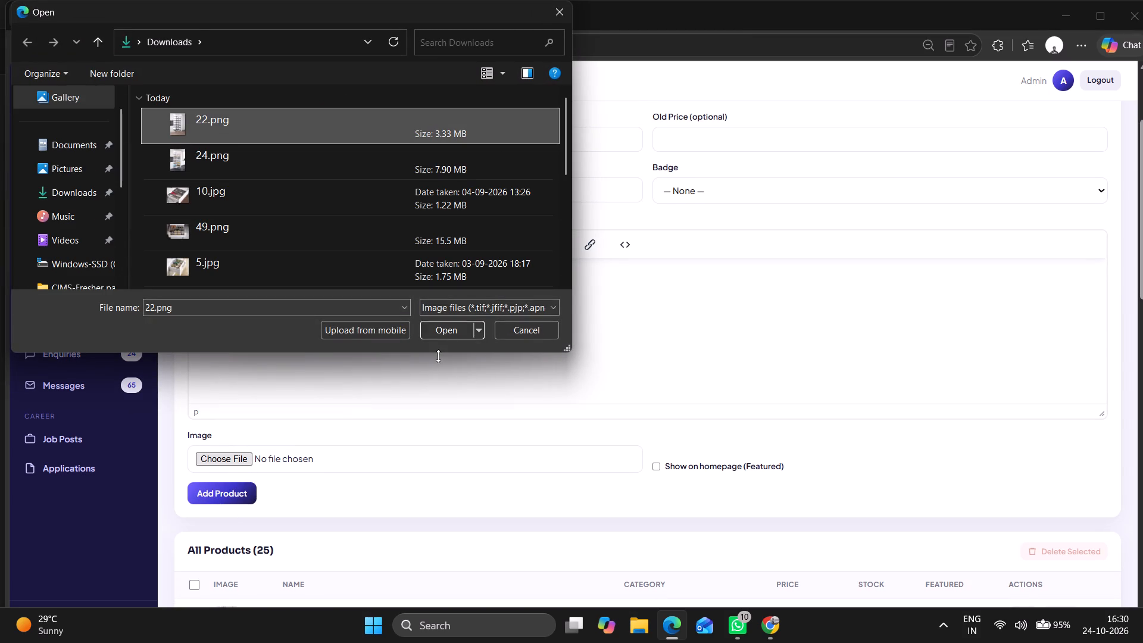
click(446, 332)
Enter "PANTRY UNIT Stainless Steel Premium" as the name of the new product.
scroll(421, 380, down, 6)
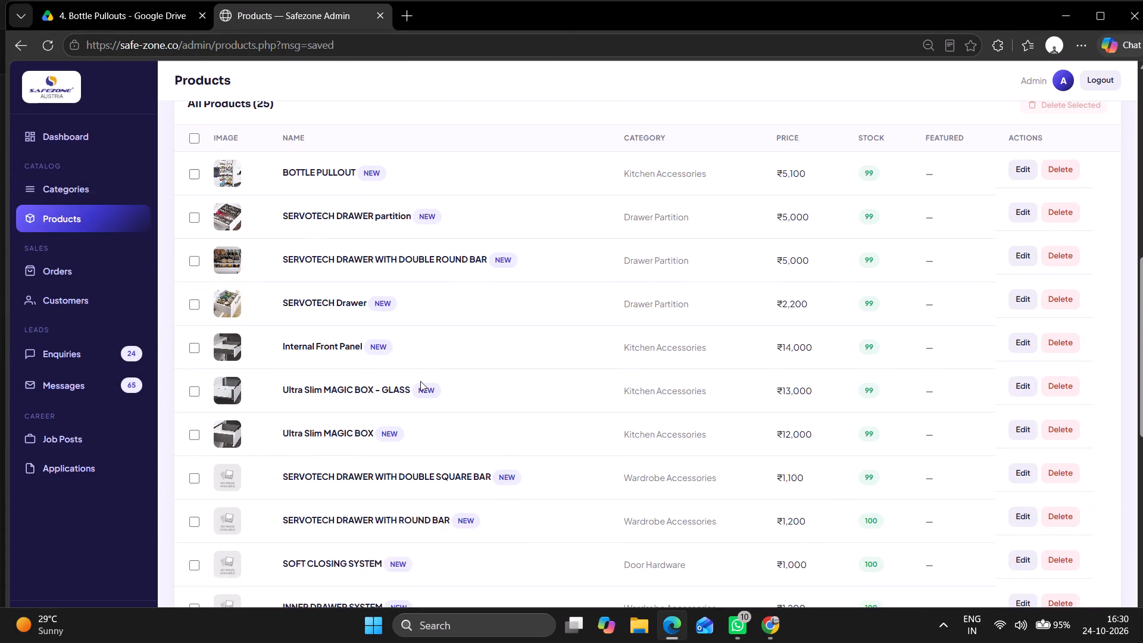
scroll(419, 381, up, 6)
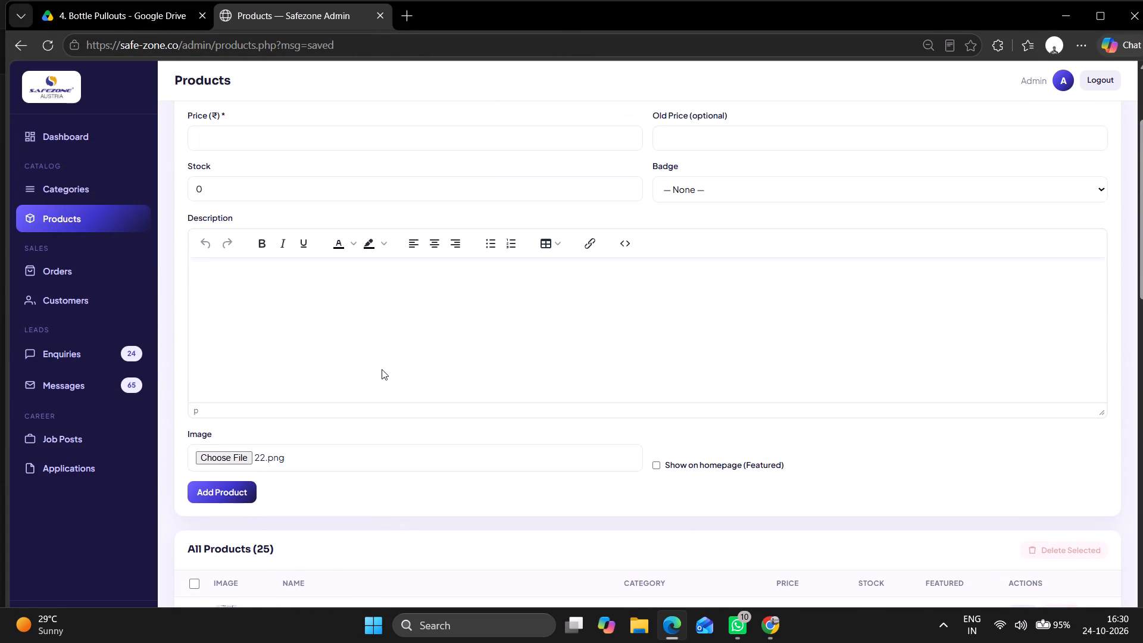
scroll(378, 366, up, 7)
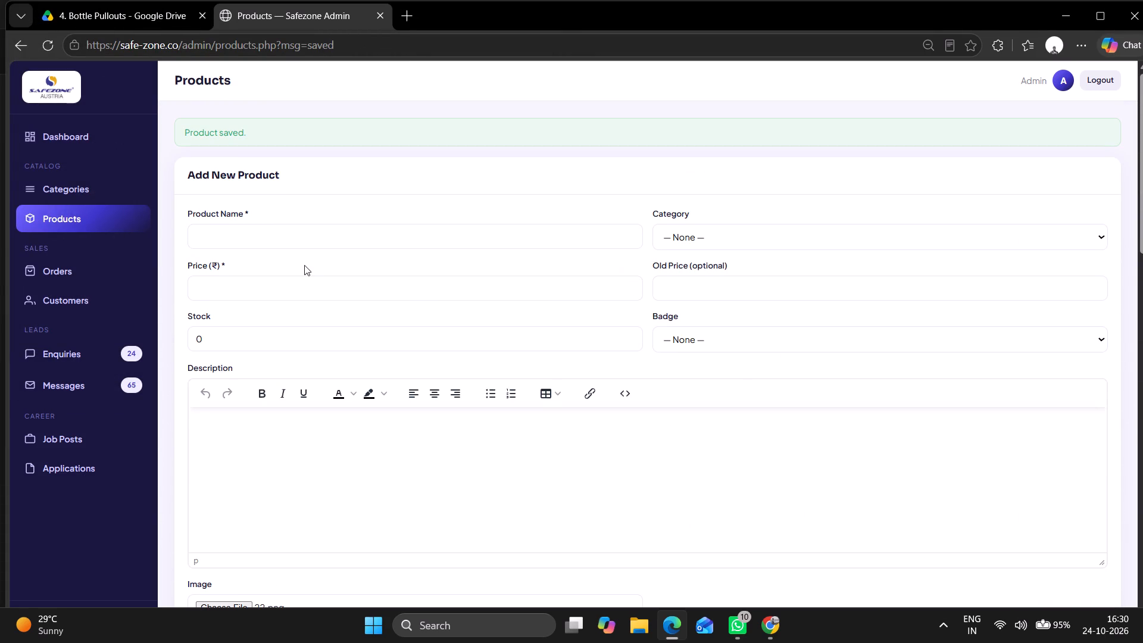
double_click(246, 239)
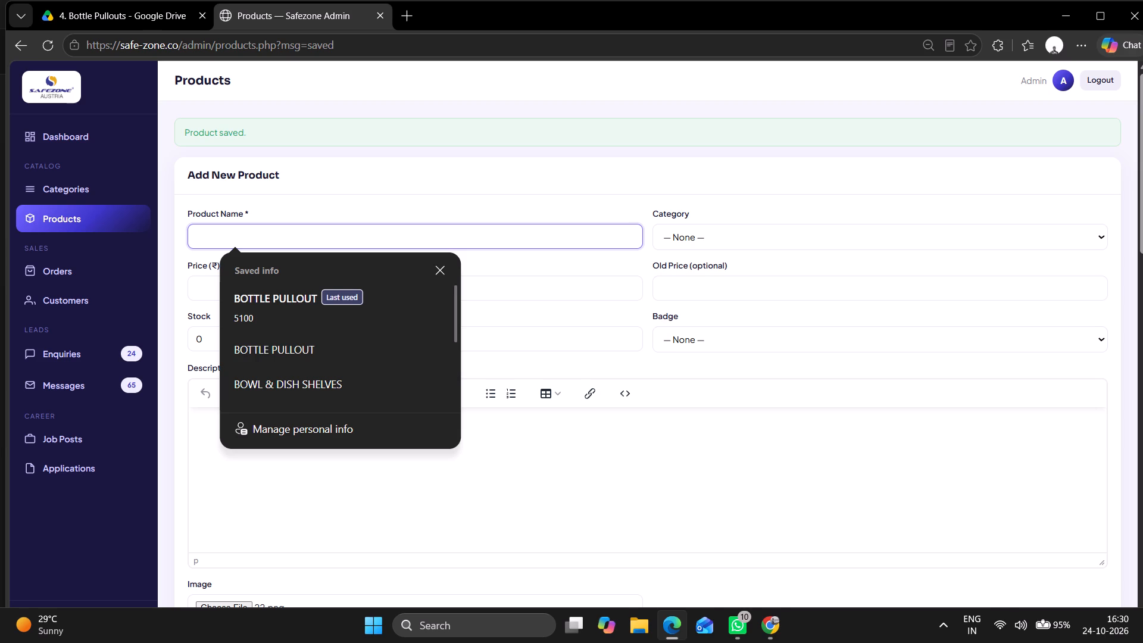
text(PA)
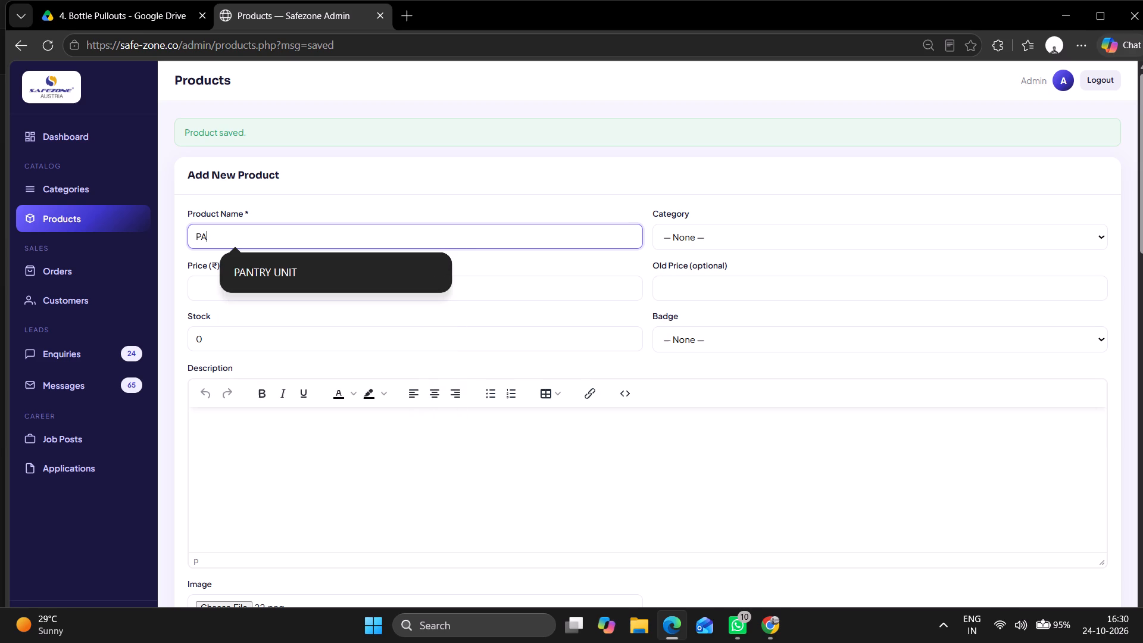
click(293, 277)
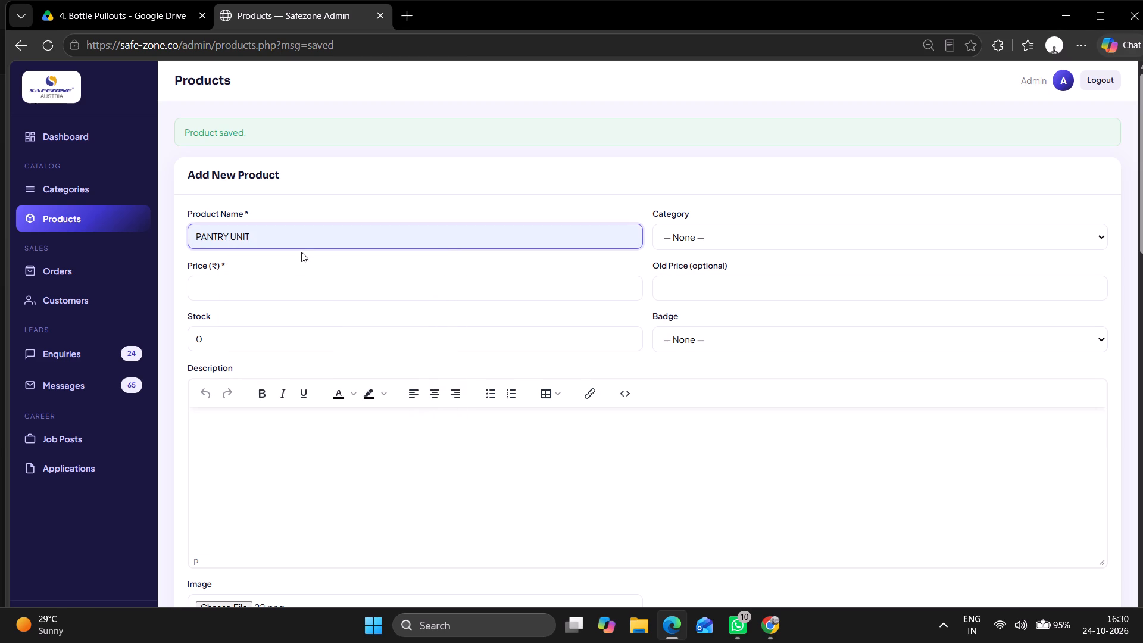
key(space)
text(Sta)
text(inl)
text(ess)
key(space)
key(shift+s)
text(teel)
key(space)
key(shift+p)
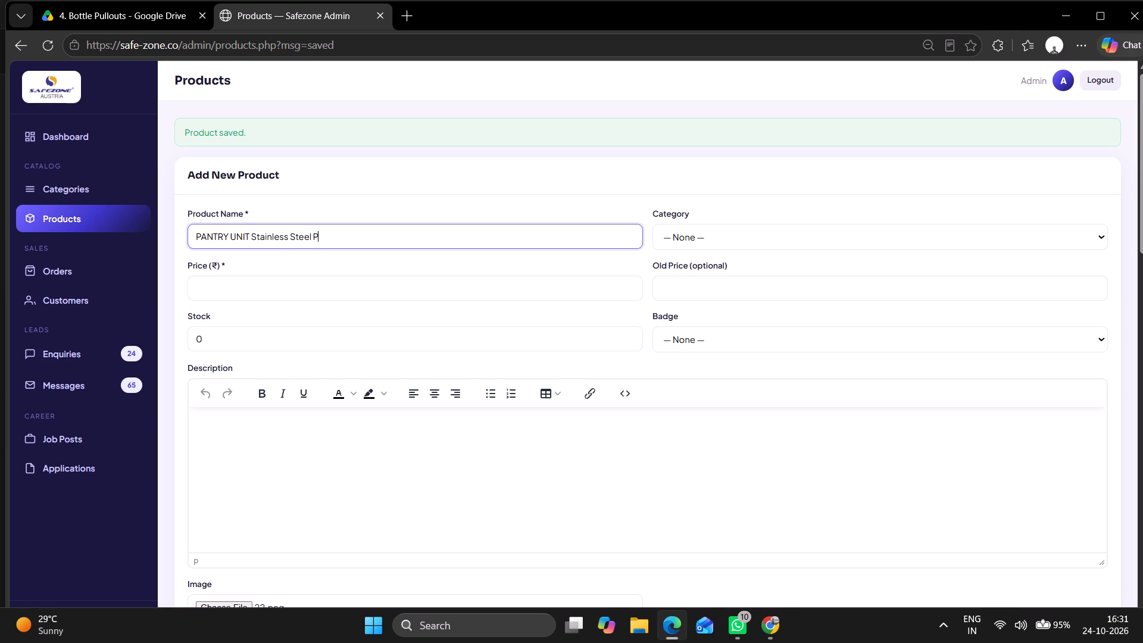
text(re)
text(mi)
text(um)
Set the new product's category to Kitchen Accessories.
triple_click(689, 233)
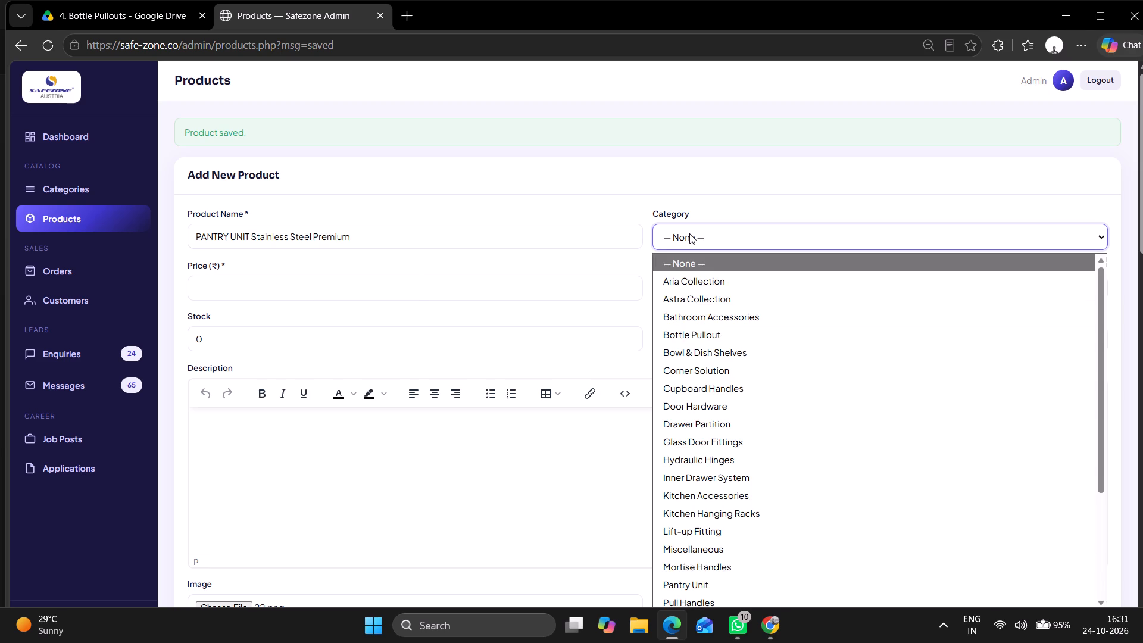
text(kic)
key(Return)
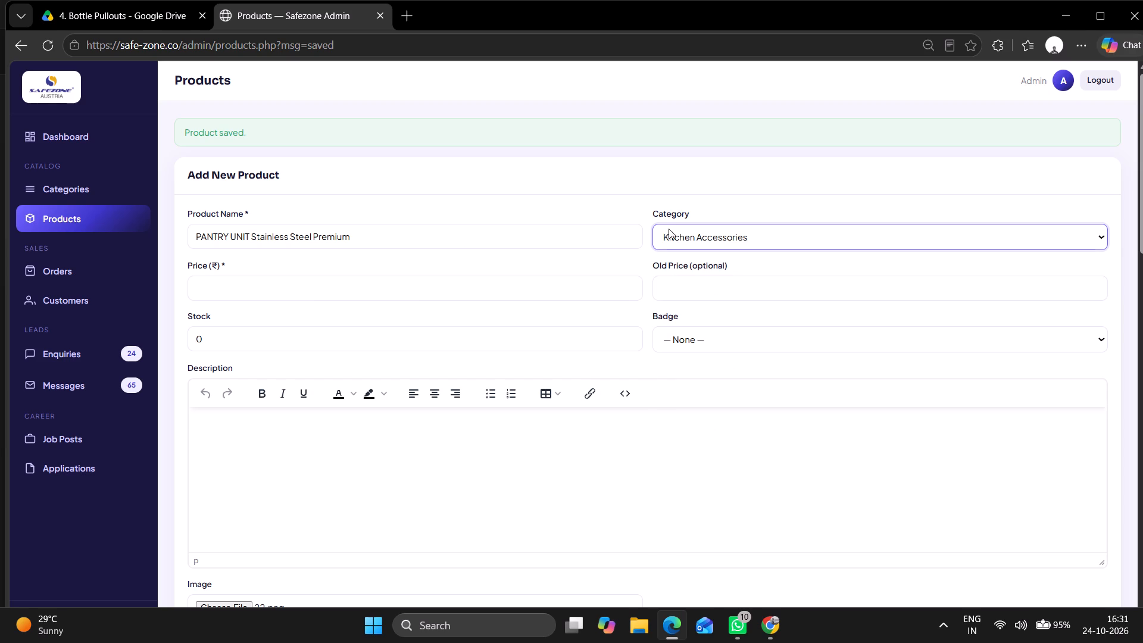
Set the new product's price to ₹ 28000 and its stock to 99.
triple_click(288, 289)
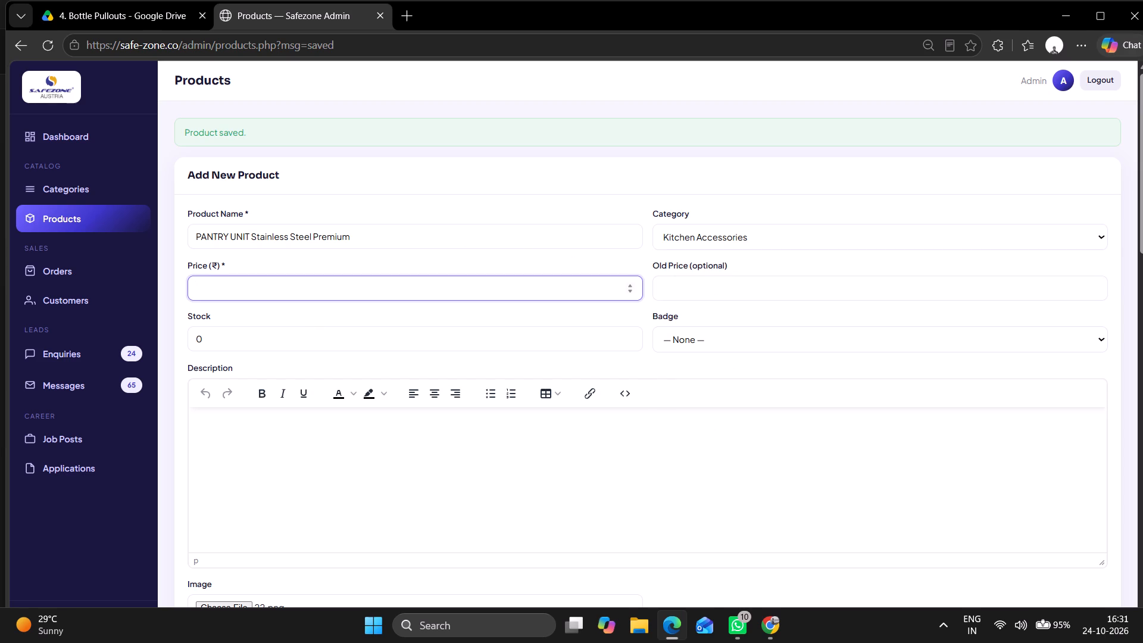
key(2)
key(8)
text(000)
double_click(404, 339)
key(BackSpace)
text(99)
Set the new product's badge to NEW.
triple_click(847, 350)
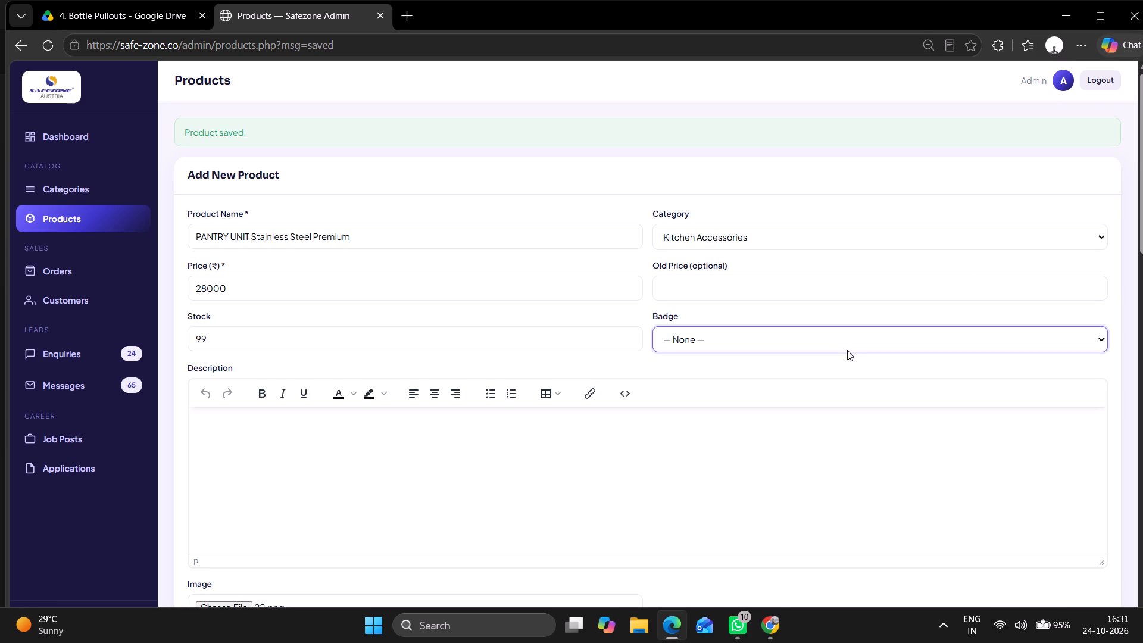
click(847, 350)
double_click(825, 344)
click(777, 331)
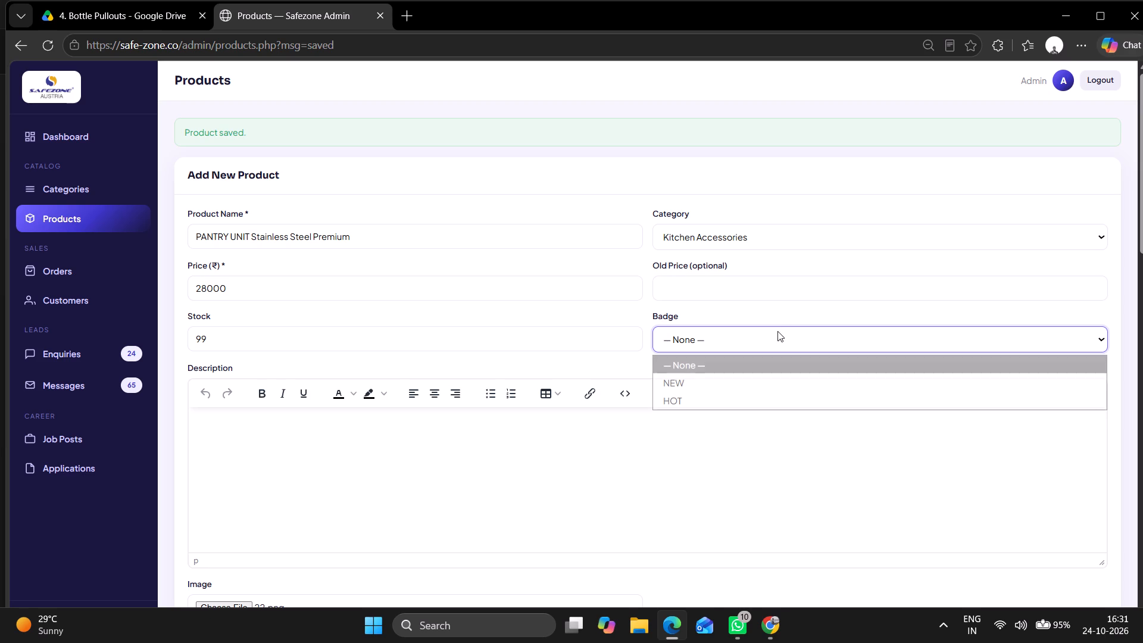
double_click(695, 380)
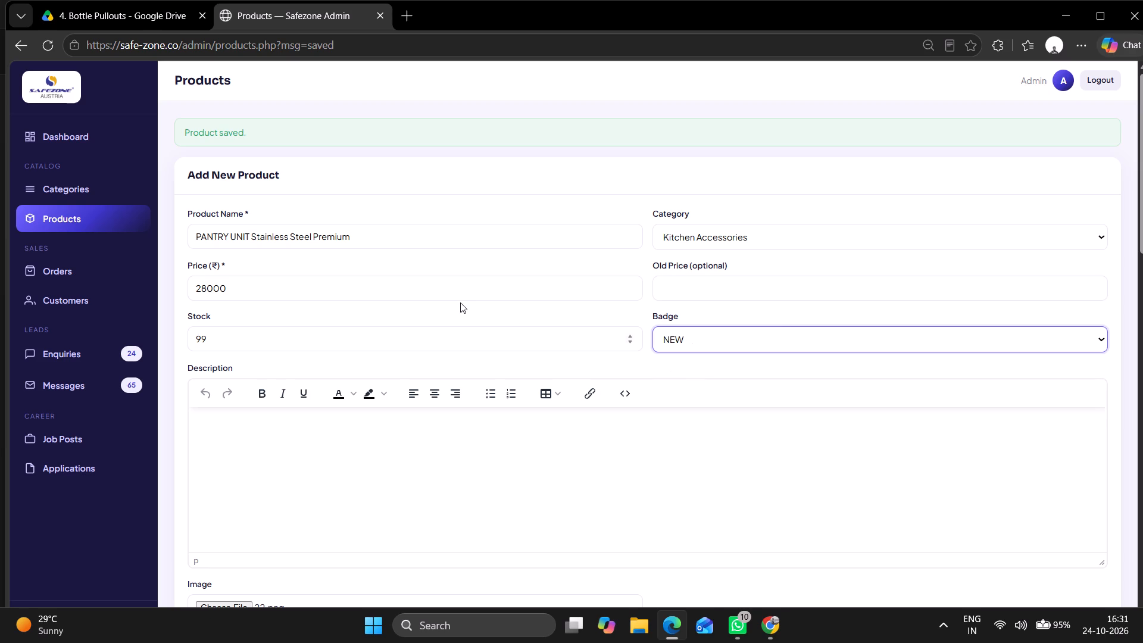
Insert a table with three columns and four rows into the product description.
scroll(460, 302, down, 3)
click(391, 289)
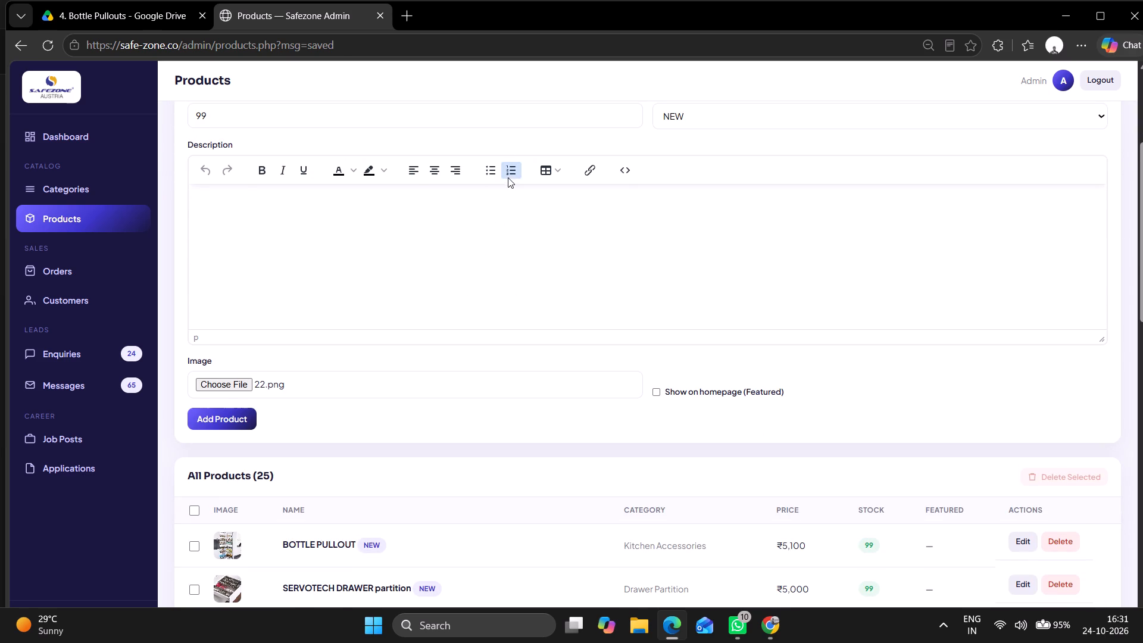
click(556, 167)
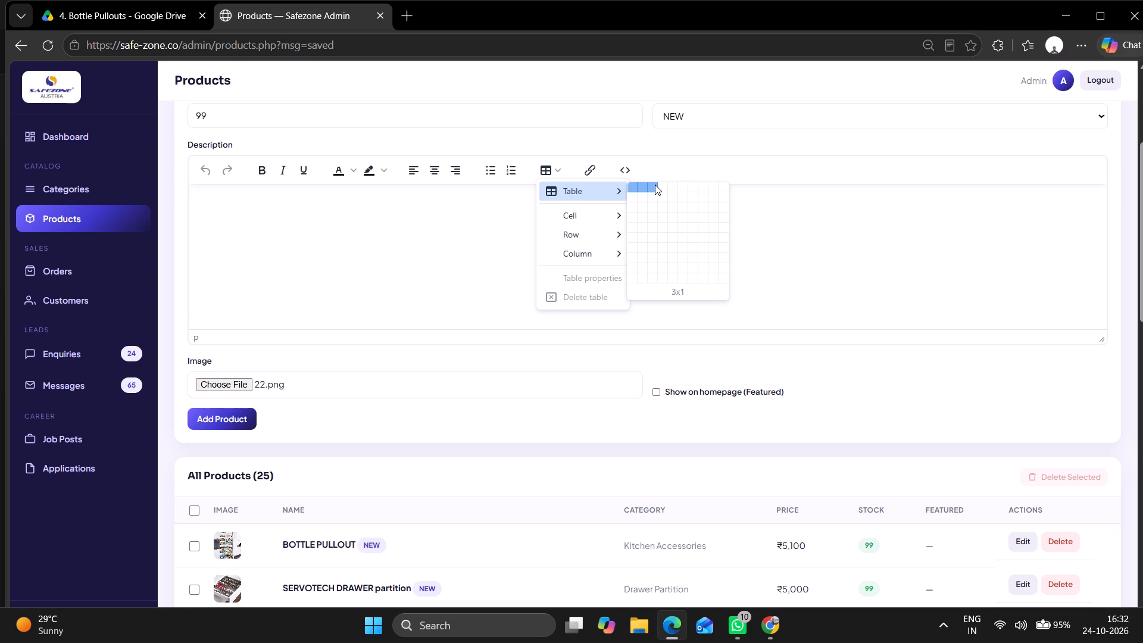
double_click(649, 214)
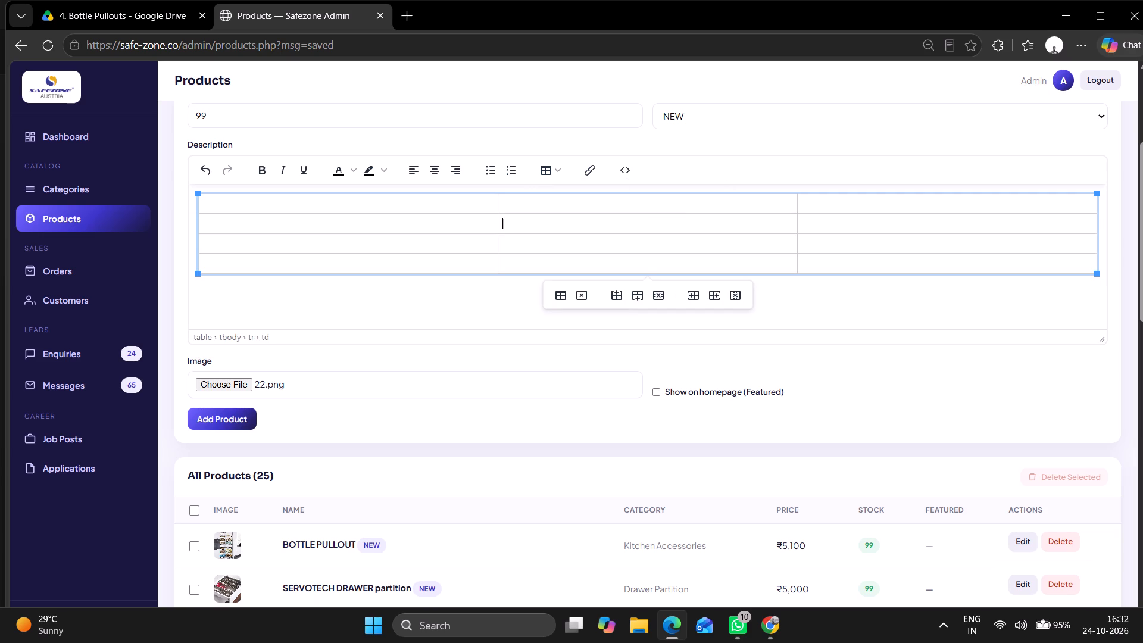
Enter the bold heading "Quter Carcass" in the first cell of the description table's top row.
click(233, 202)
key(Return)
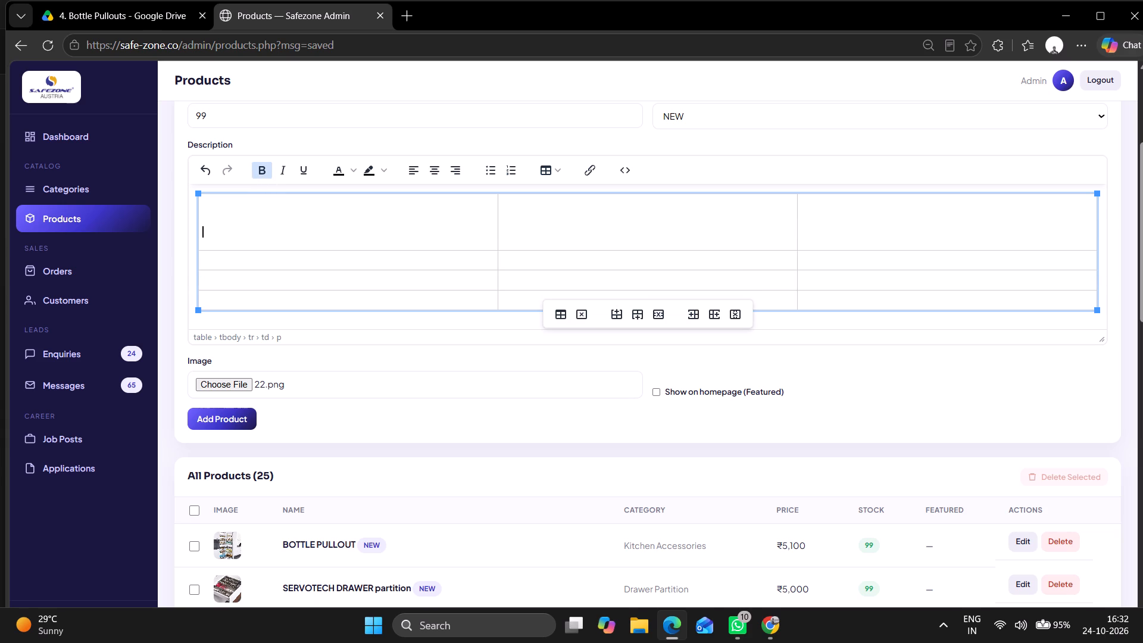
key(BackSpace)
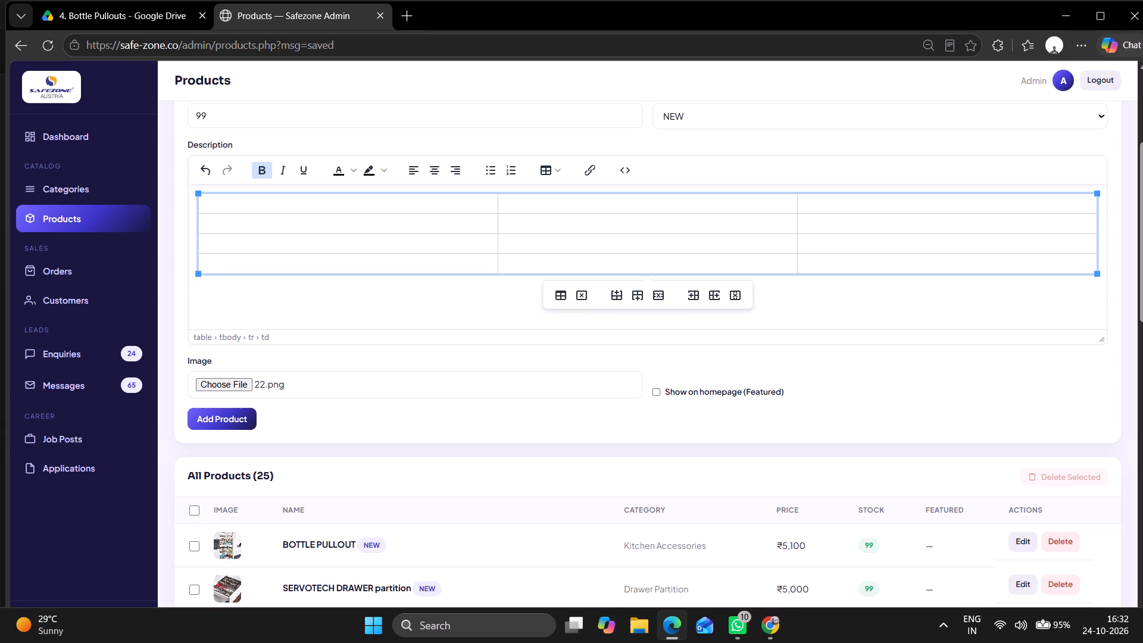
click(268, 171)
text(Qut)
text(er)
key(space)
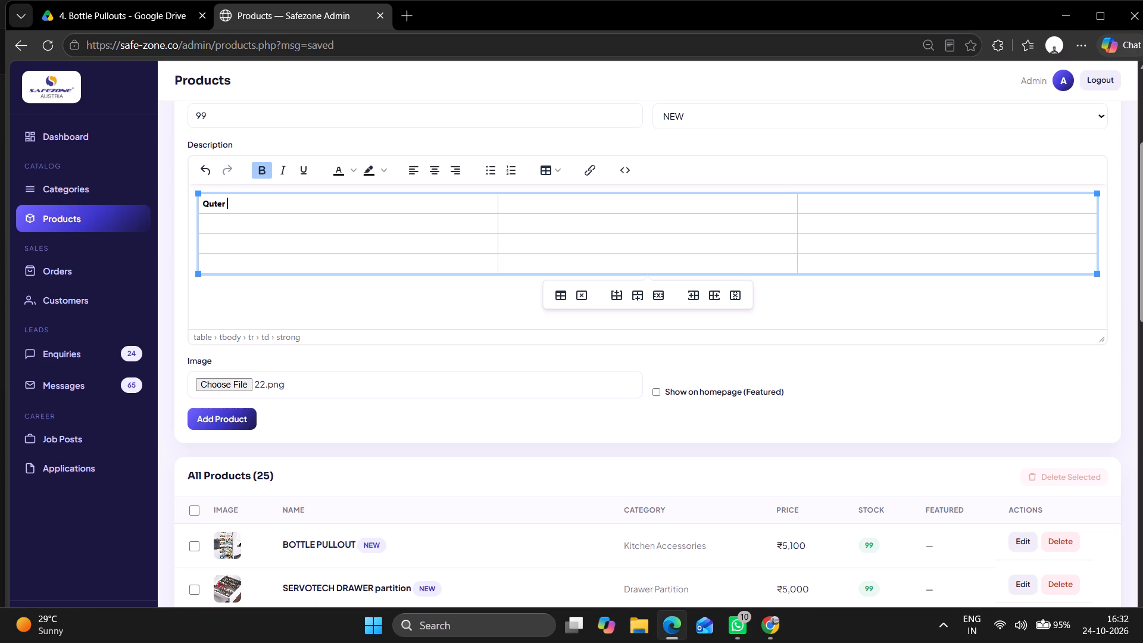
key(shift+v)
key(BackSpace)
key(shift+c)
text(ar)
text(cass)
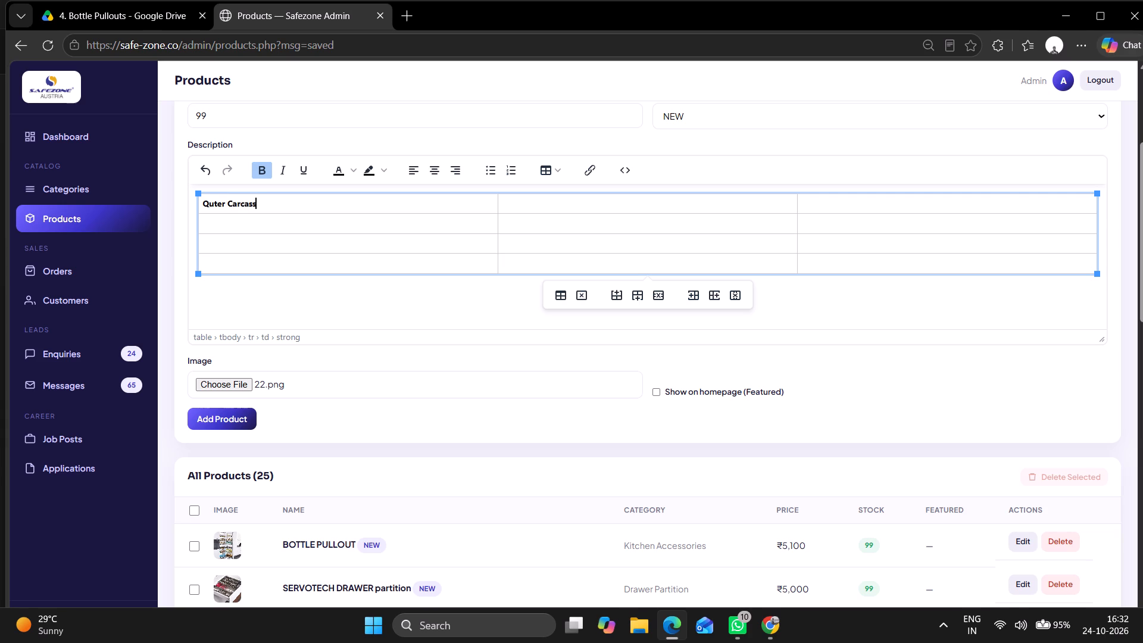
Enter "PREMIUM 450mm" in the first column of the description table's second row.
double_click(288, 226)
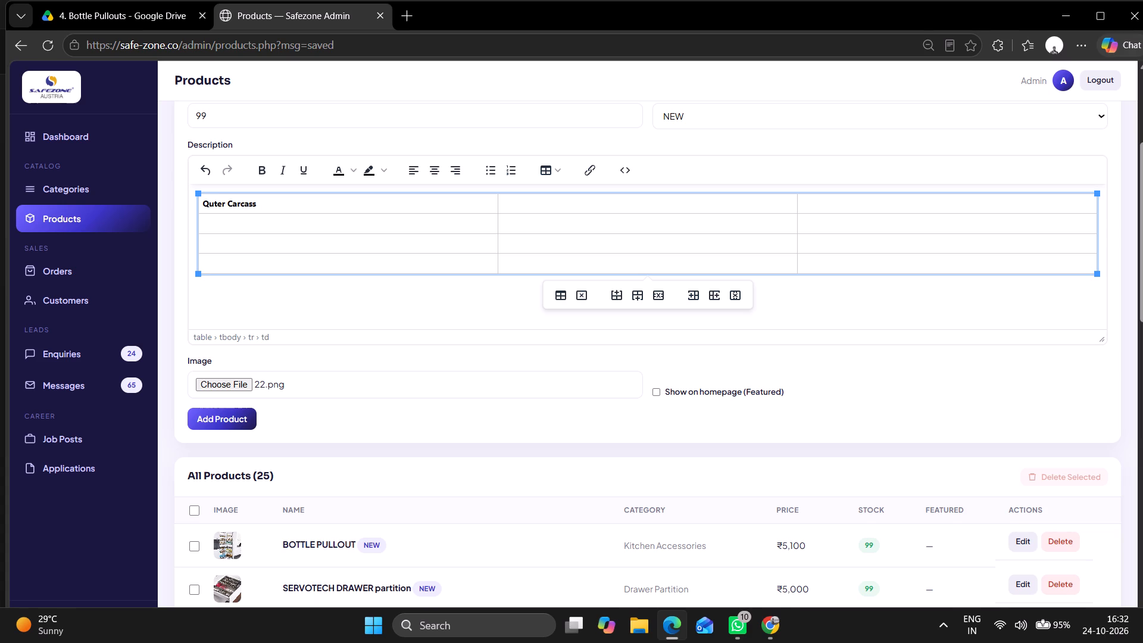
key(p)
text(RE)
key(e)
key(BackSpace)
text(MIUM)
key(space)
text(45)
key(0)
text(mm)
Enter "PREMIUM 450mm" in the first column of the description table's third row.
key(Down)
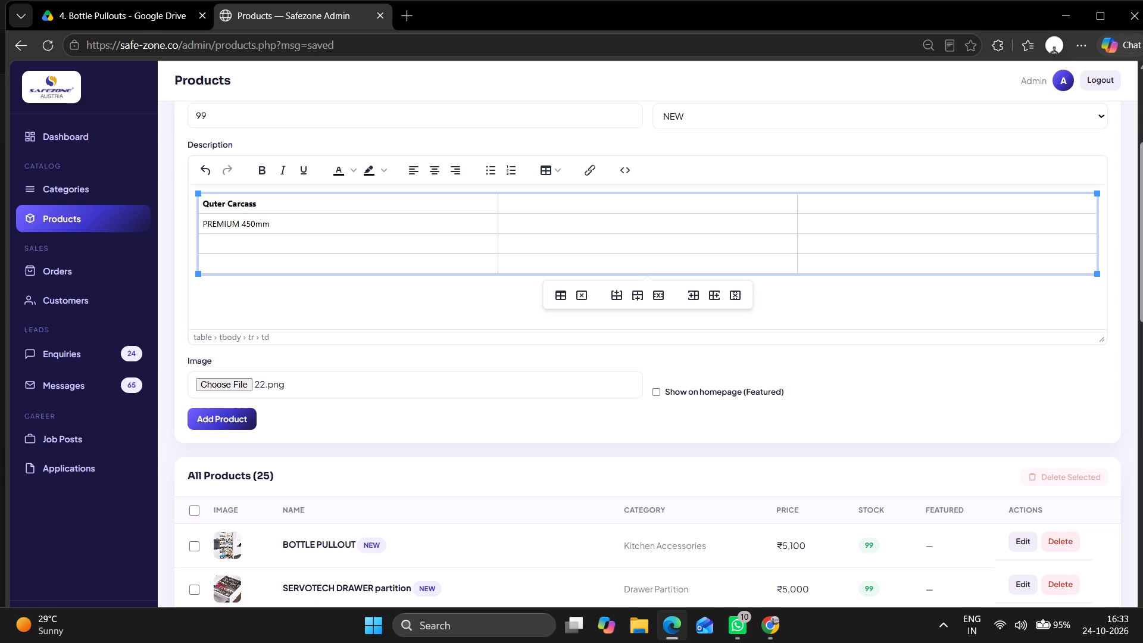
key(p)
key(r)
key(e)
key(m)
text(IUM)
key(space)
text(45)
text(0MM)
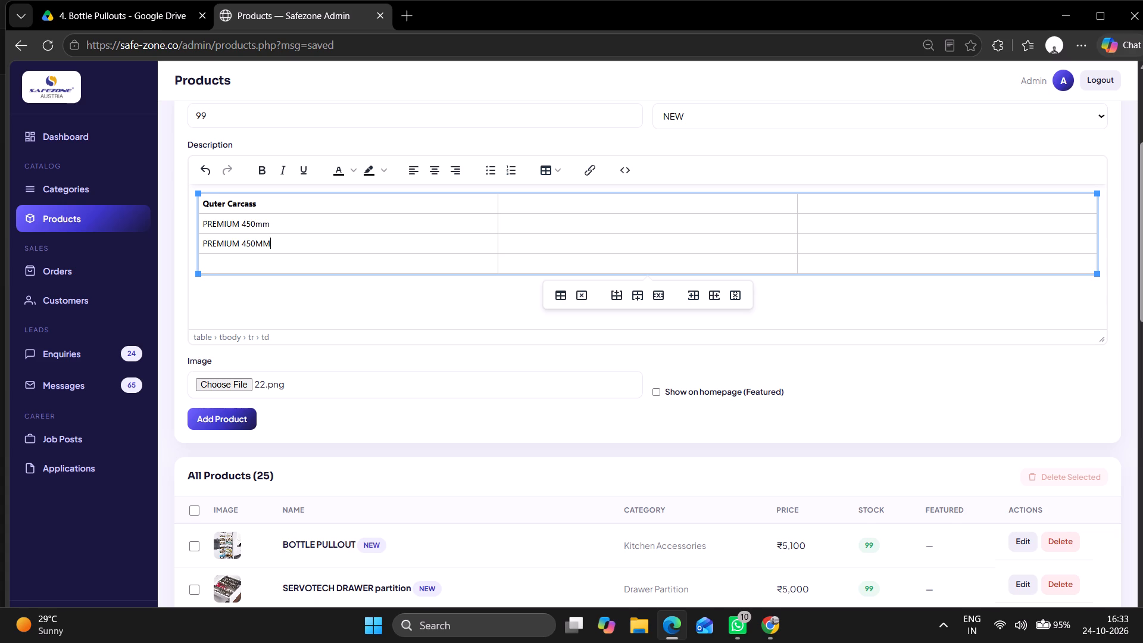
key(equal)
key(BackSpace)
key(BackSpace)
key(BackSpace)
text(mm)
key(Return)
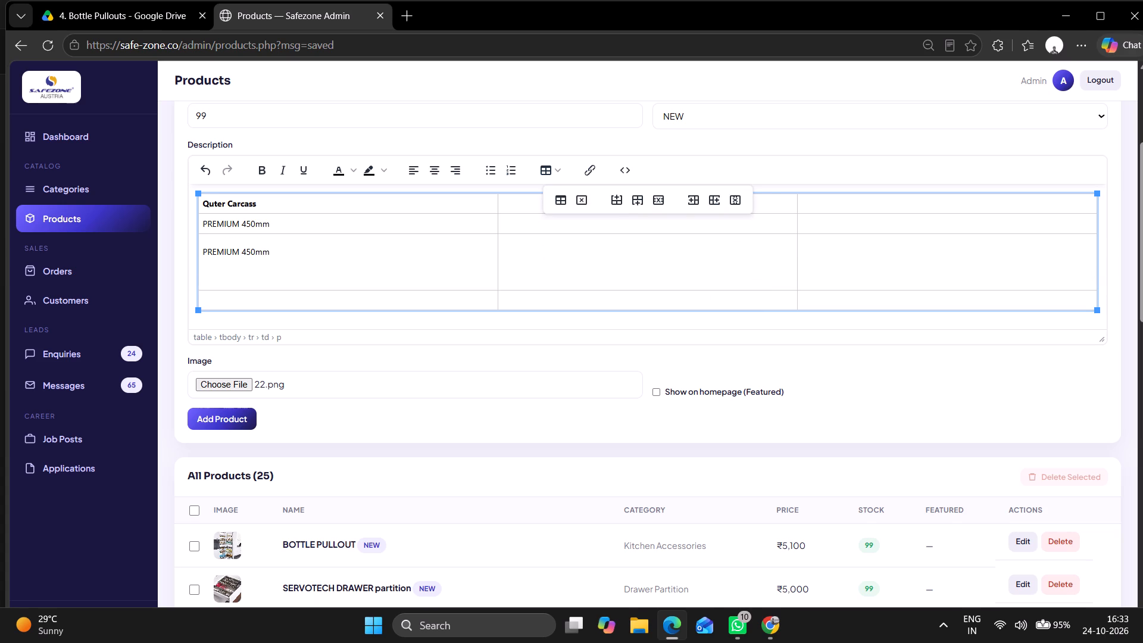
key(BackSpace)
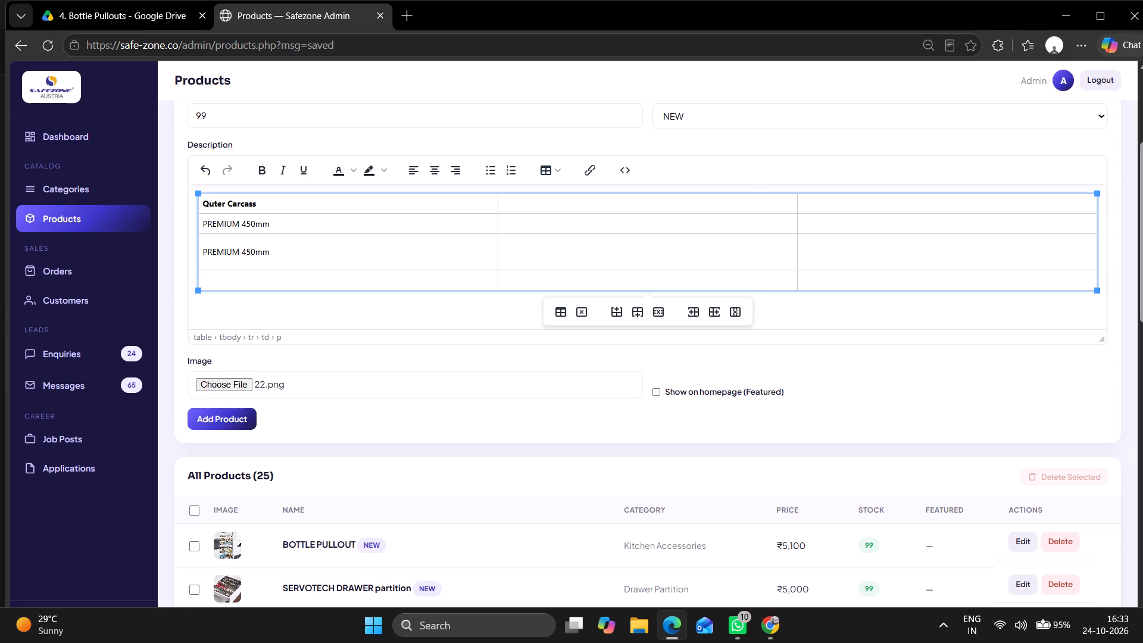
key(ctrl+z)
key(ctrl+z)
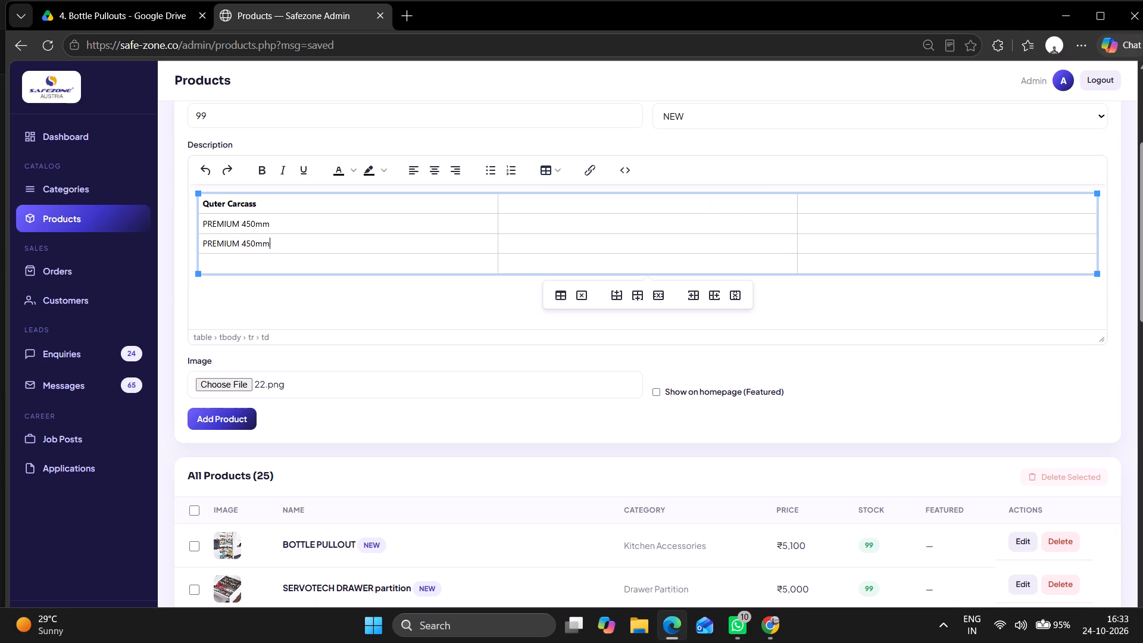
Enter "PREMIUM 600mm" in the first column of the description table's fourth row.
key(Down)
key(shift+p)
text(RE)
text(MIUM)
key(space)
key(6)
text(00)
text(mm)
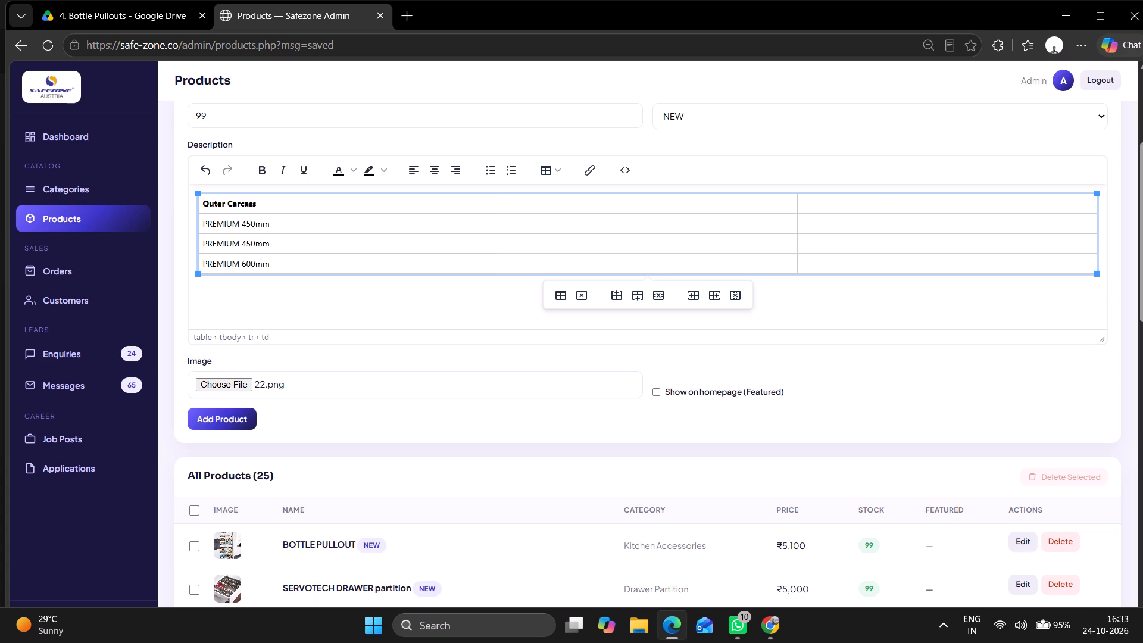
scroll(648, 232, up, 1)
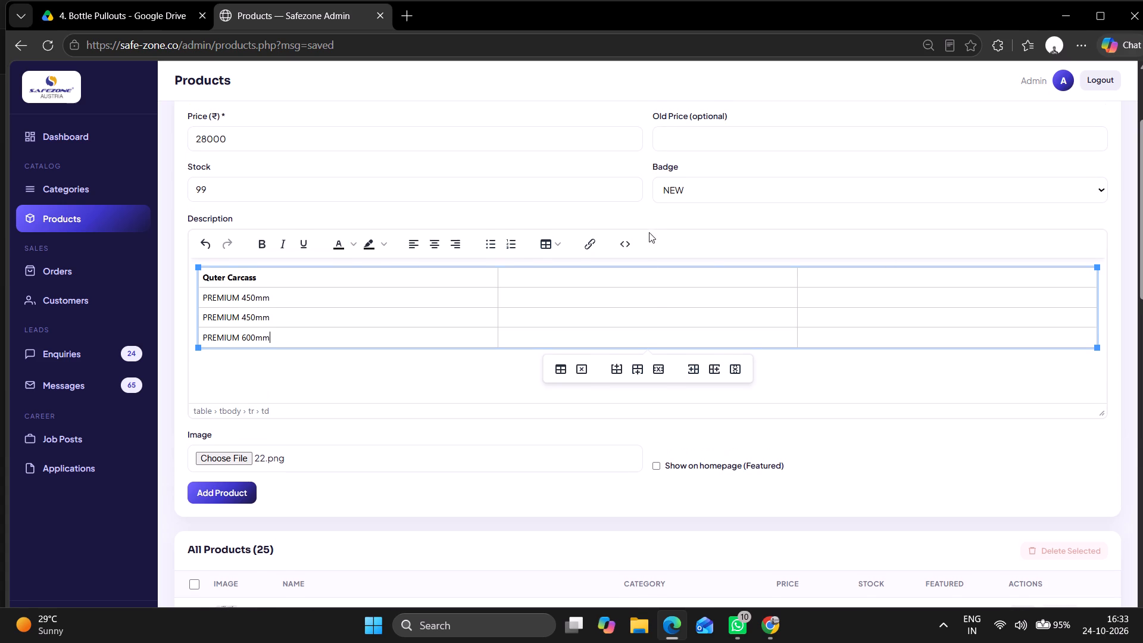
Enter the bold heading "Height" in the second cell of the description table's top row.
click(553, 277)
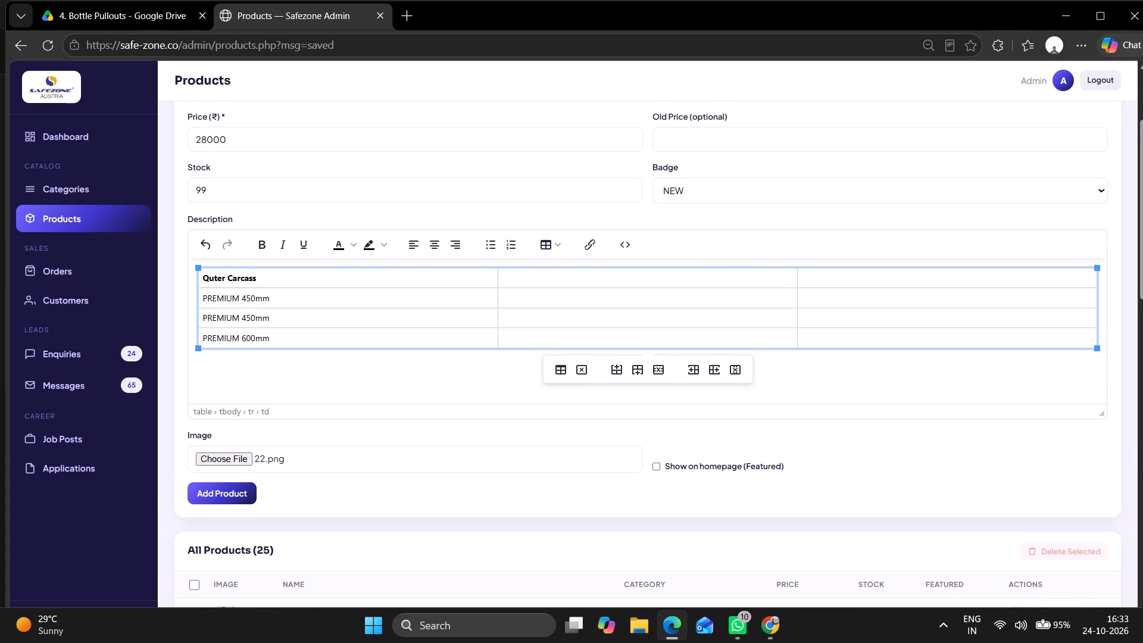
click(258, 242)
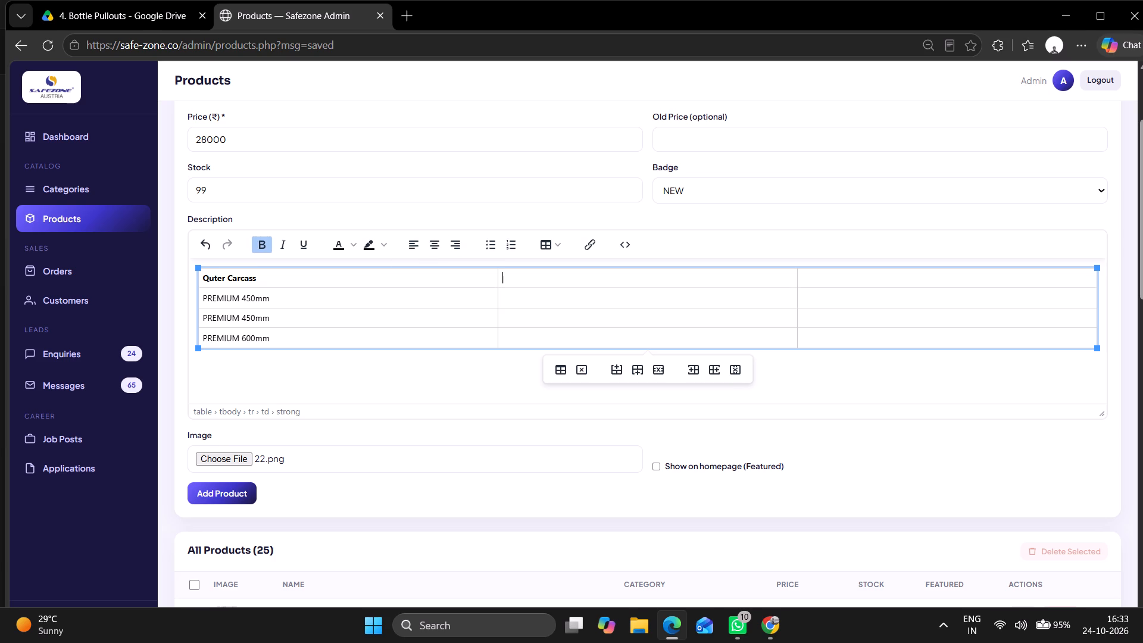
key(shift+h)
text(eig)
text(ht)
Enter "1250-1550mm" in the Height column of the description table's second row.
triple_click(533, 295)
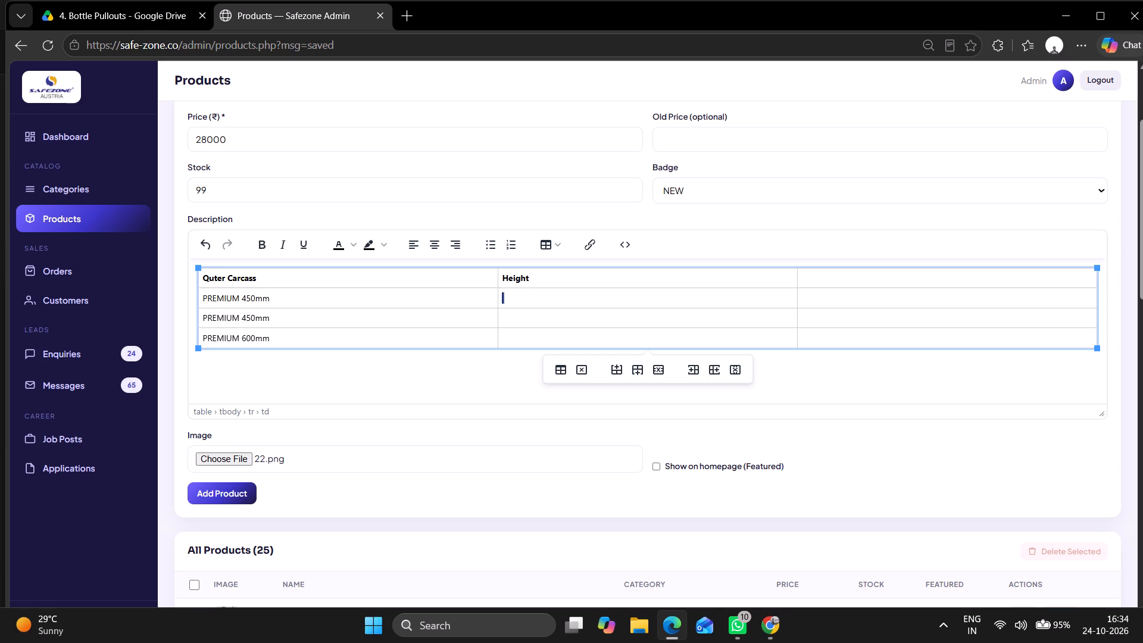
triple_click(533, 295)
double_click(533, 295)
double_click(531, 312)
double_click(524, 290)
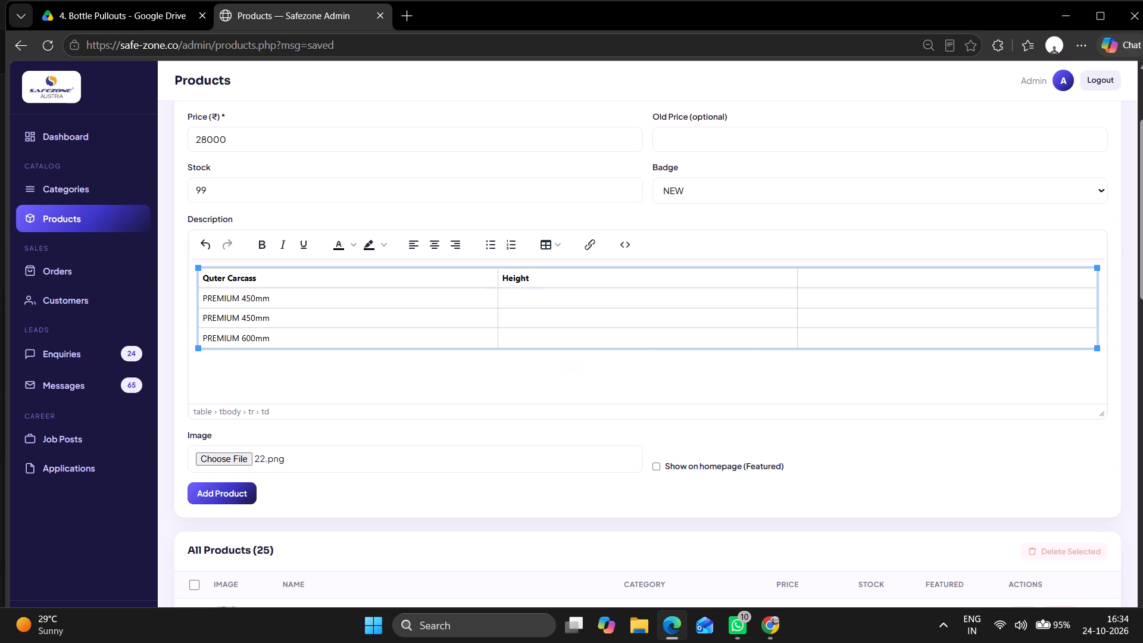
click(510, 296)
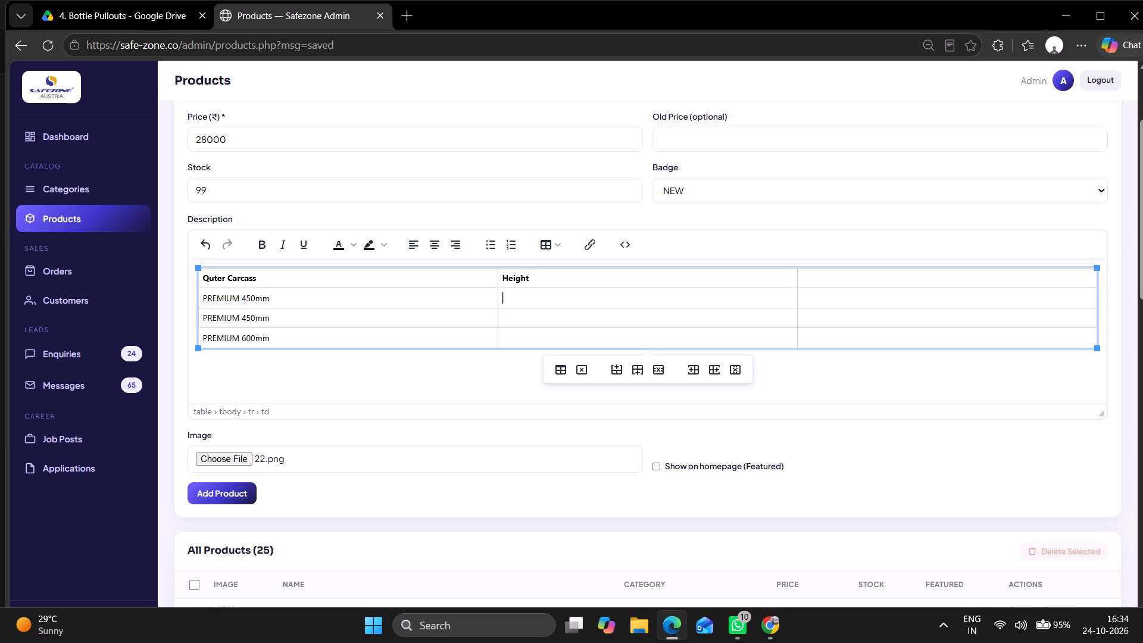
key(1)
text(250)
key(minus)
text(15)
text(50)
text(mm)
Enter "1780mm & above" in the Height column of the description table's third row.
key(Down)
text(178)
key(0)
text(mm)
key(space)
key(shift+ampersand)
key(space)
text(ab)
text(ove)
Enter "1780mm & above" in the Height column of the PREMIUM 600mm row.
key(Down)
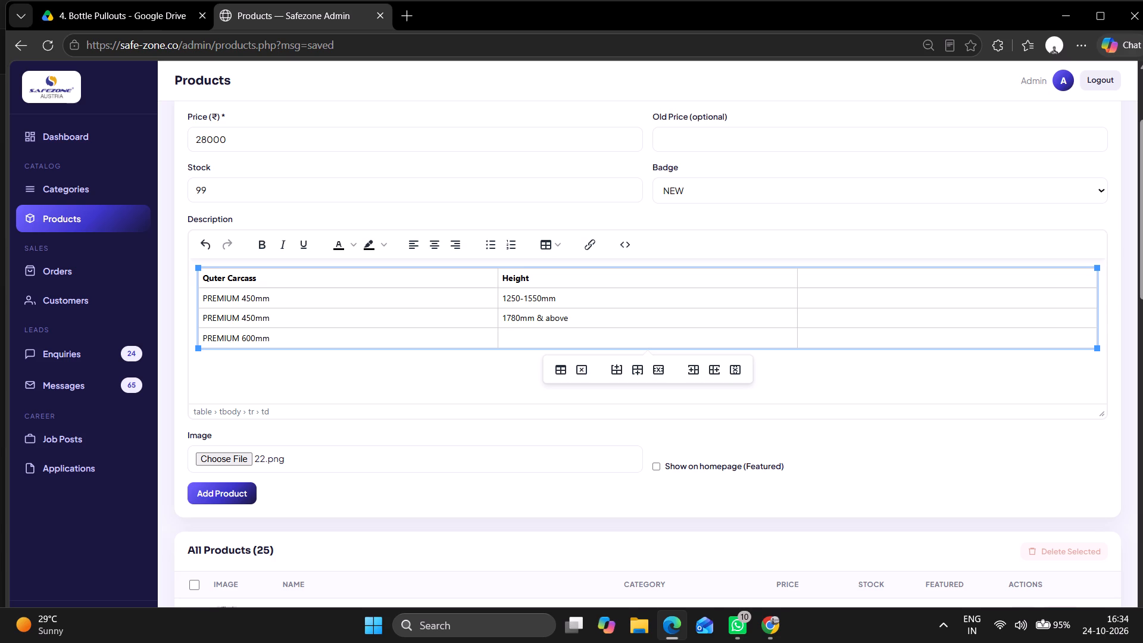
text(17)
text(80)
text(mm)
key(space)
key(shift+ampersand)
key(space)
text(ab)
text(ove)
Enter the bold heading "Price" in the third cell of the description table's top row.
click(827, 279)
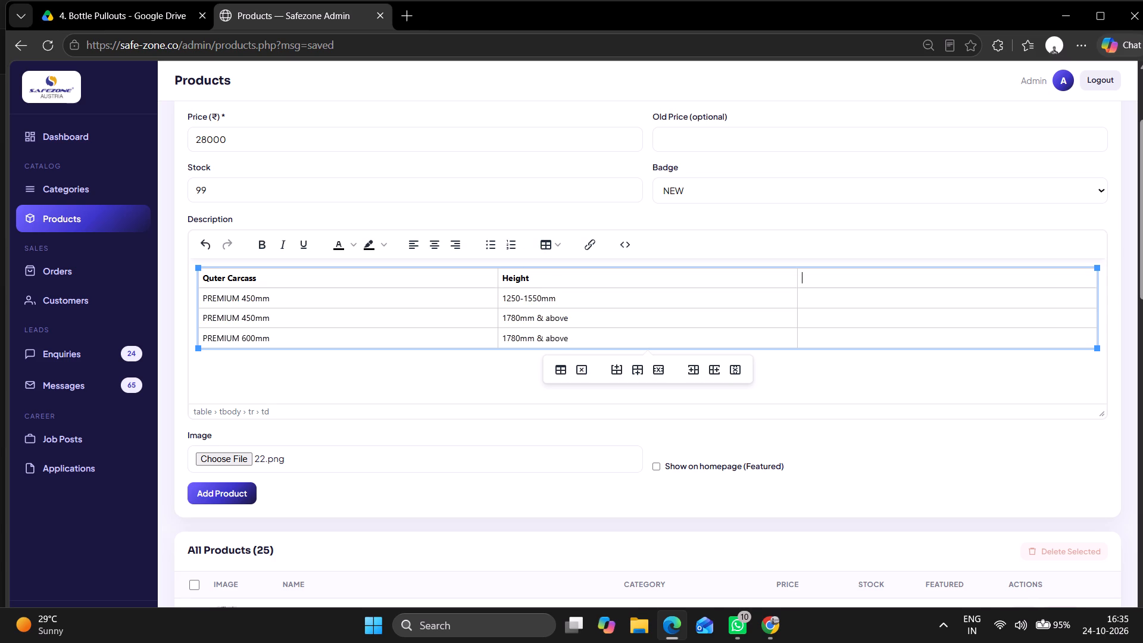
click(260, 251)
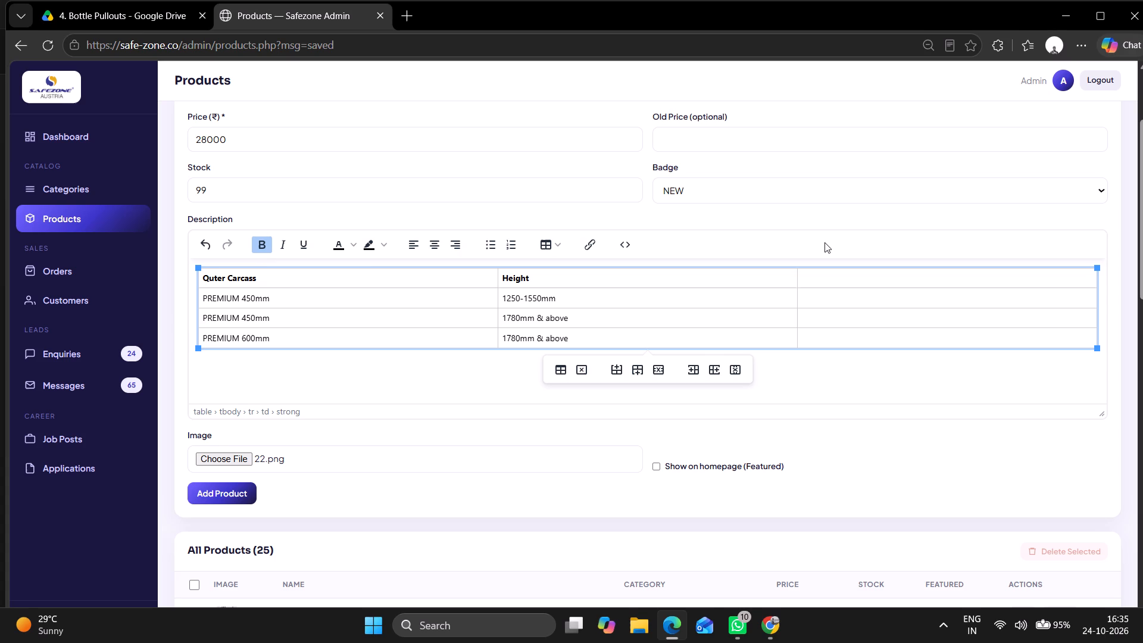
key(shift+p)
text(ri)
text(ce)
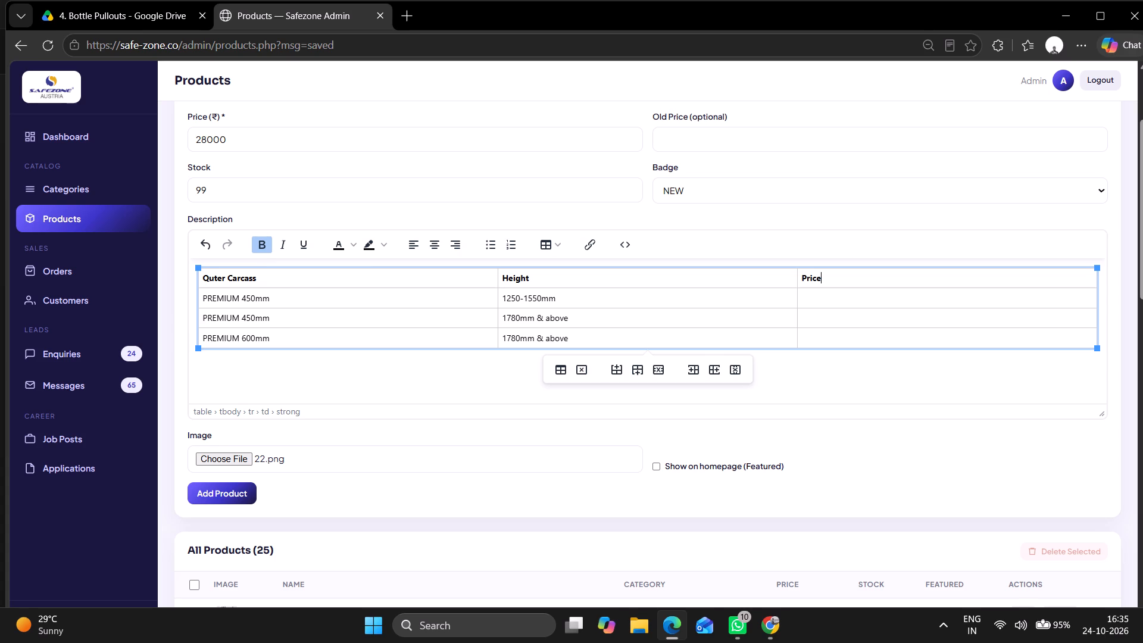
Paste the copied price "₹ 500" into the Price column of all three PREMIUM rows.
click(851, 301)
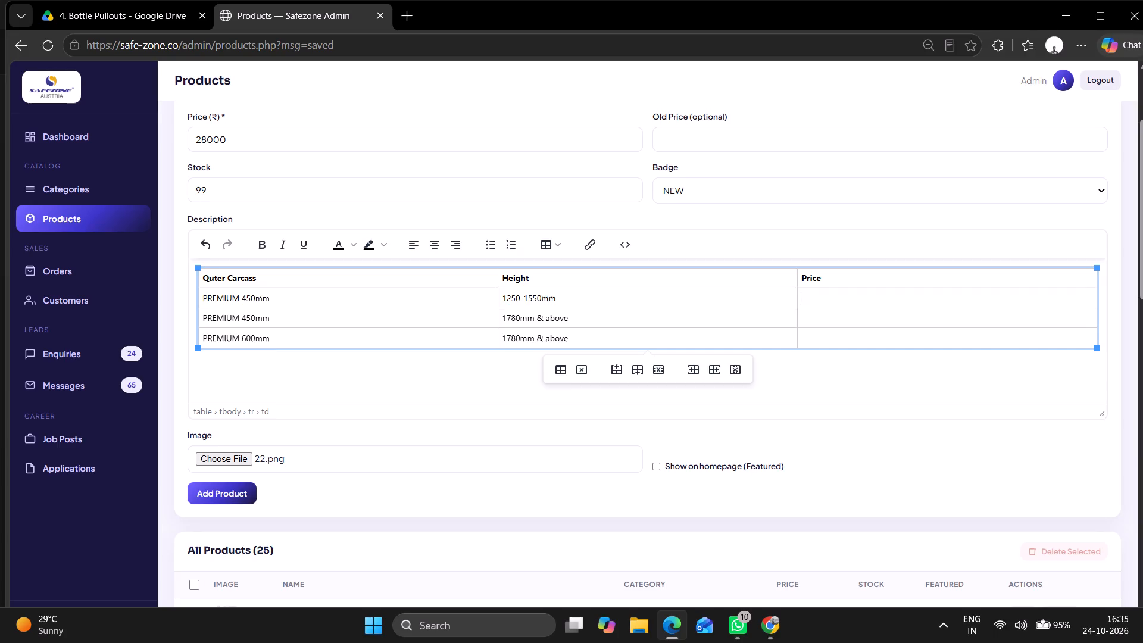
key(ctrl+v)
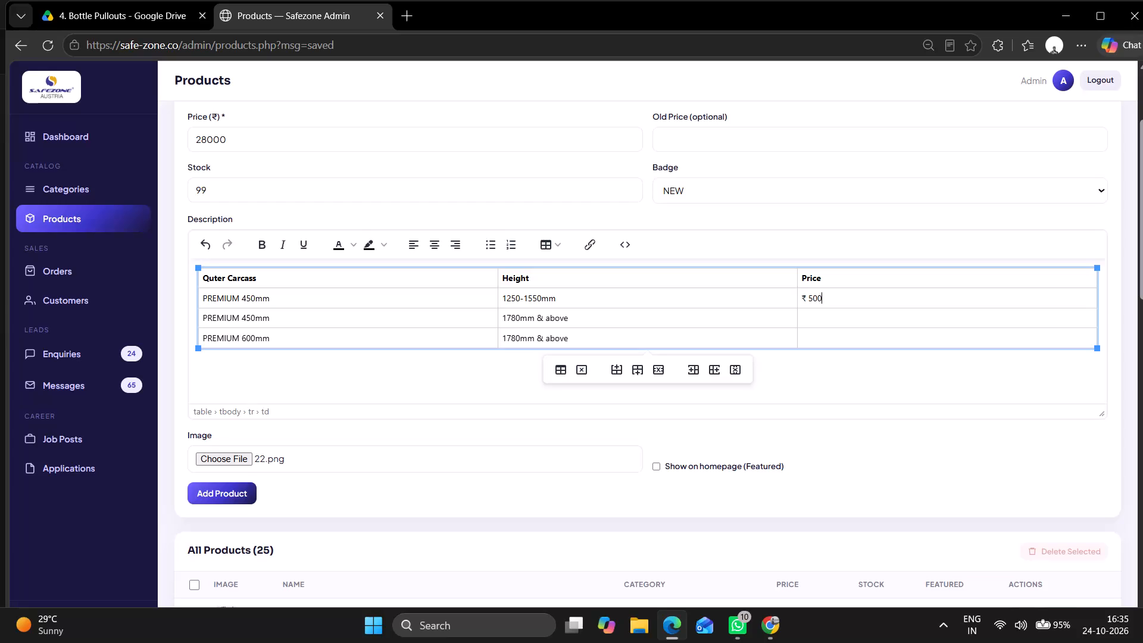
key(Down)
key(ctrl+c)
key(ctrl+v)
key(Down)
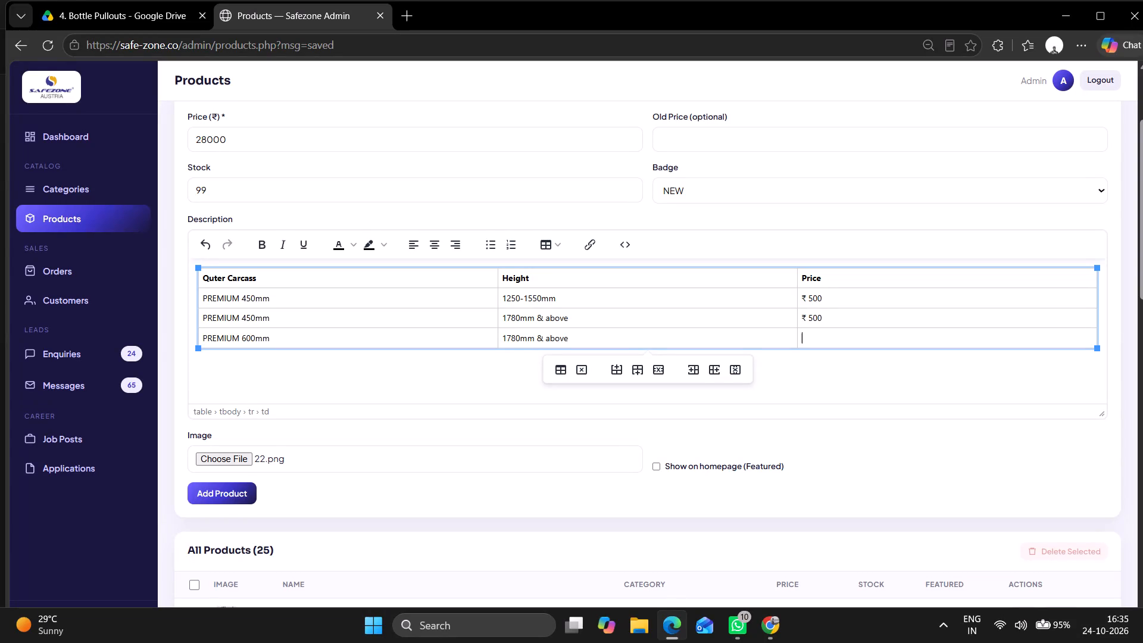
key(ctrl+v)
Change the price in the PREMIUM 450mm, 1250-1550mm row of the description table to ₹ 21000.
click(851, 301)
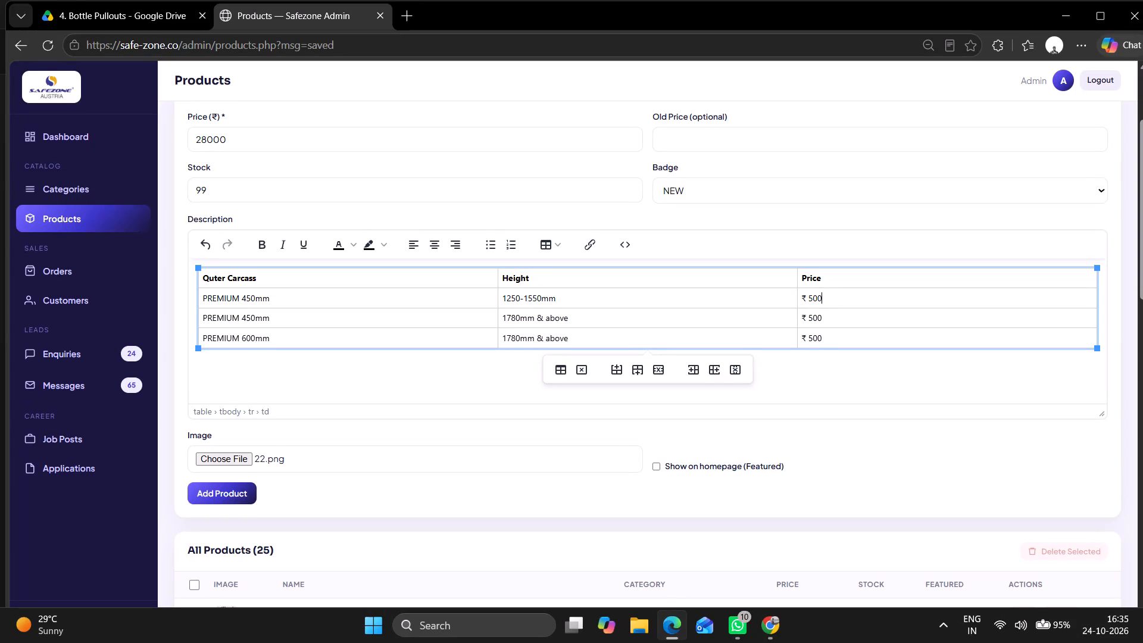
key(BackSpace)
key(BackSpace)
key(BackSpace)
text(21)
text(000)
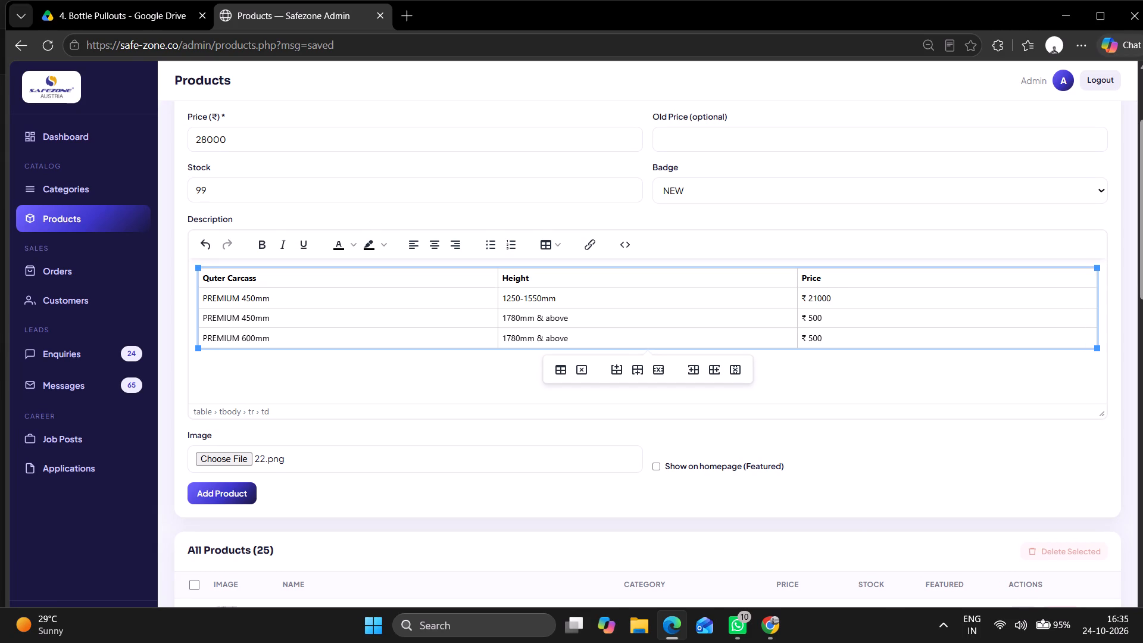
Change the price in the PREMIUM 450mm, 1780mm & above row to ₹ 24000.
key(Down)
key(BackSpace)
key(BackSpace)
key(BackSpace)
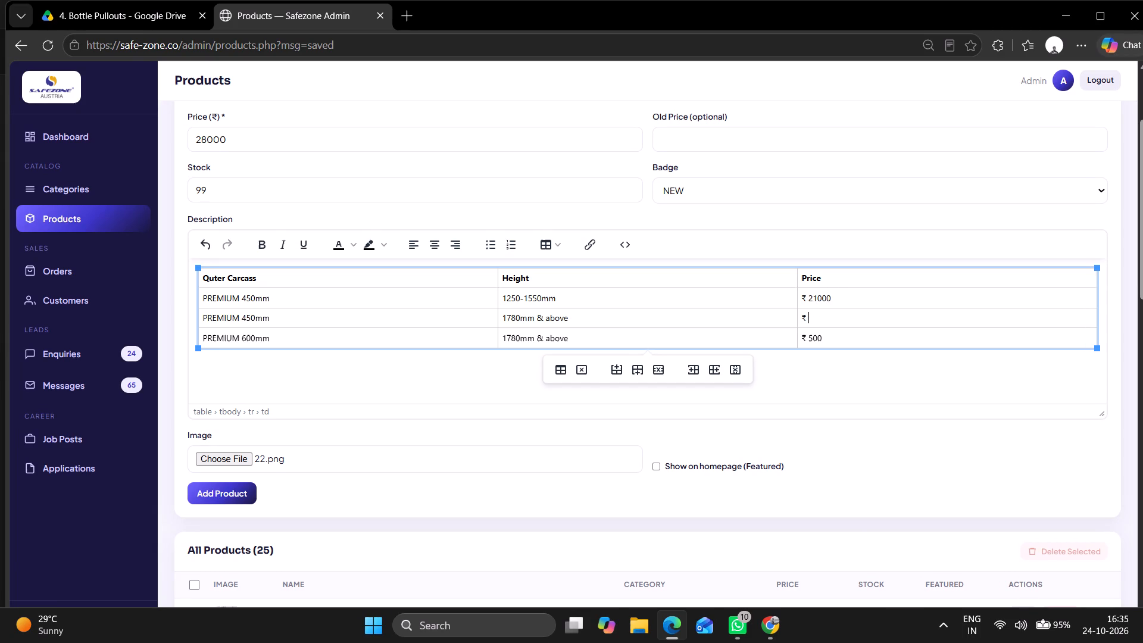
text(21)
text(00)
key(0)
key(BackSpace)
key(BackSpace)
key(BackSpace)
key(BackSpace)
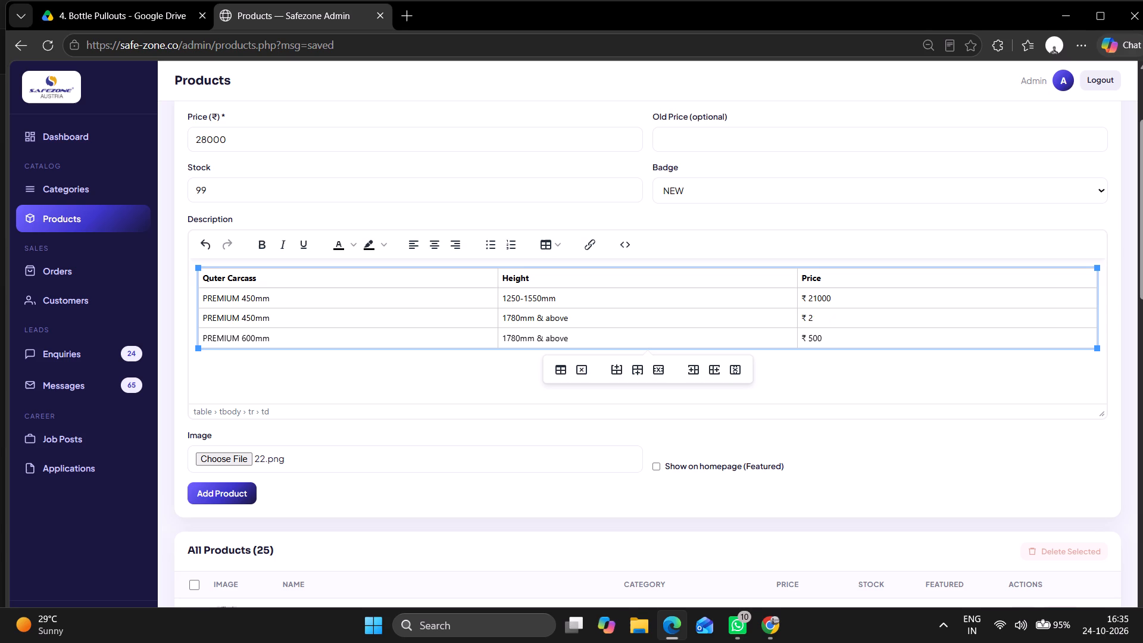
text(4000)
Change the price in the PREMIUM 600mm row to ₹ 28000.
key(Down)
key(BackSpace)
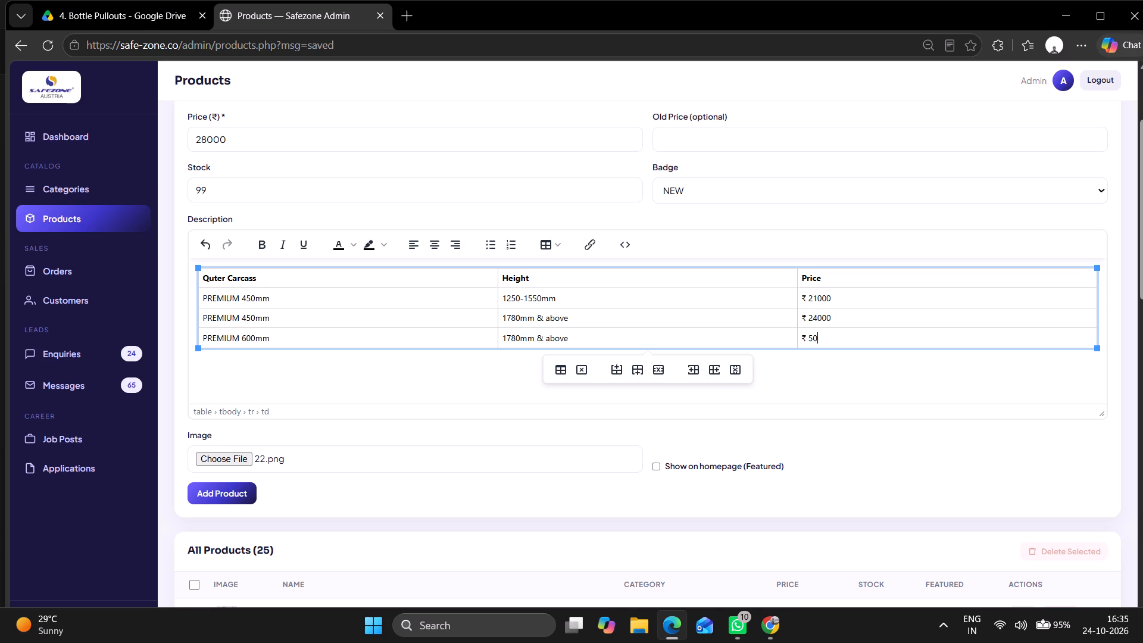
key(BackSpace)
key(BackSpace)
text(28000)
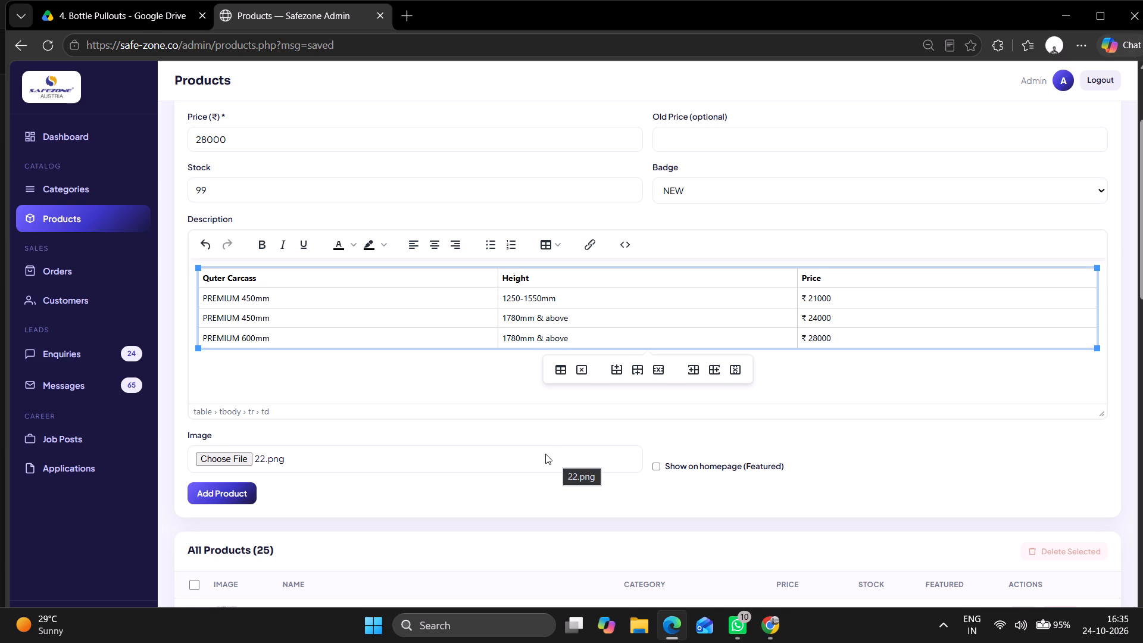
Submit the completed PANTRY UNIT form to add the product to the catalog.
scroll(539, 451, up, 3)
scroll(497, 352, down, 4)
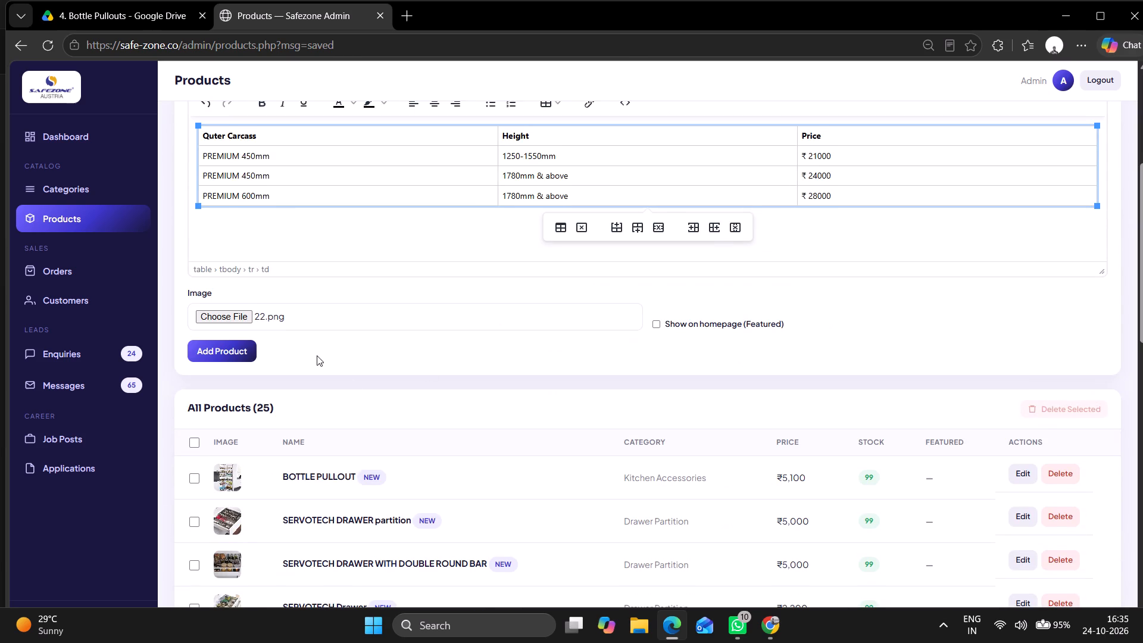
double_click(211, 337)
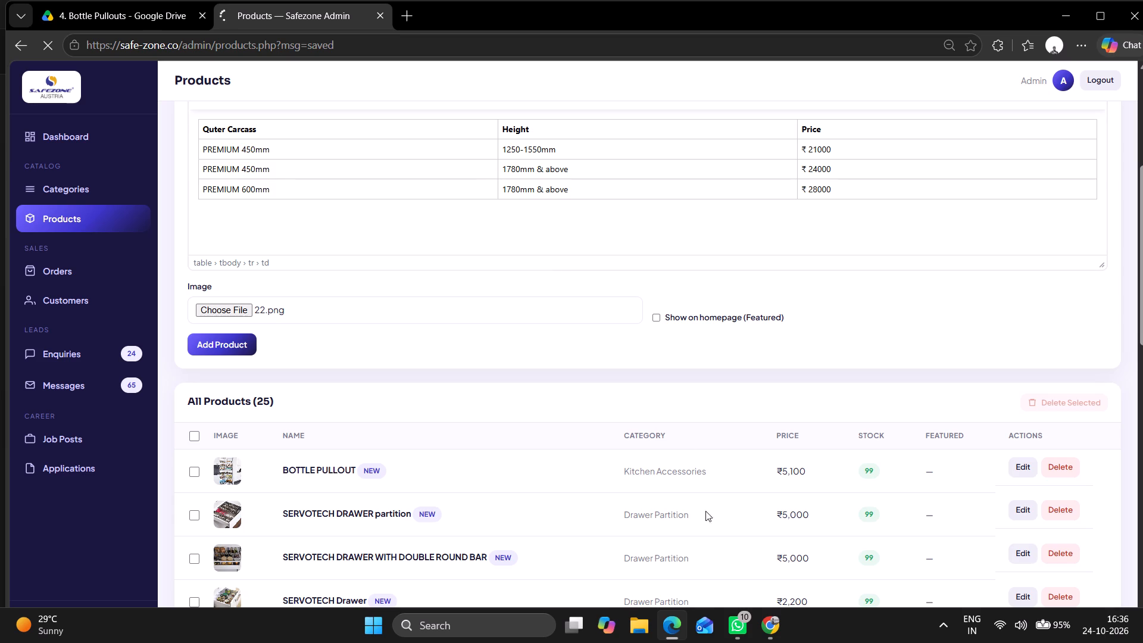
scroll(461, 433, down, 2)
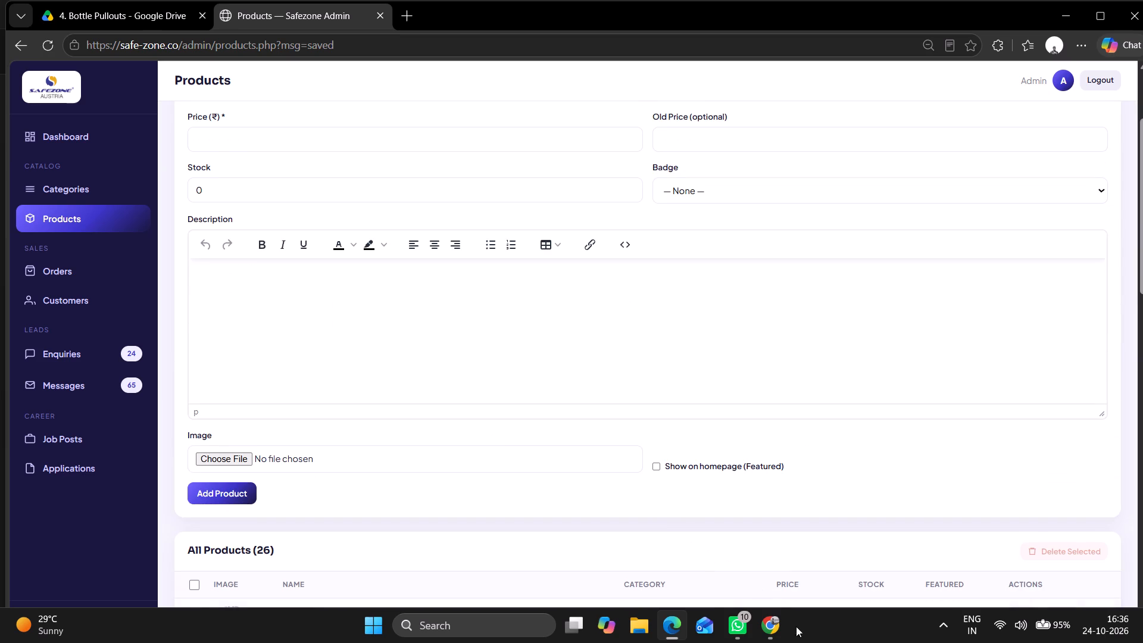
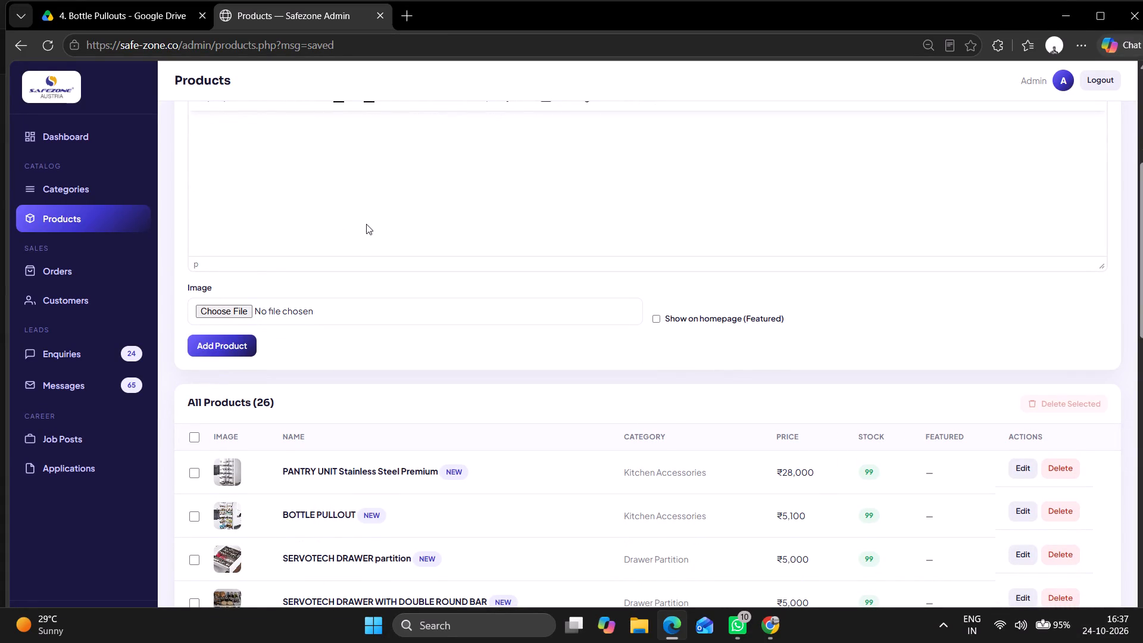
Fill in the new product's name as "PANTRY UNIT Stainless Steel Wooden" and its price as 28000.
scroll(366, 224, up, 2)
scroll(298, 138, up, 1)
click(275, 167)
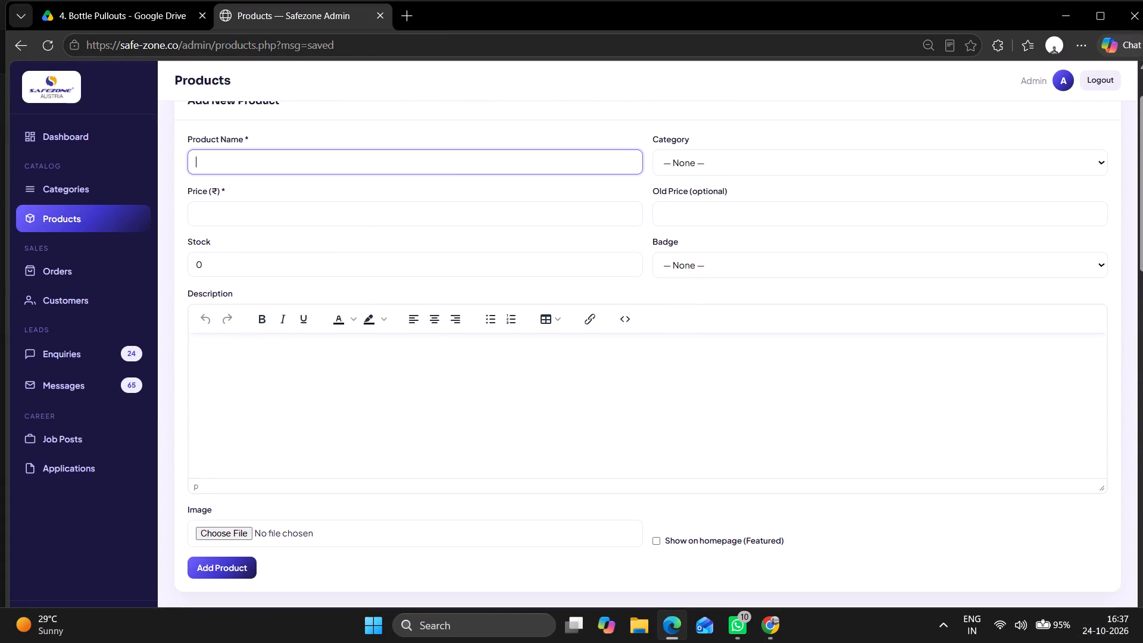
click(307, 217)
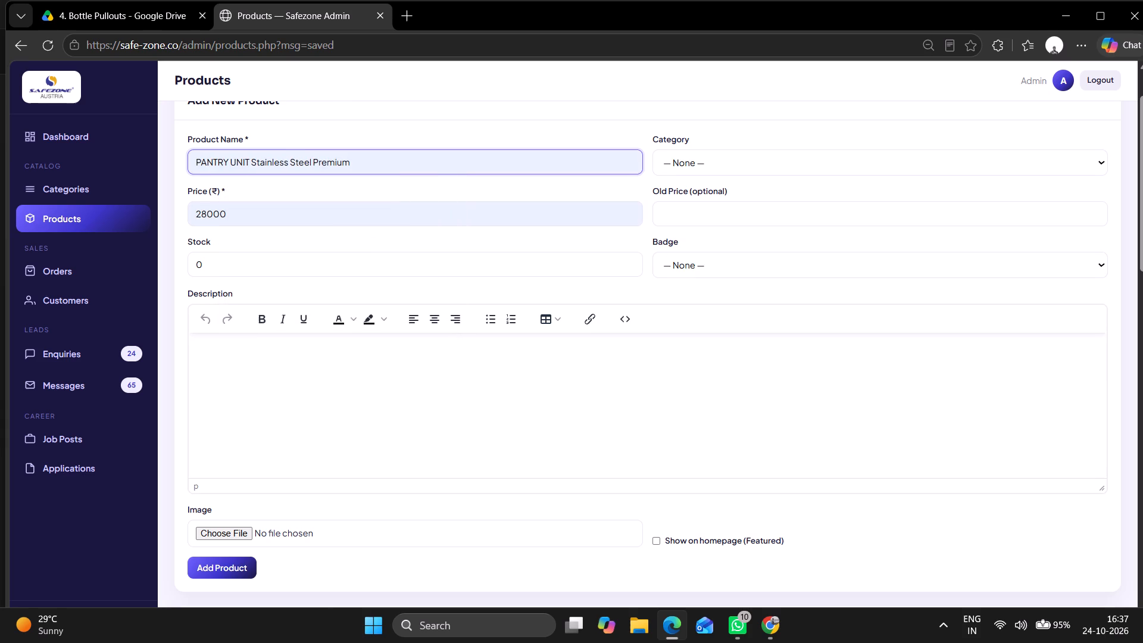
key(BackSpace)
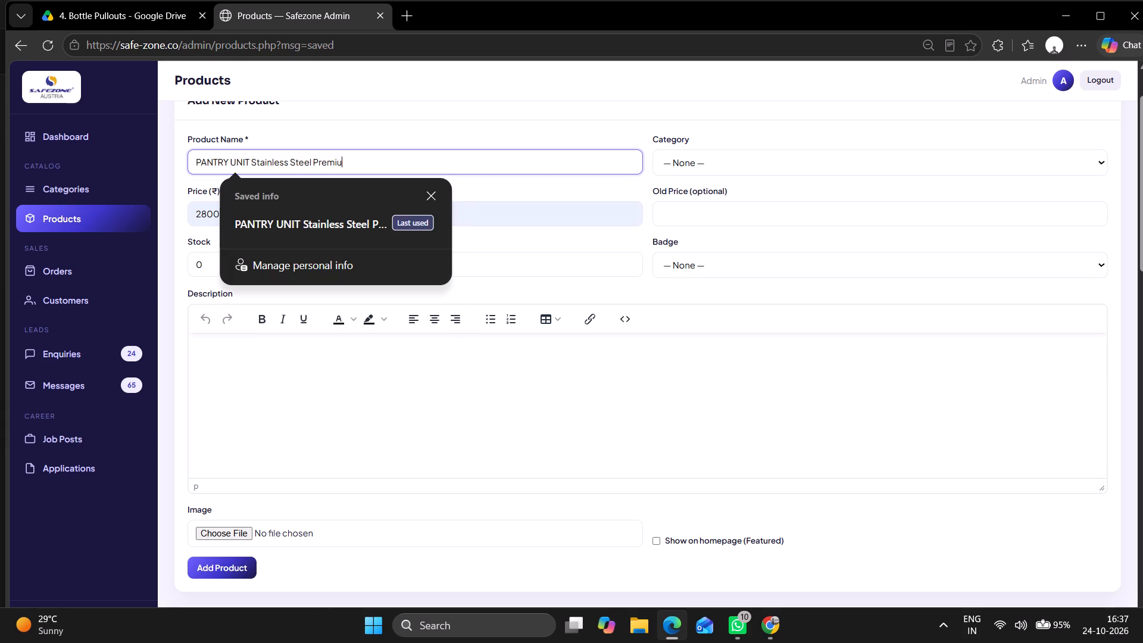
key(BackSpace)
key(BackSpace)
key(BackSpace)
key(BackSpace)
key(BackSpace)
key(BackSpace)
key(shift+w)
text(ood)
text(en)
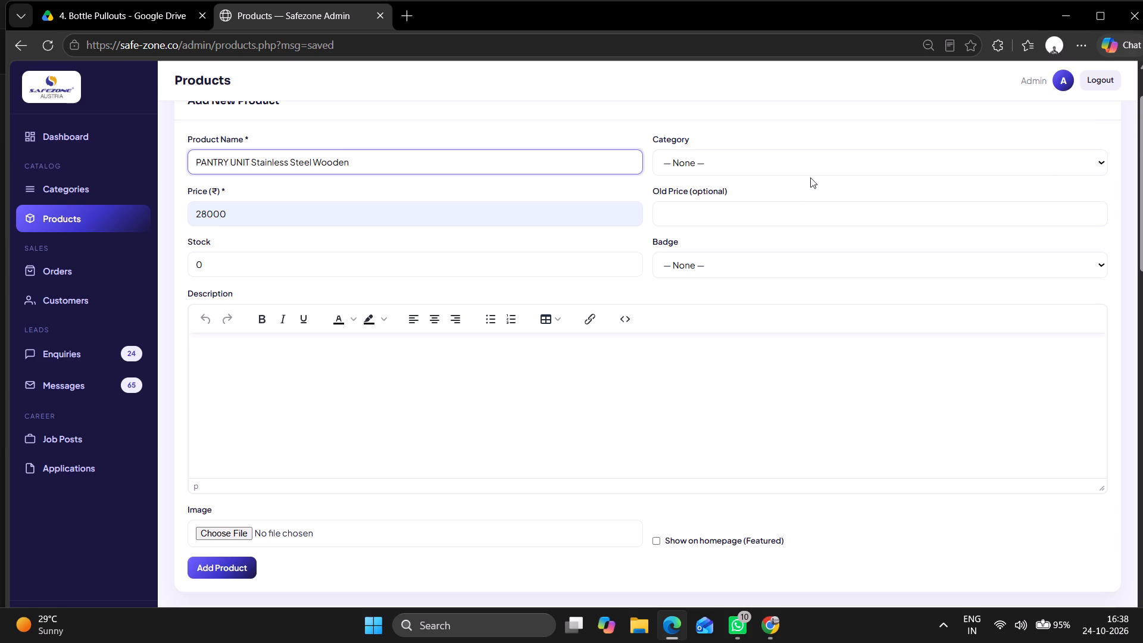
Set the new product's stock to 99 and its category to Kitchen Accessories.
triple_click(327, 262)
key(BackSpace)
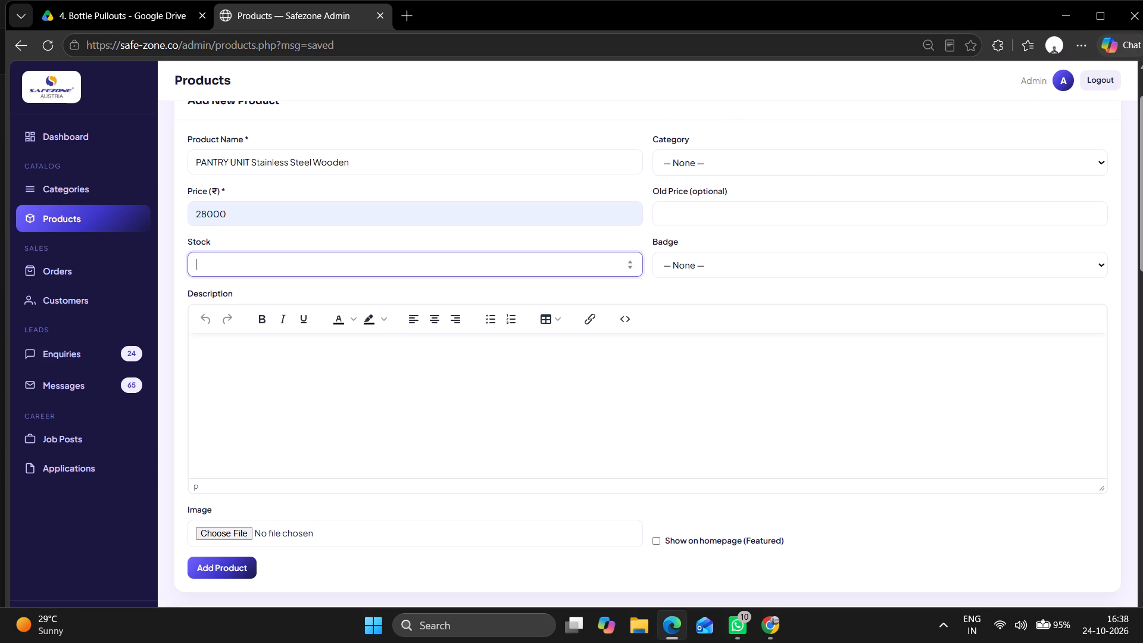
text(99)
click(890, 160)
key(shift+k)
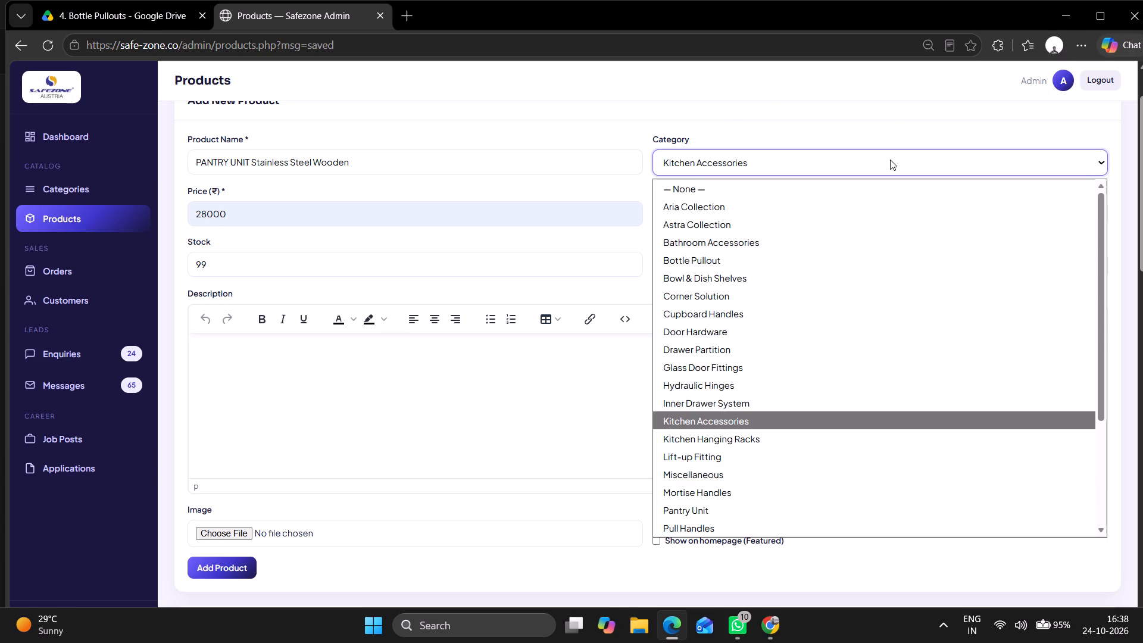
key(Return)
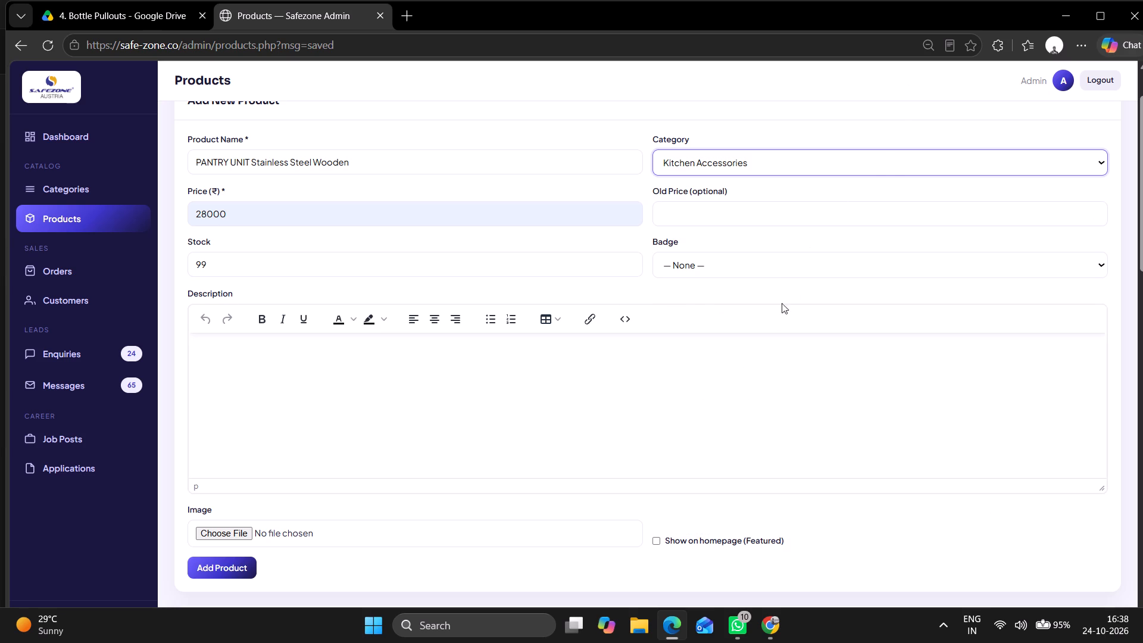
Set the new product's badge to NEW.
double_click(775, 269)
click(760, 270)
double_click(744, 295)
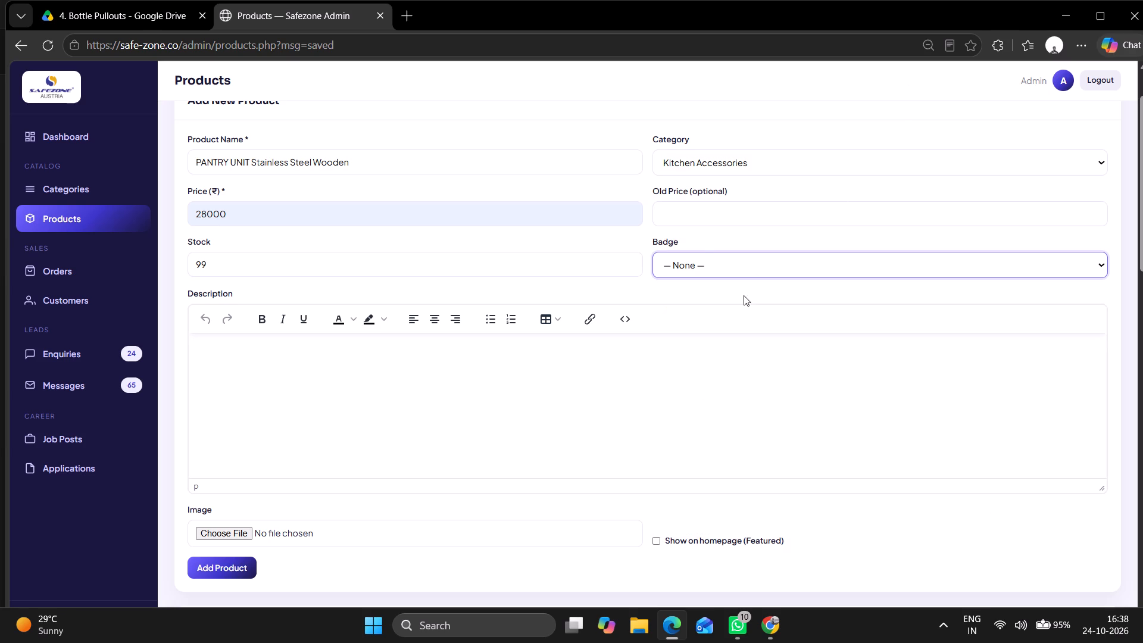
click(713, 258)
click(689, 305)
Switch to the 4. Bottle Pullouts folder in Google Drive and look through its images for a suitable pantry unit photo.
scroll(624, 355, down, 1)
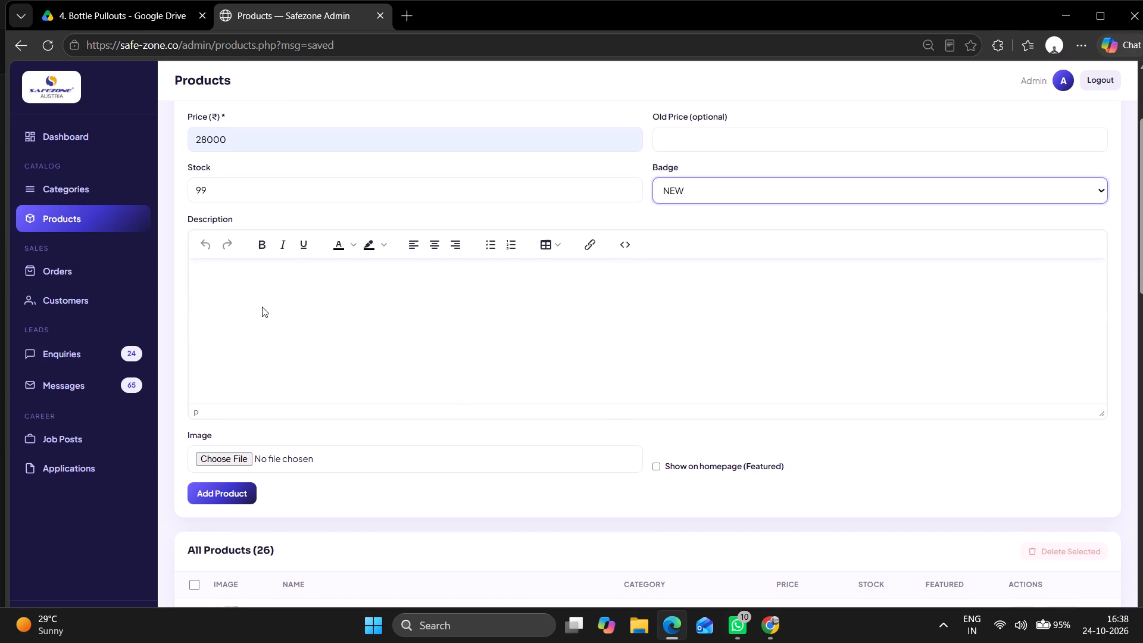
click(152, 15)
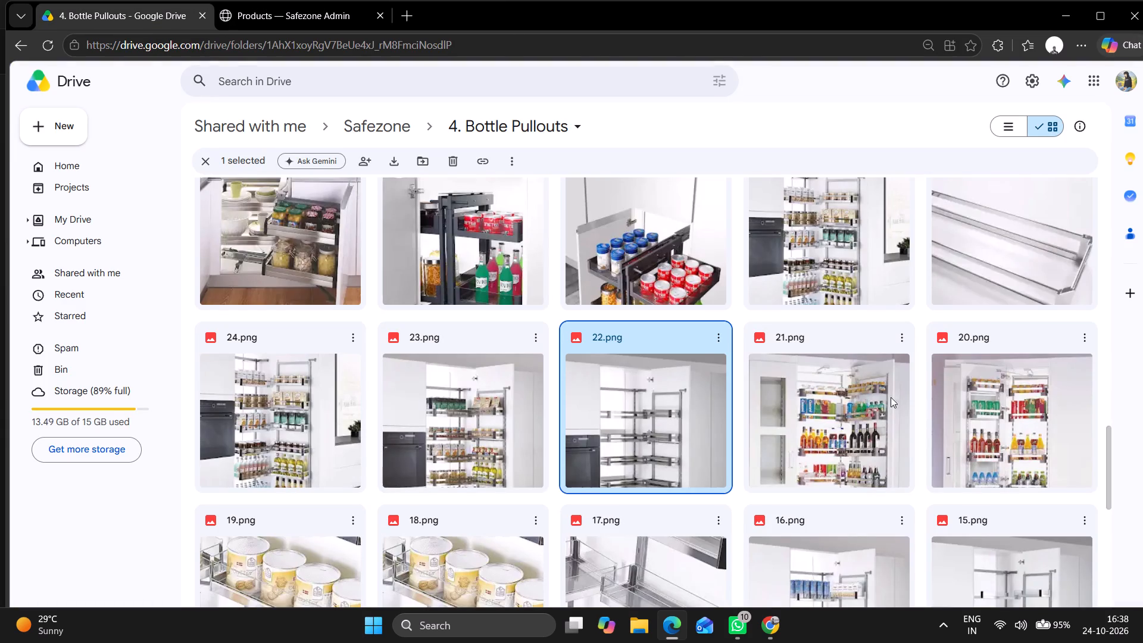
scroll(831, 379, up, 2)
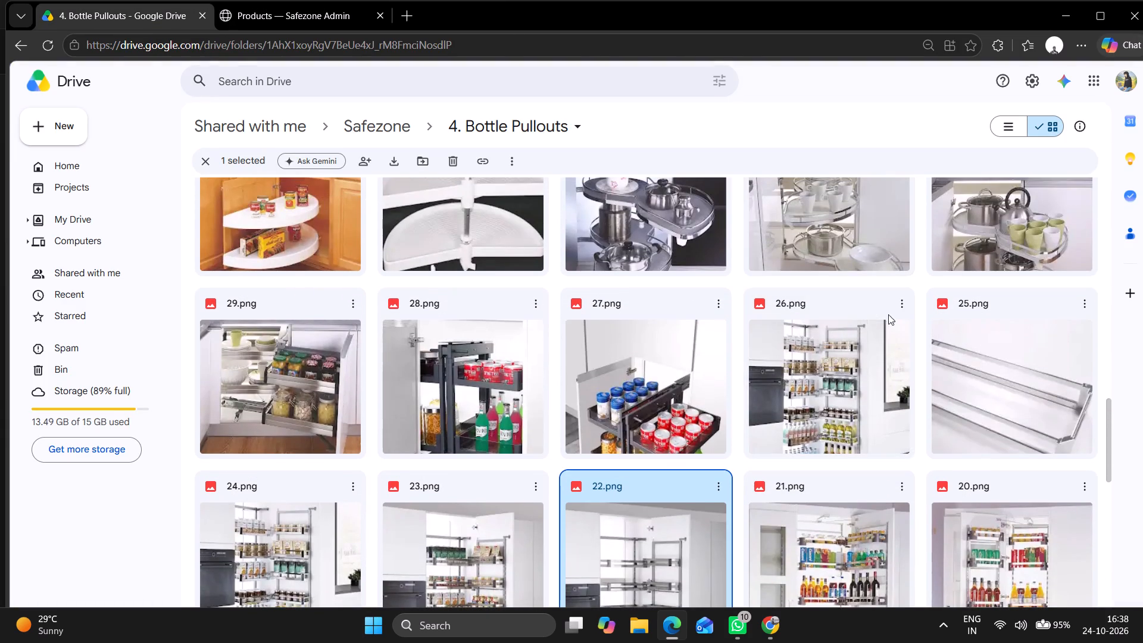
scroll(868, 313, down, 4)
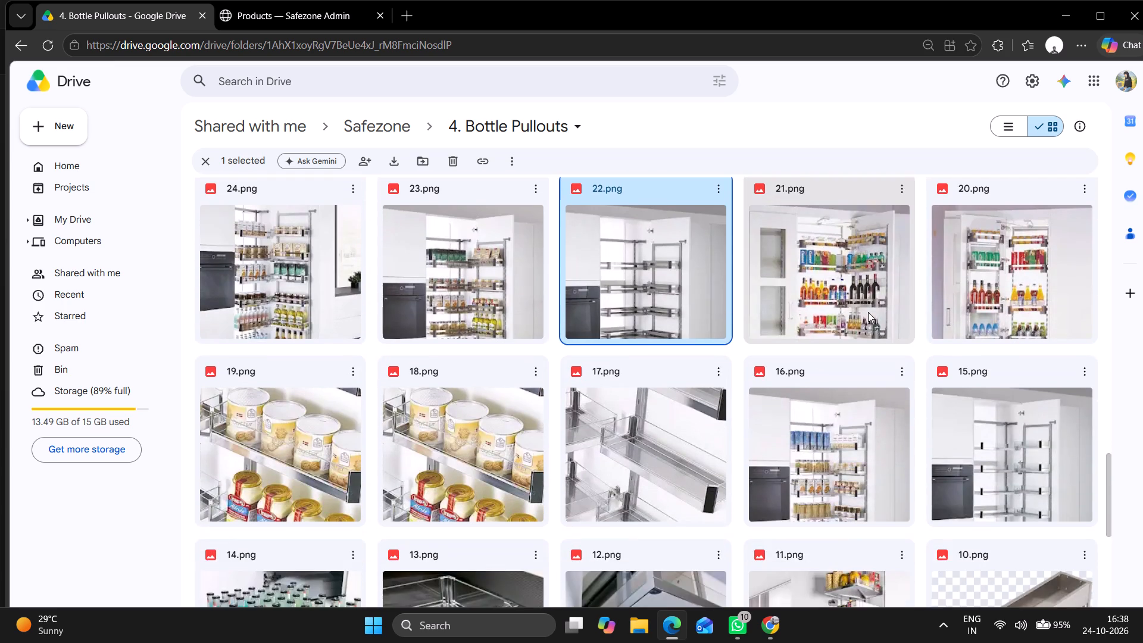
scroll(868, 312, down, 3)
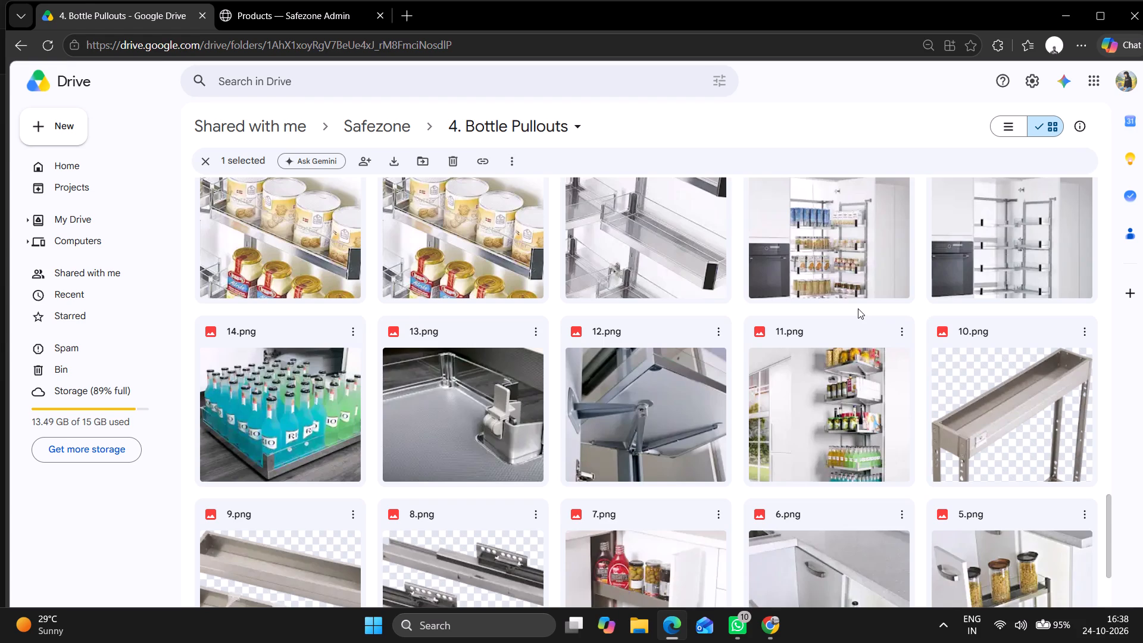
scroll(857, 308, down, 3)
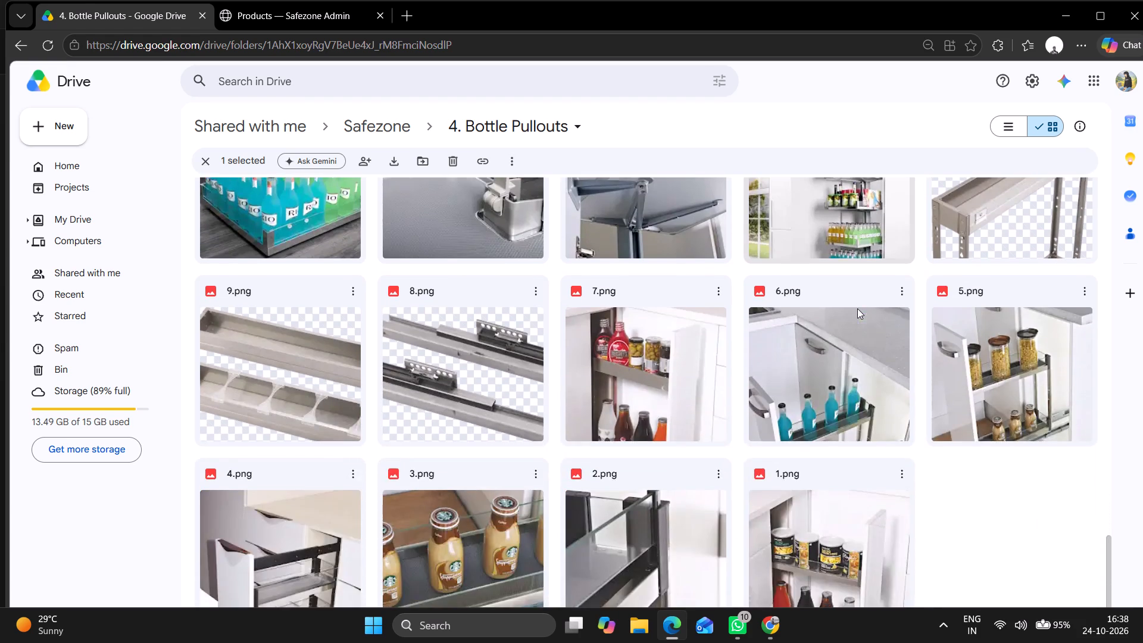
scroll(857, 308, up, 2)
scroll(857, 308, down, 4)
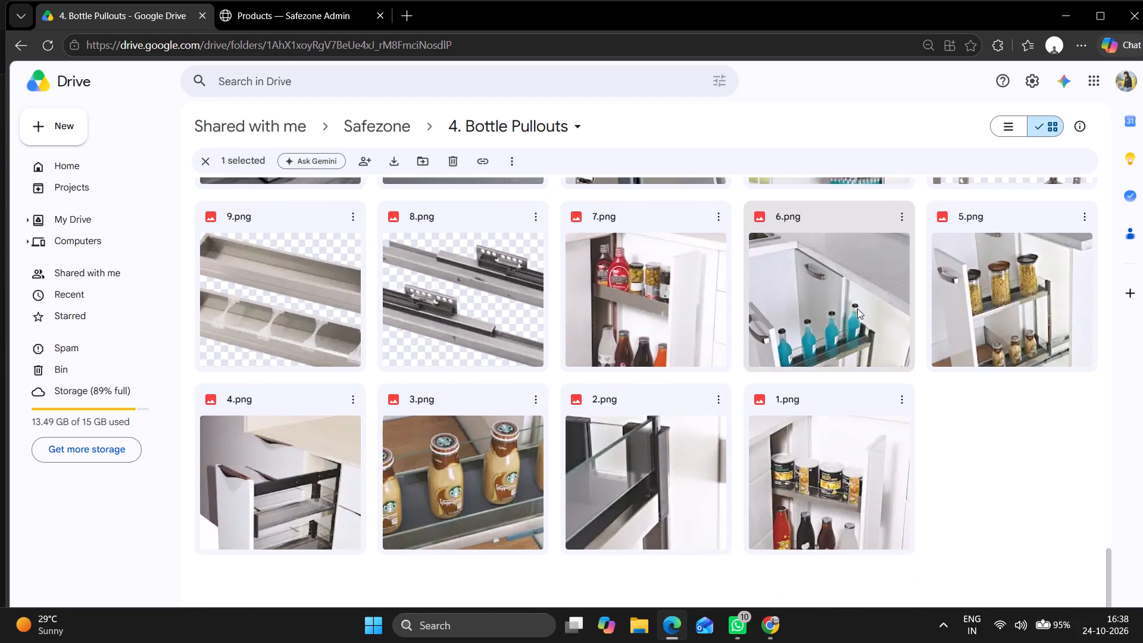
scroll(857, 308, up, 8)
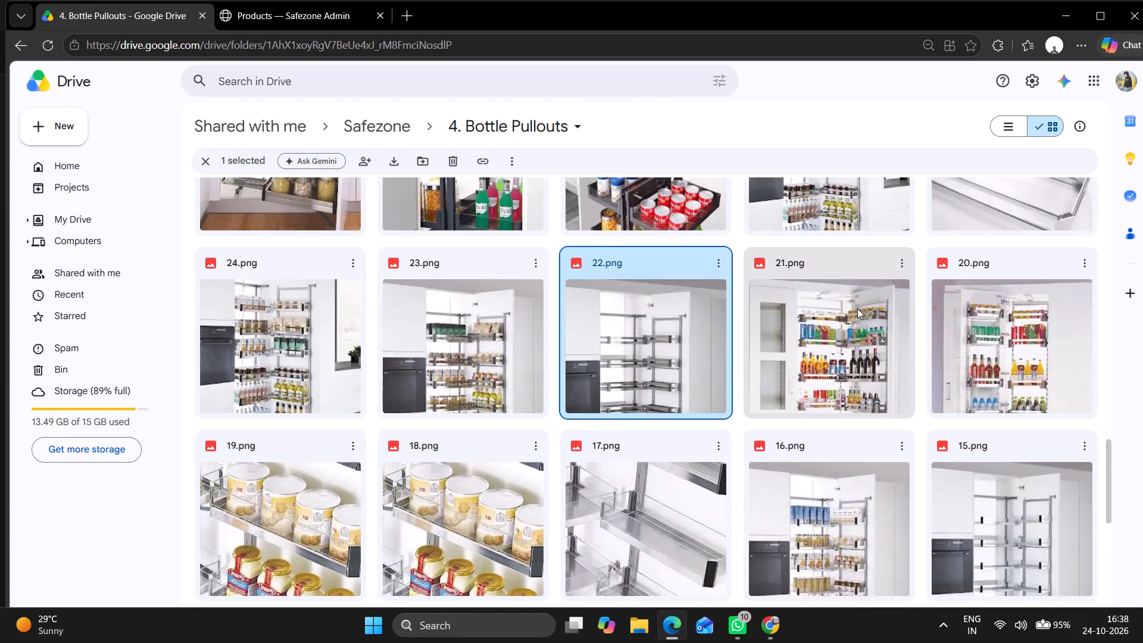
scroll(857, 308, up, 1)
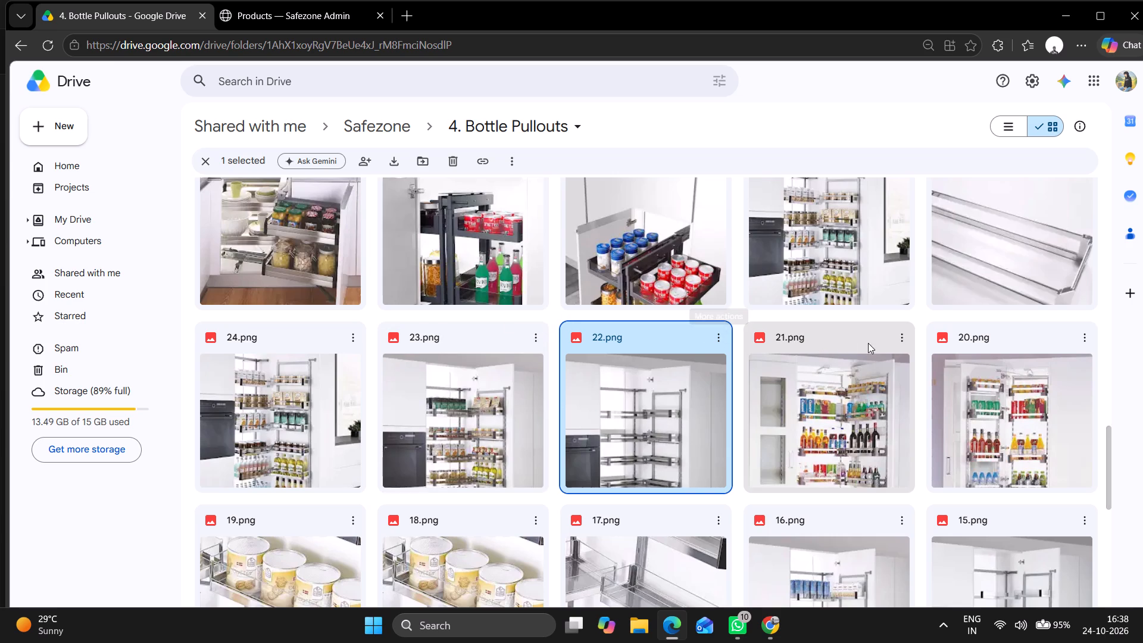
Download 21.png from the Google Drive folder and return to the Safezone Admin product form.
click(900, 345)
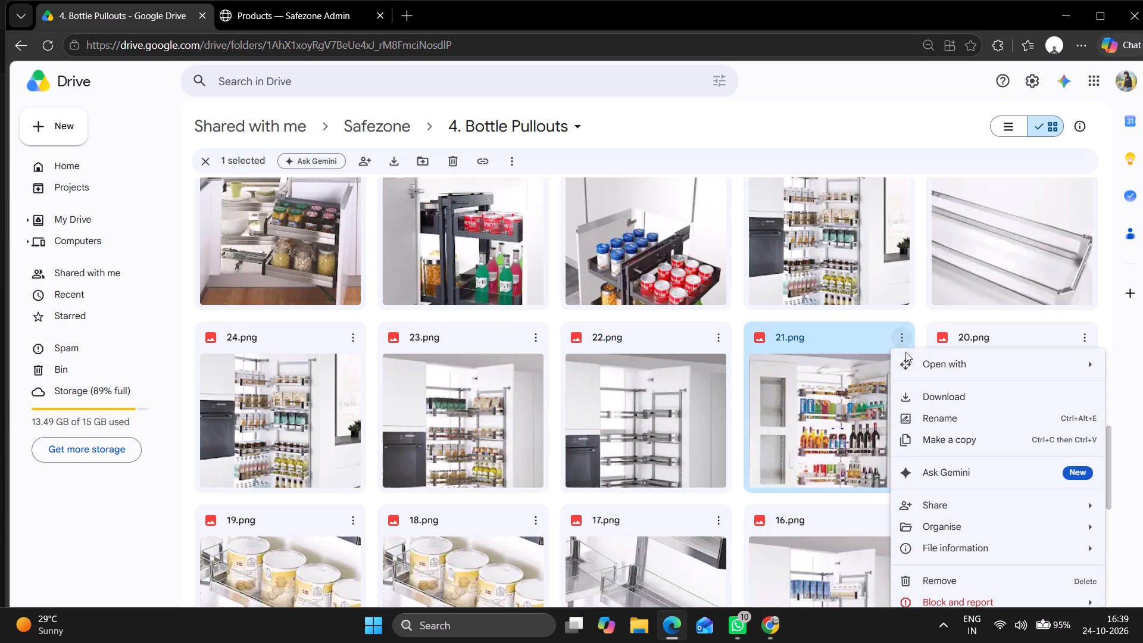
scroll(947, 541, down, 2)
click(932, 401)
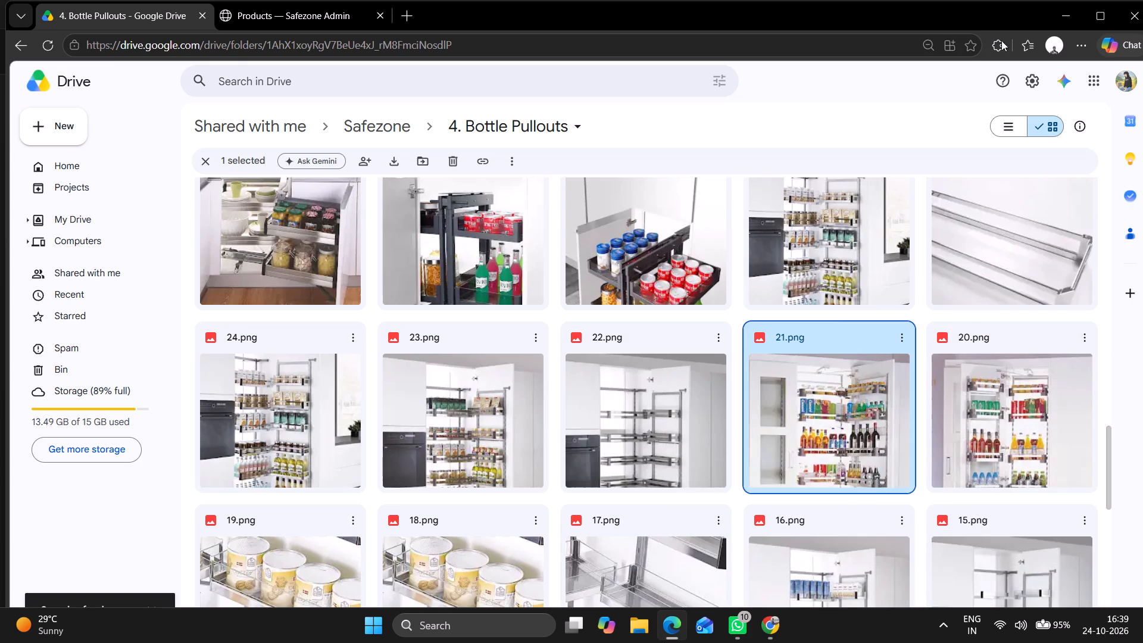
click(249, 19)
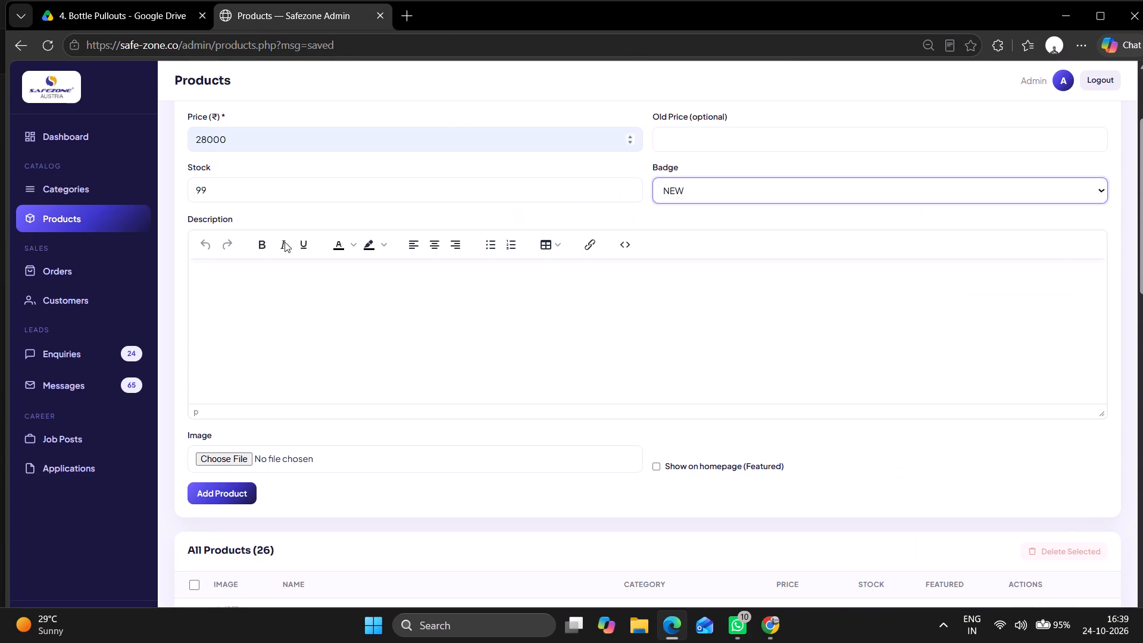
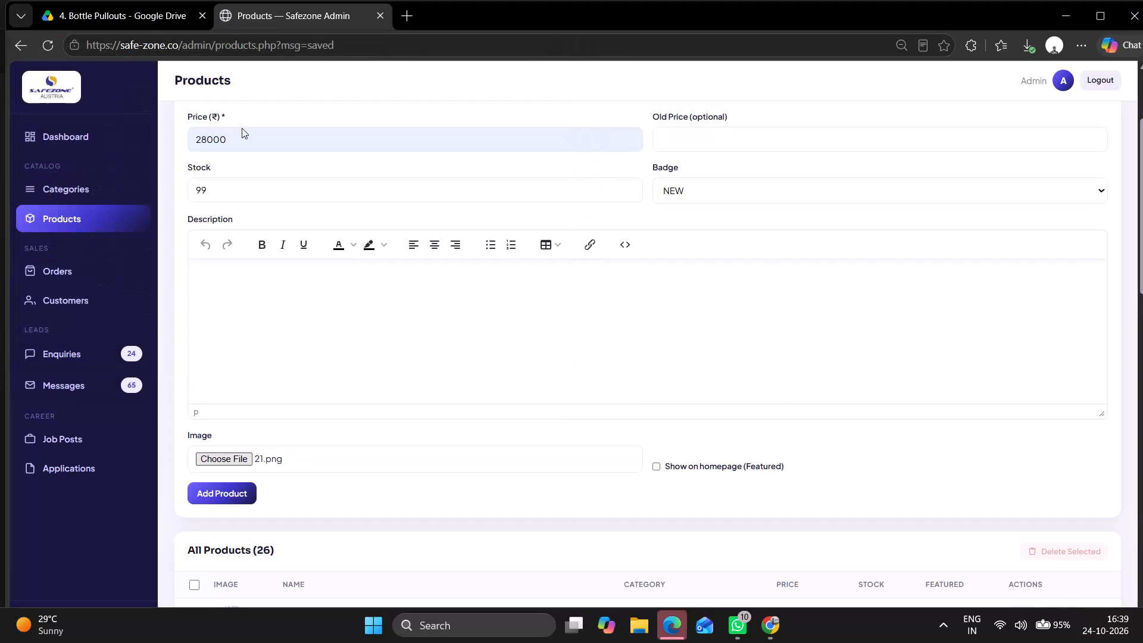
Insert a table with three columns and four rows in the new product's description.
scroll(266, 324, up, 1)
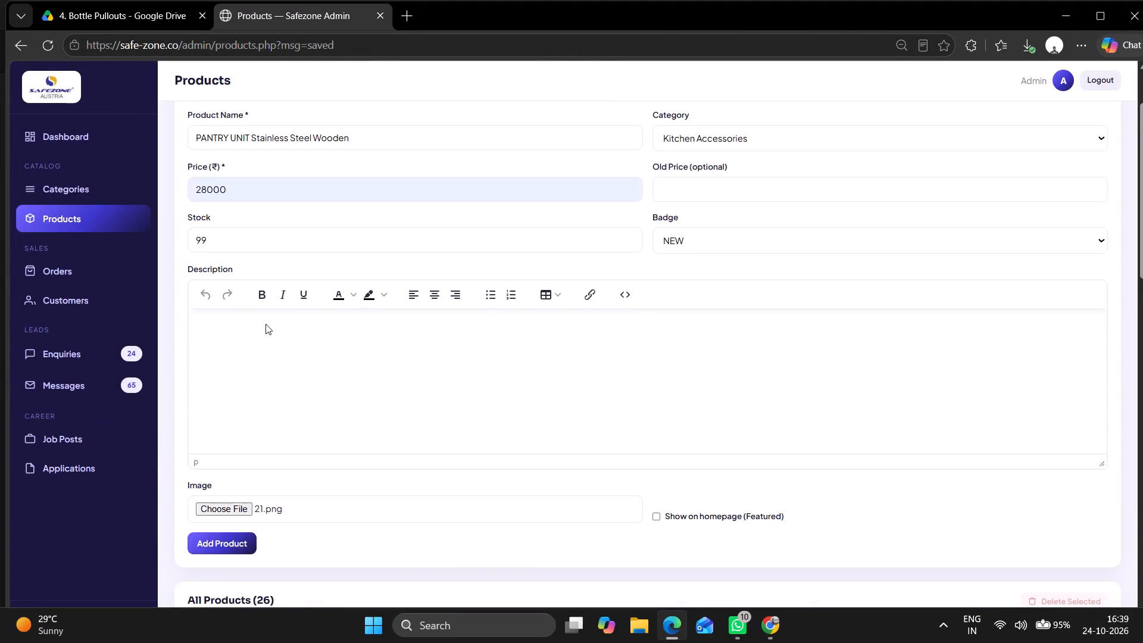
scroll(266, 324, up, 1)
scroll(266, 324, down, 2)
scroll(448, 264, up, 1)
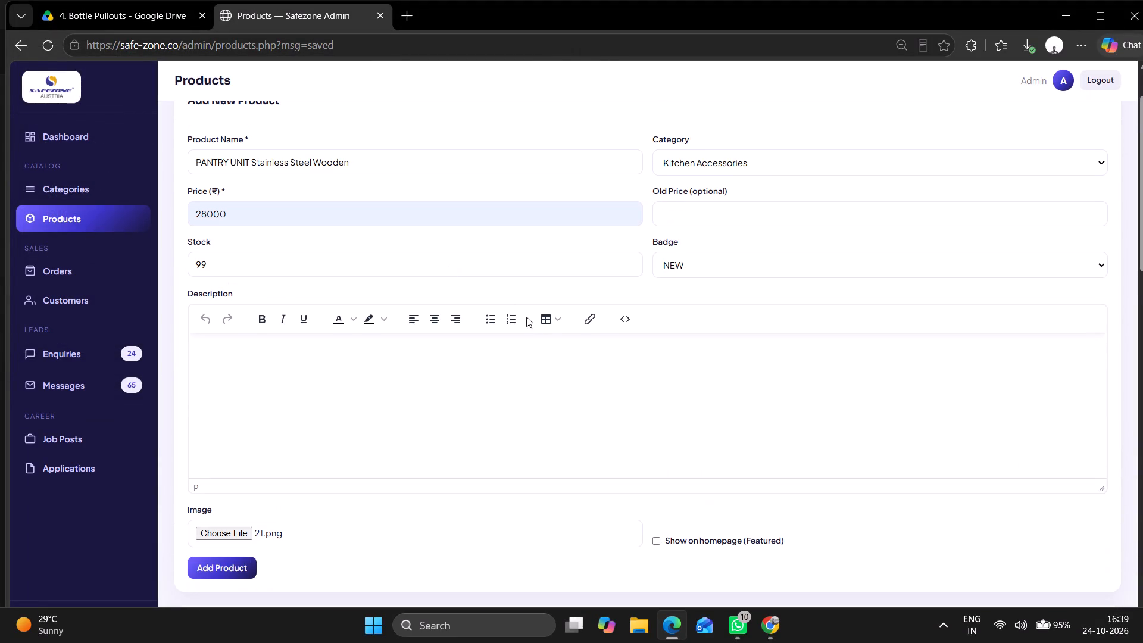
click(543, 322)
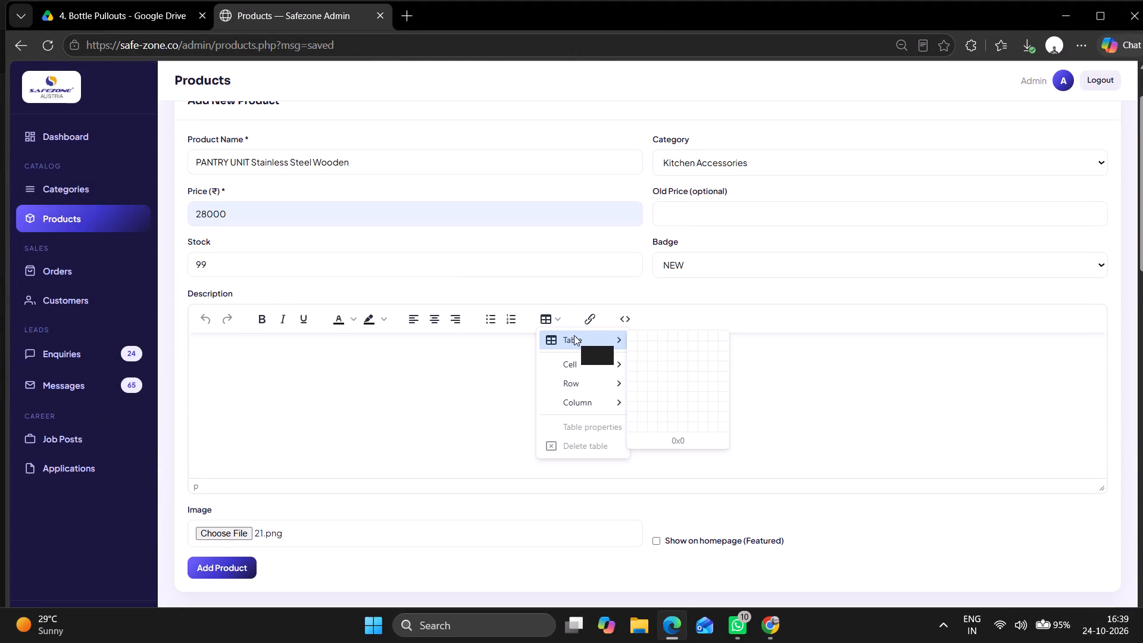
double_click(653, 364)
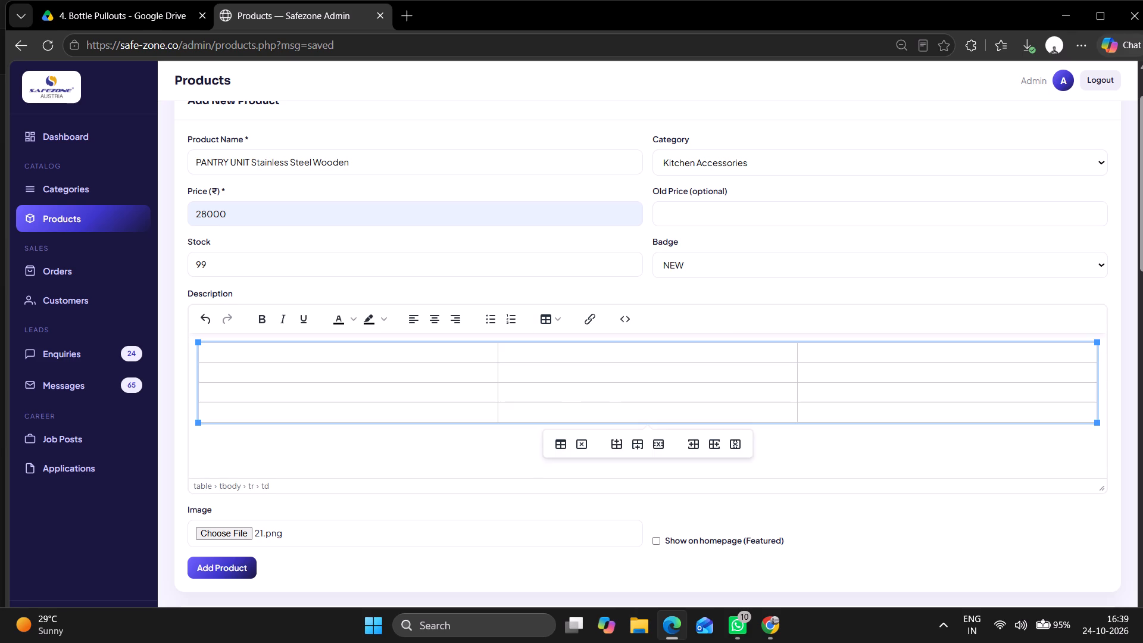
Fill the description table's header row with the bold headings Quter Carcass, Height and Price.
click(259, 321)
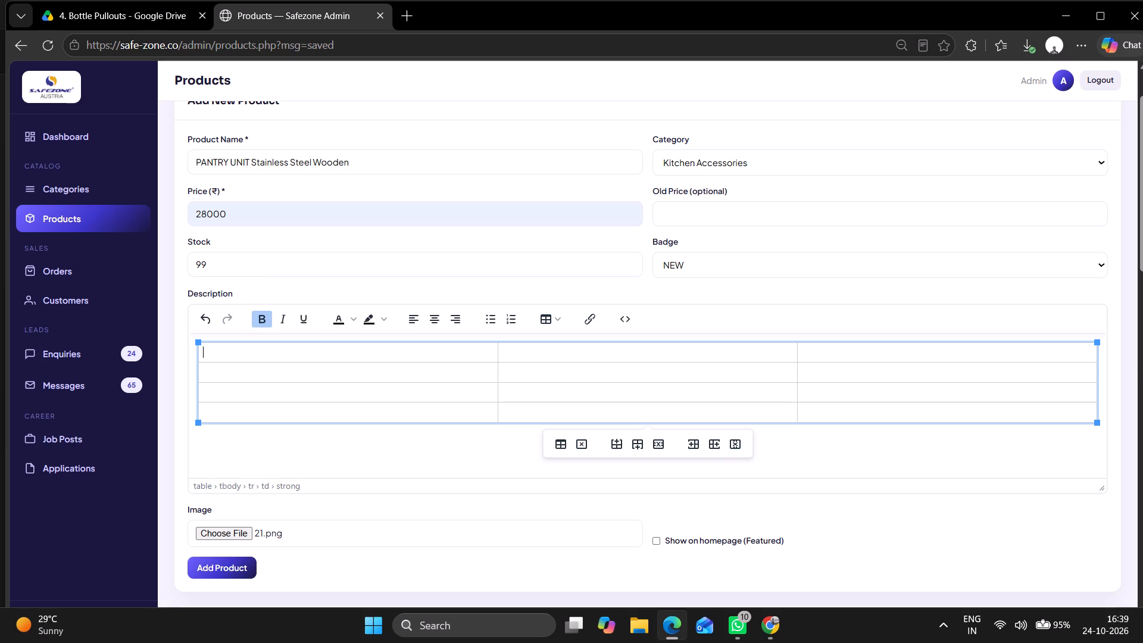
text(Qu)
text(ter)
key(space)
text(Car)
text(cass)
key(Right)
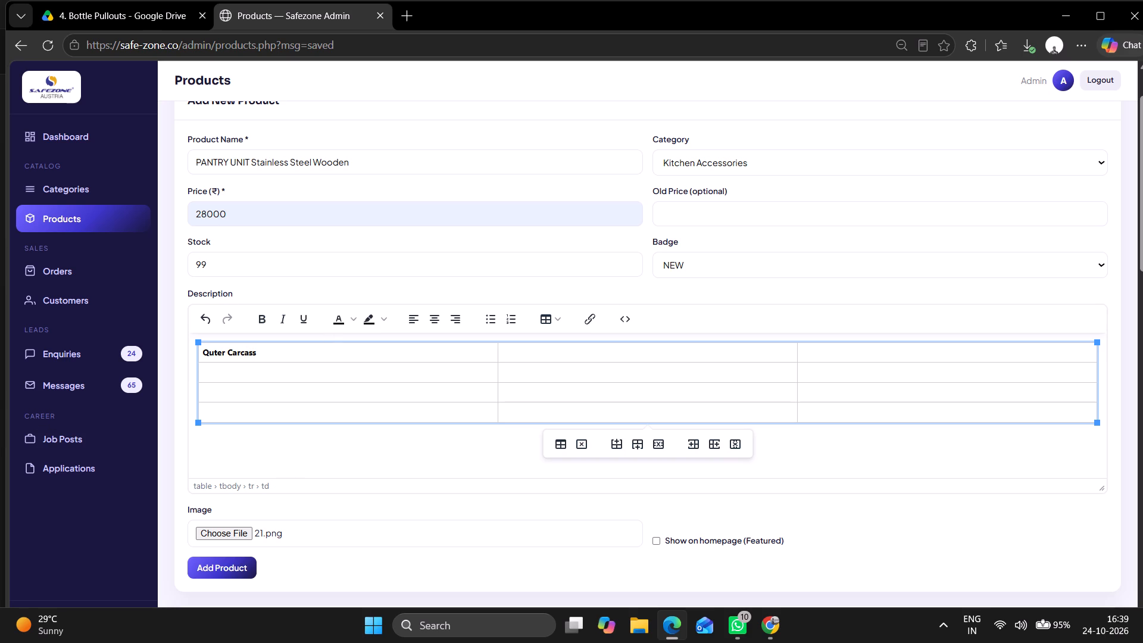
click(257, 317)
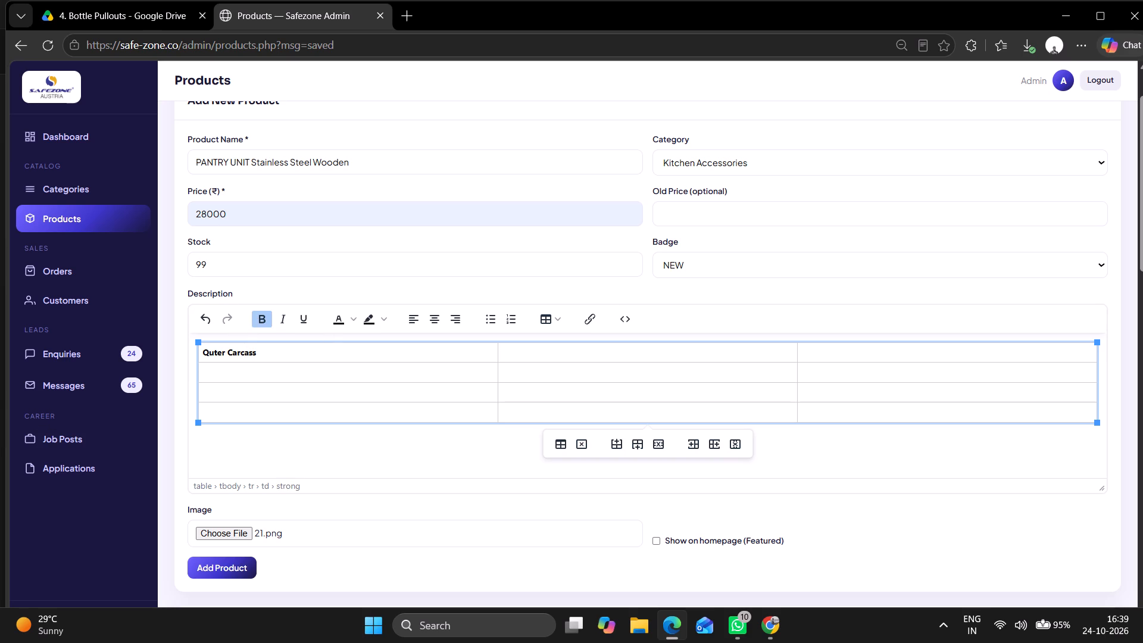
text(Hig)
key(BackSpace)
key(BackSpace)
text(eig)
text(ht)
key(Right)
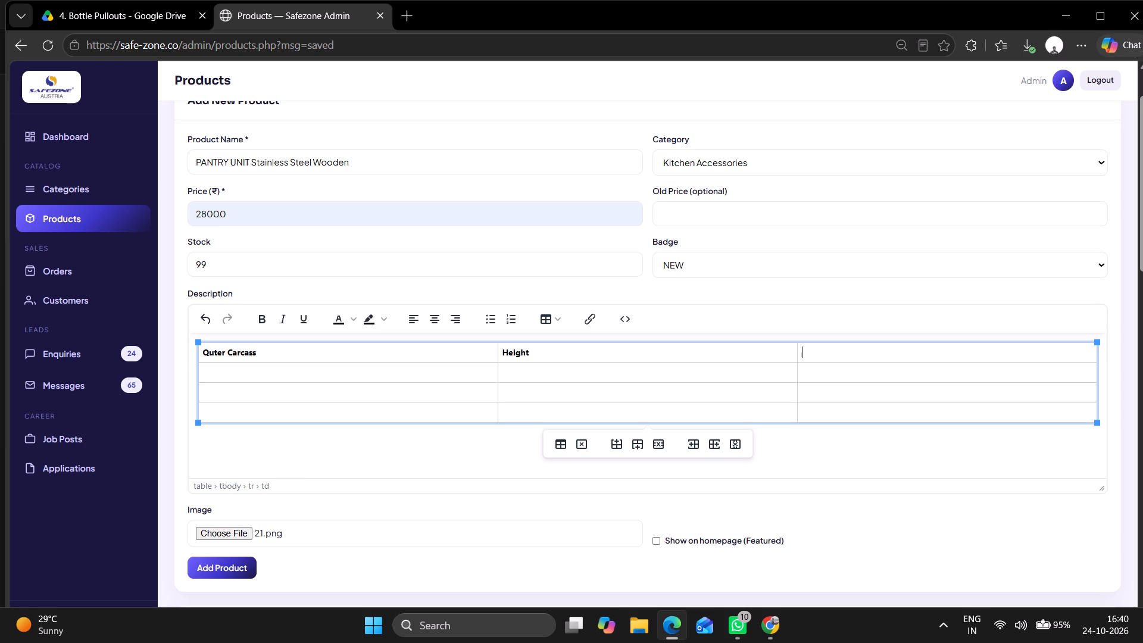
click(260, 324)
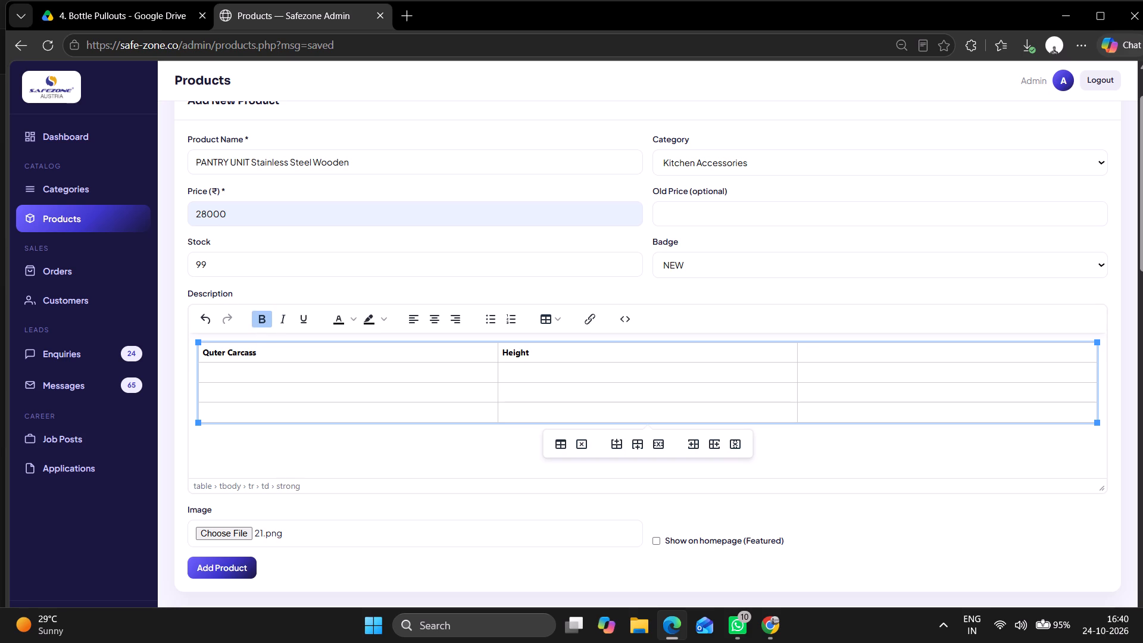
text(Price)
Enter WOODEN in all three rows below the Quter Carcass heading.
scroll(808, 358, up, 1)
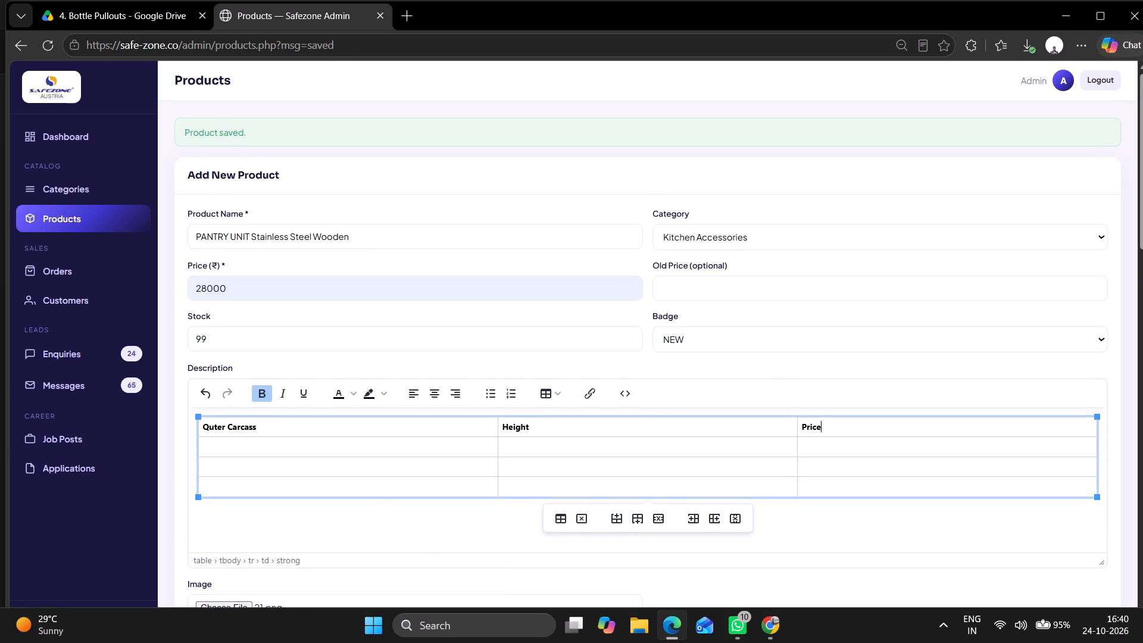
click(275, 444)
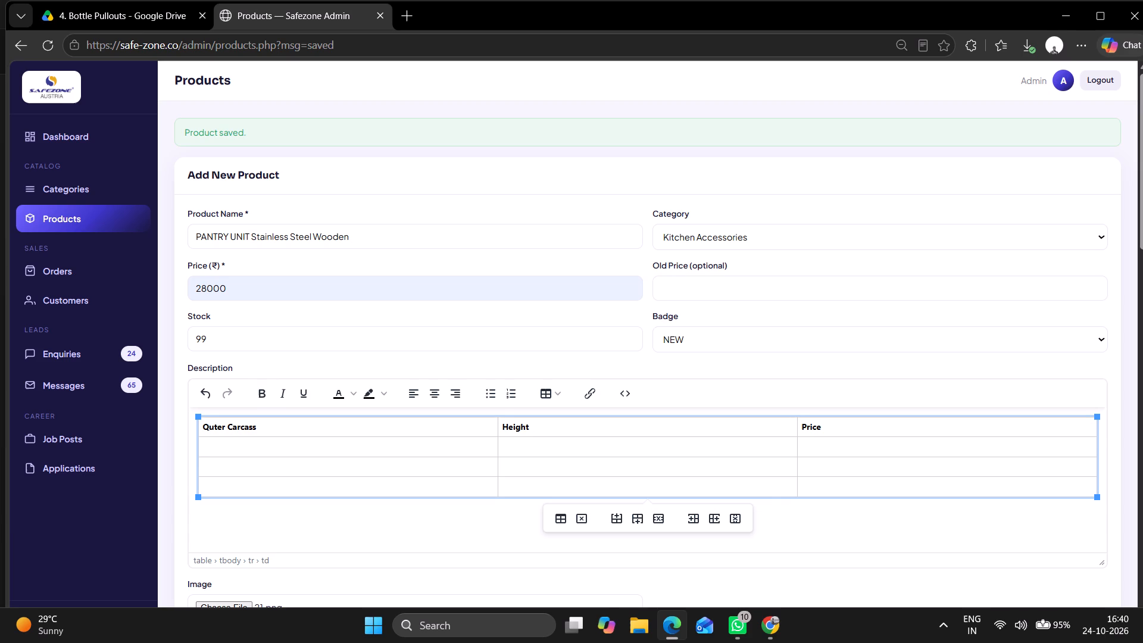
key(w)
text(OO)
text(DEN)
key(Down)
key(w)
text(OODEN)
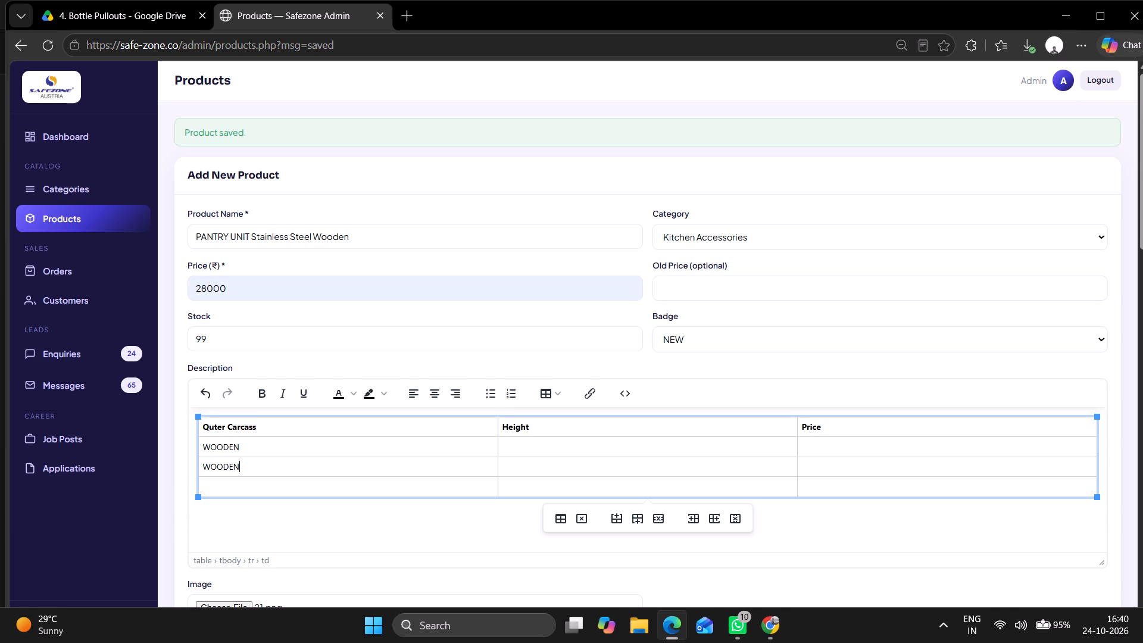
key(Down)
text(WOO)
key(d)
text(EN)
Append 450mm to the WOODEN entries in the first two rows below the Quter Carcass heading.
key(Up)
key(Up)
key(Up)
key(Down)
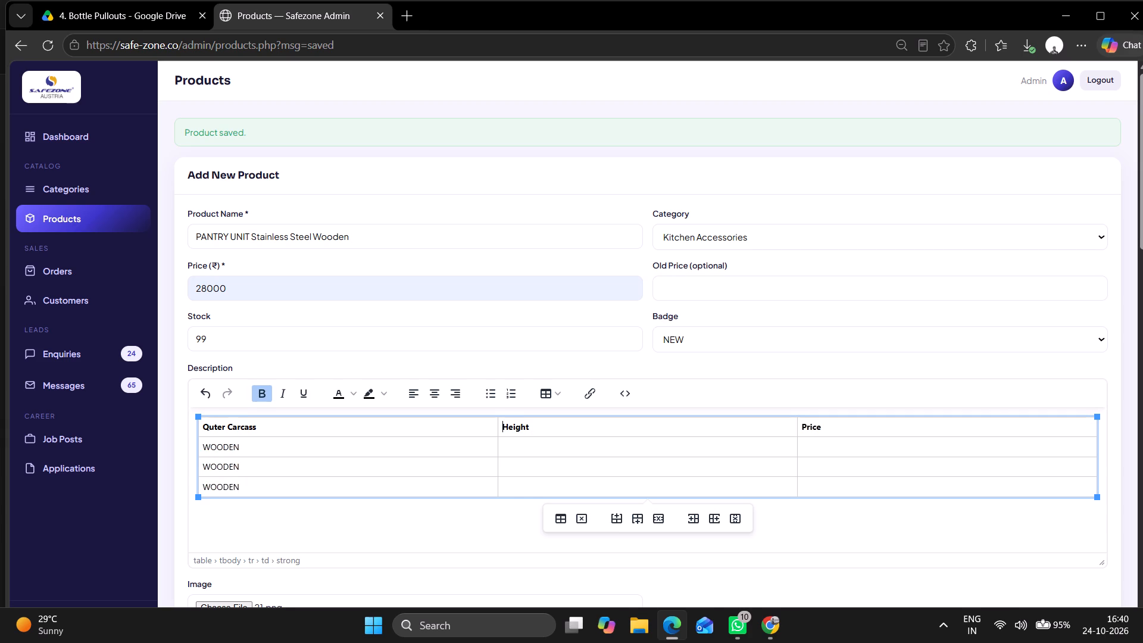
key(Down)
key(Down)
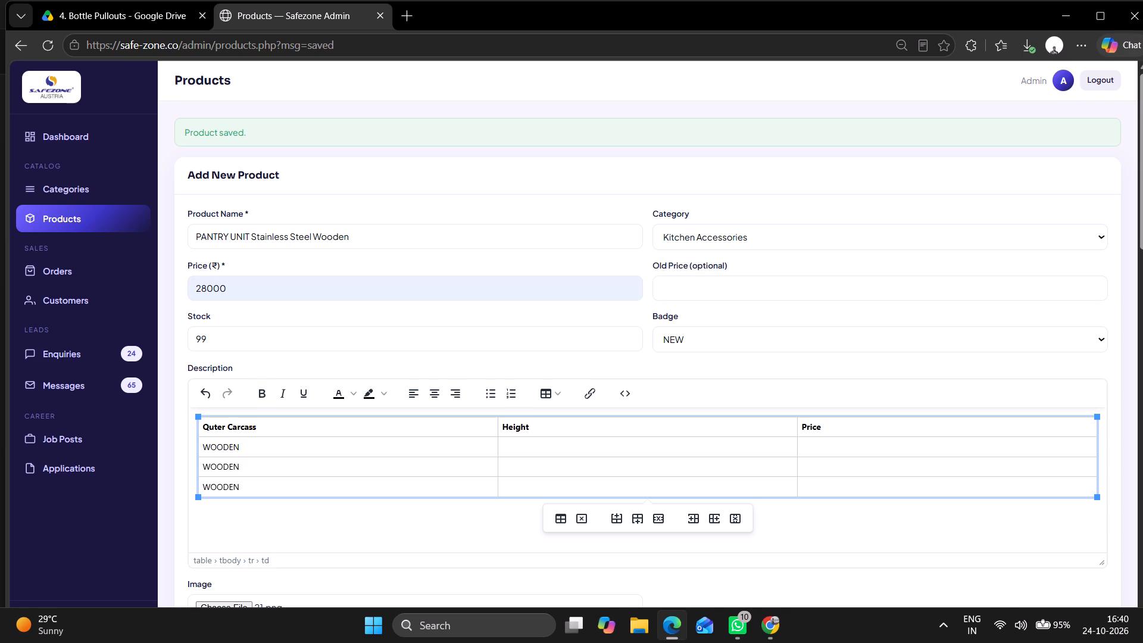
key(space)
text(450mm)
key(Down)
text(450)
text(mm)
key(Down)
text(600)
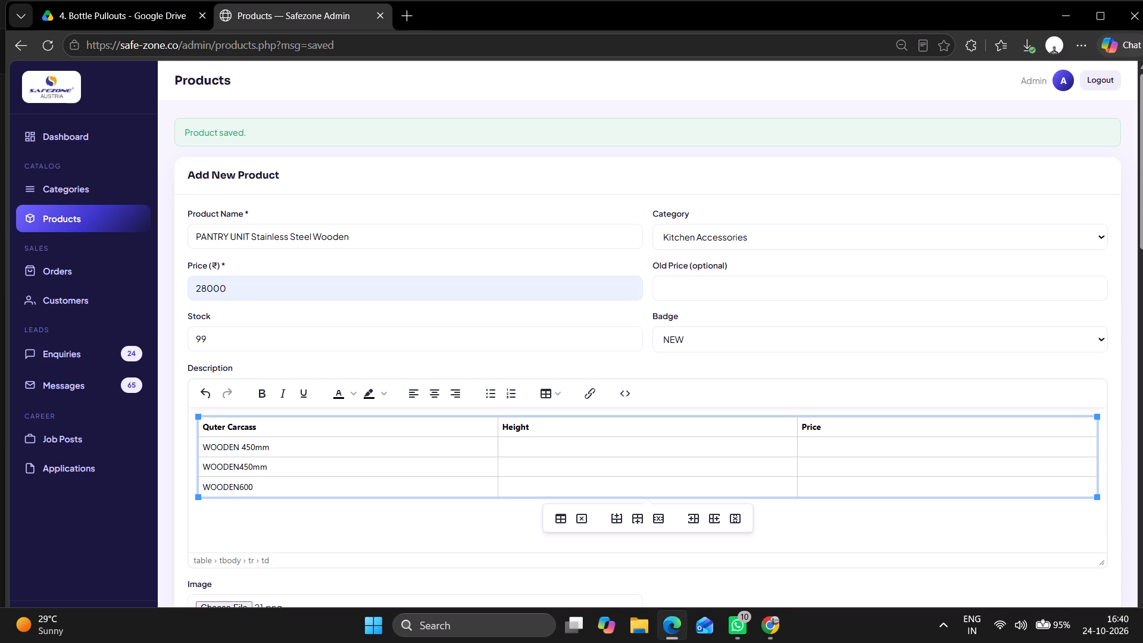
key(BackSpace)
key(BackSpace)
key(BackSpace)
Insert a space between WOODEN and 450mm in the second row below the header.
key(Up)
key(space)
key(Down)
Append 600mm, preceded by a space, to the WOODEN entry in the third row below the Quter Carcass heading.
key(space)
key(6)
text(00)
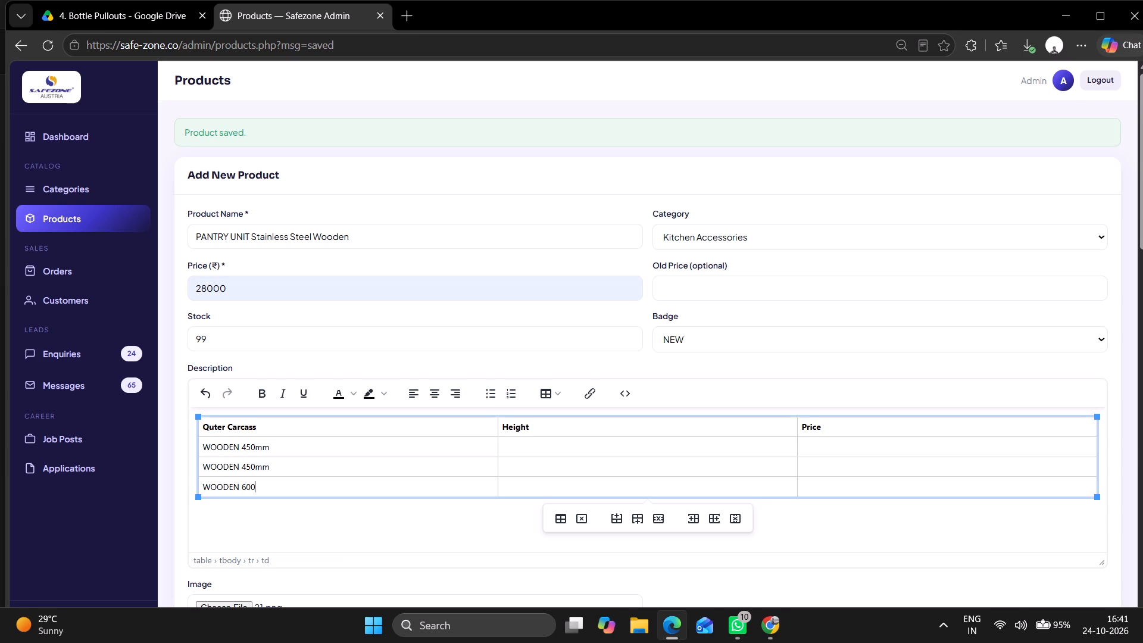
text(mm)
Enter the height 1250-1550mm in the first row below the Height heading.
key(Right)
key(Up)
key(Up)
key(1)
text(25)
key(0)
key(minus)
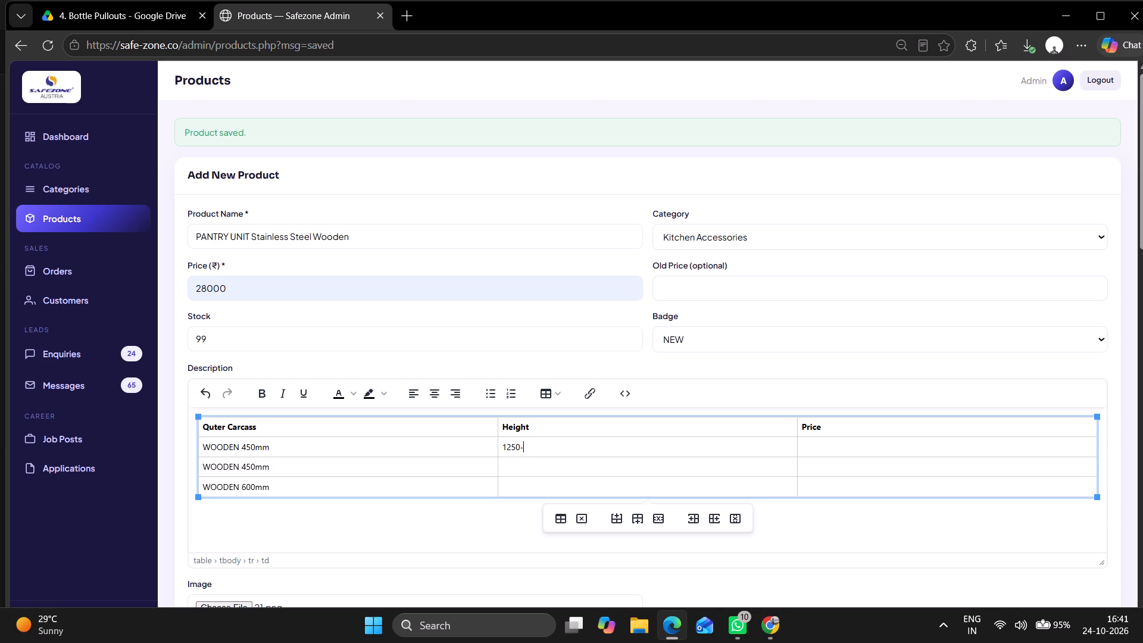
text(155)
key(0)
text(mm)
Enter the height 1780mm & above for the second WOODEN 450mm row.
key(Down)
text(1780)
text(mm)
key(space)
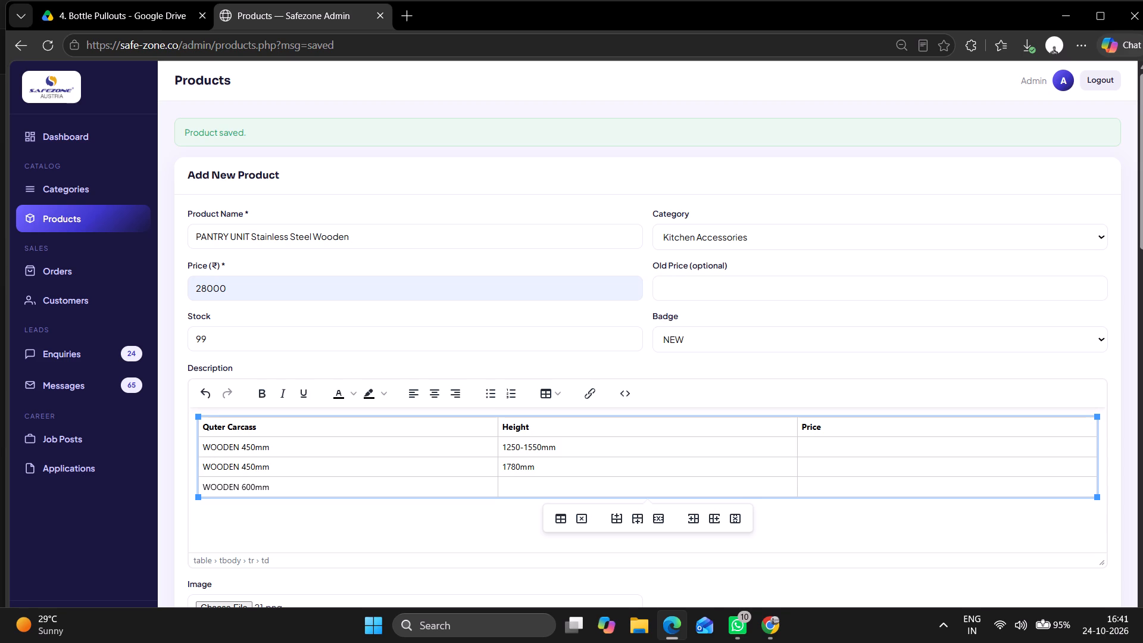
key(shift+ampersand)
key(space)
key(a)
key(b)
text(ov)
key(e)
Enter the height 1780mm & above for the WOODEN 600mm row.
key(Down)
text(1780)
text(mm)
key(space)
key(shift+ampersand)
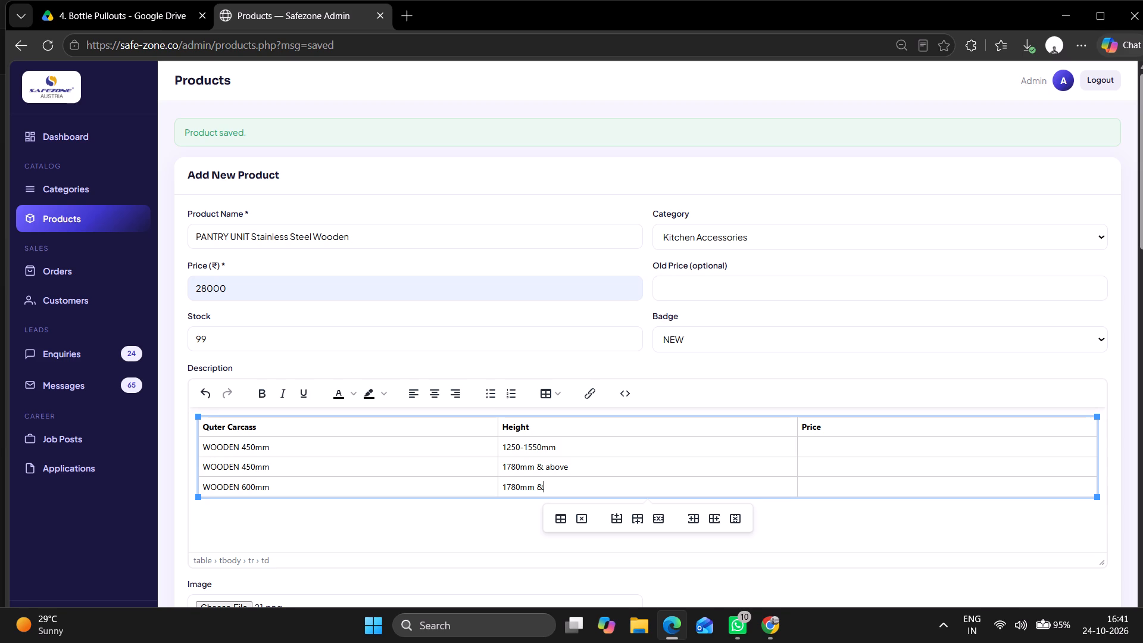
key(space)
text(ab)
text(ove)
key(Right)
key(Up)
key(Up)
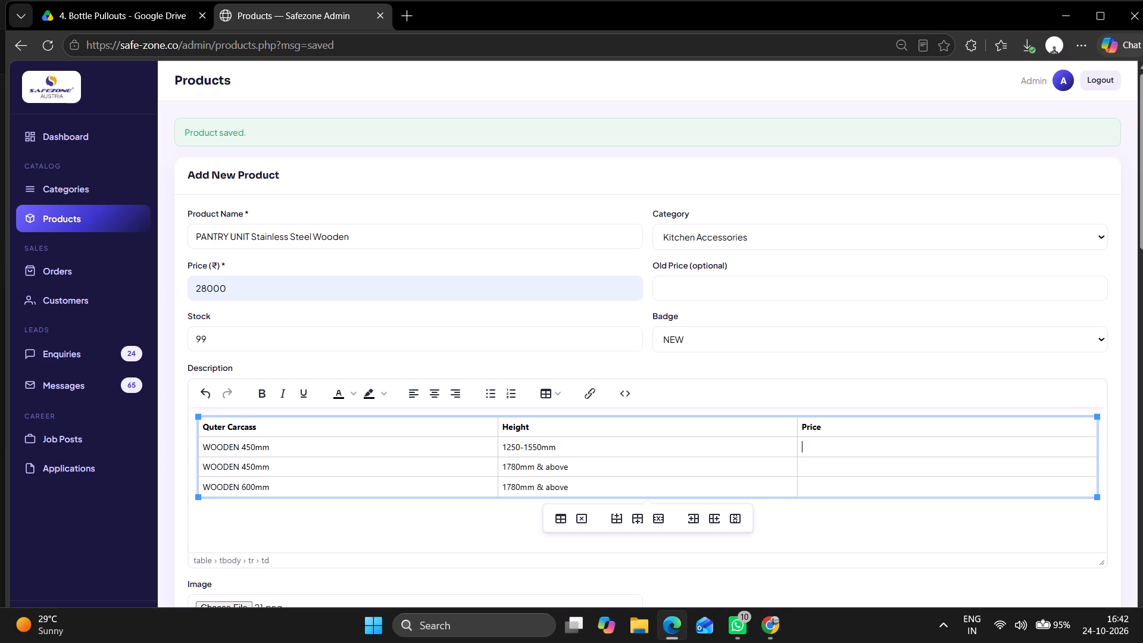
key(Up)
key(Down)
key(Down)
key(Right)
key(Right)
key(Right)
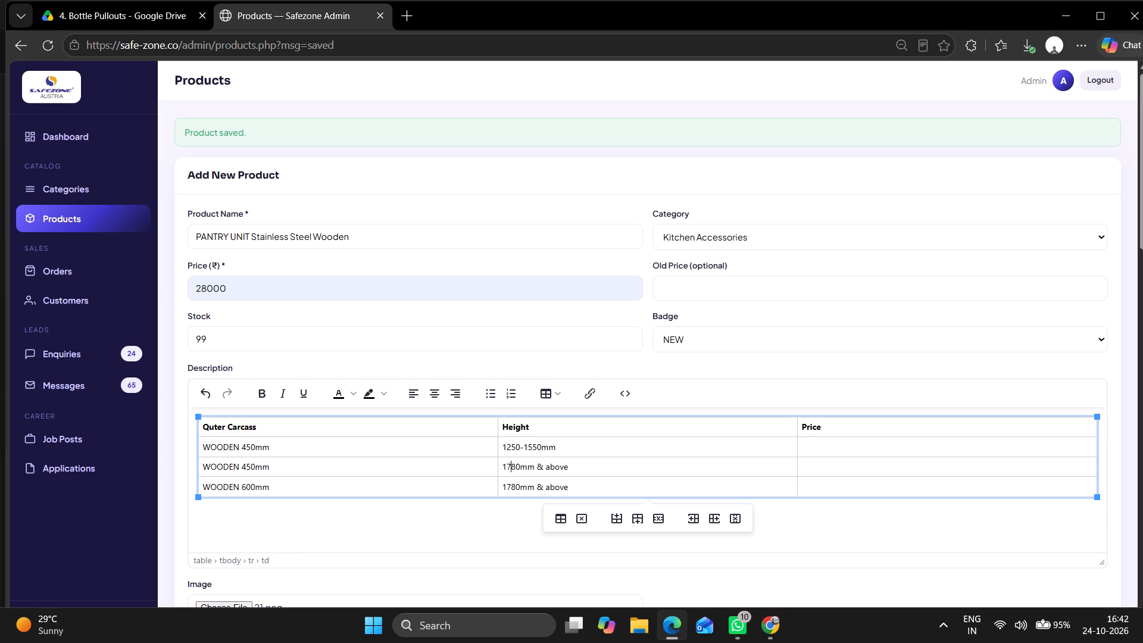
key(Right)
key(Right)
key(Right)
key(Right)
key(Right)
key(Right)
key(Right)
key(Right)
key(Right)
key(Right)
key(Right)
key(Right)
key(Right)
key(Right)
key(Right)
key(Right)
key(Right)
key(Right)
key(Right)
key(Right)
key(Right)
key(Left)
Paste the copied ₹ 500 price text into each of the three empty cells below the Price heading.
double_click(823, 448)
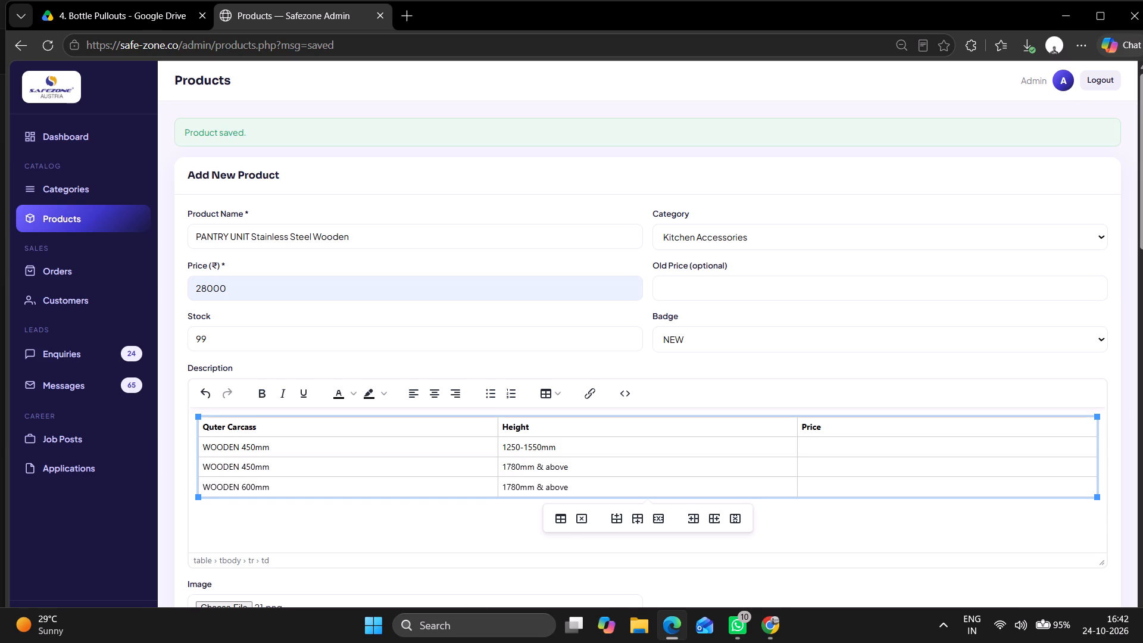
key(ctrl+v)
key(Down)
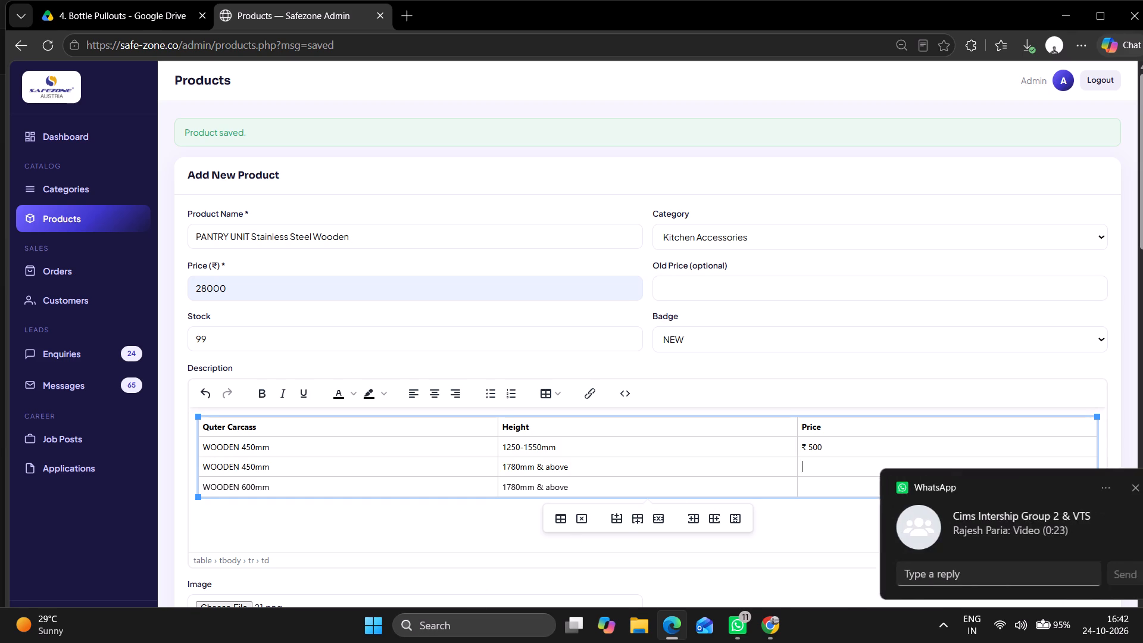
key(ctrl+v)
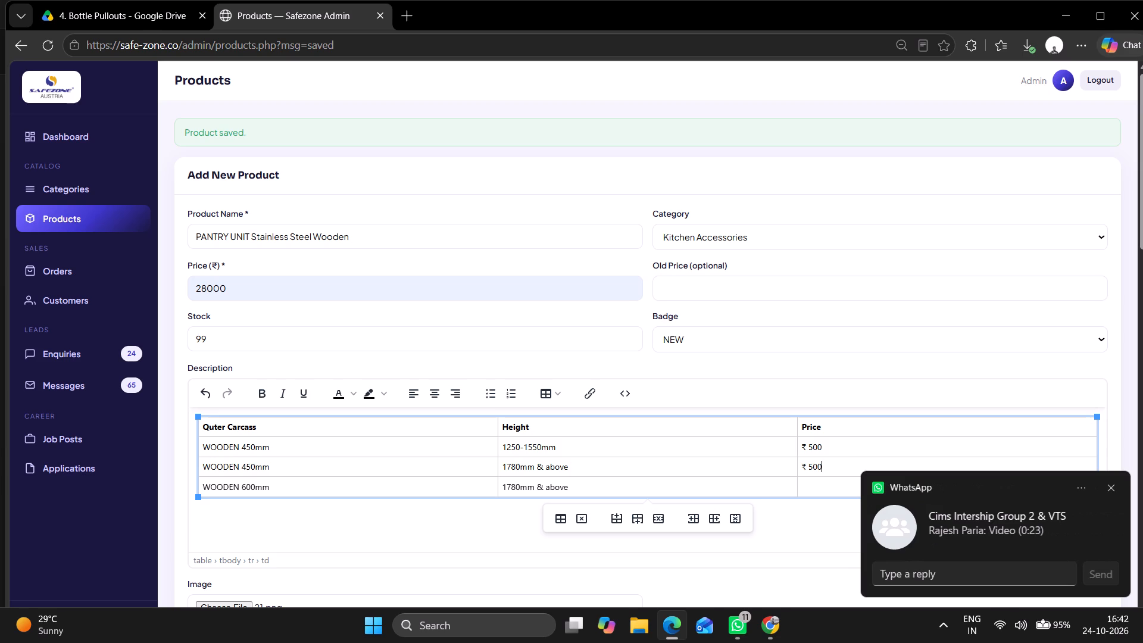
key(Down)
key(ctrl+v)
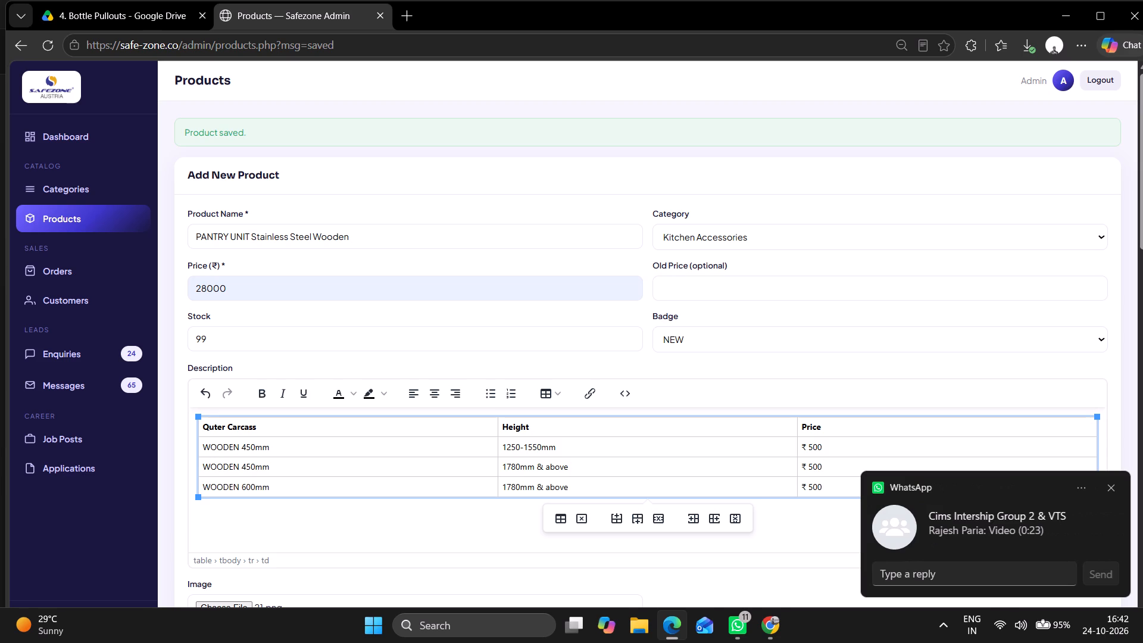
Change the price amount for the WOODEN 450mm row with height 1250-1550mm to 22000, keeping the ₹ sign.
click(823, 448)
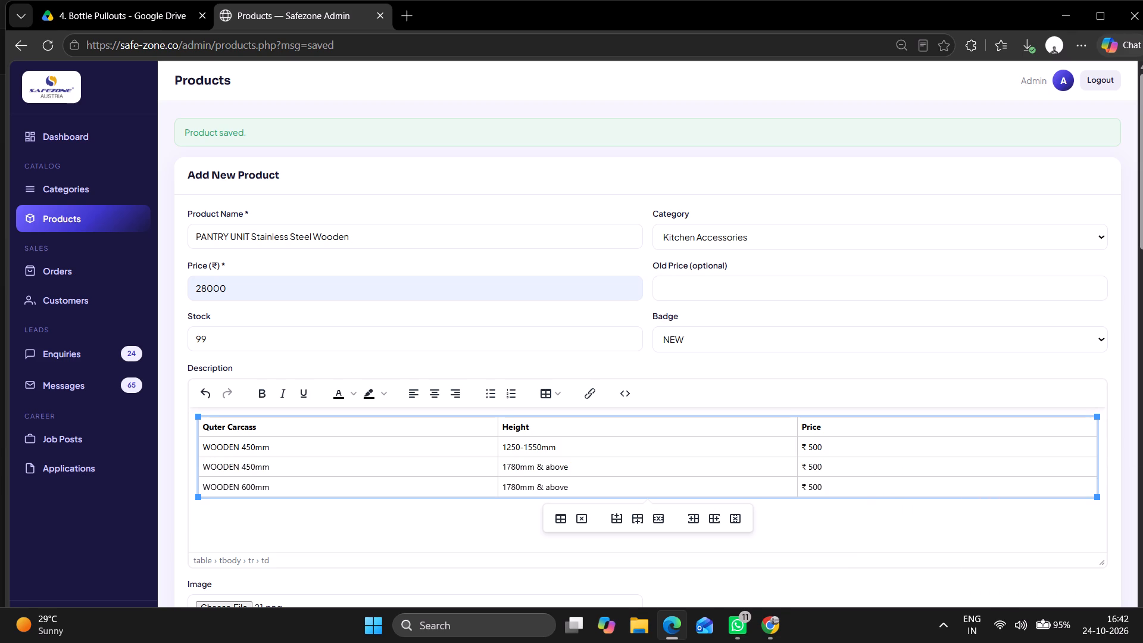
key(BackSpace)
key(BackSpace)
key(BackSpace)
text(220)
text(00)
Set the prices of the second and third rows below the Price heading to ₹ 24000 and ₹ 28000.
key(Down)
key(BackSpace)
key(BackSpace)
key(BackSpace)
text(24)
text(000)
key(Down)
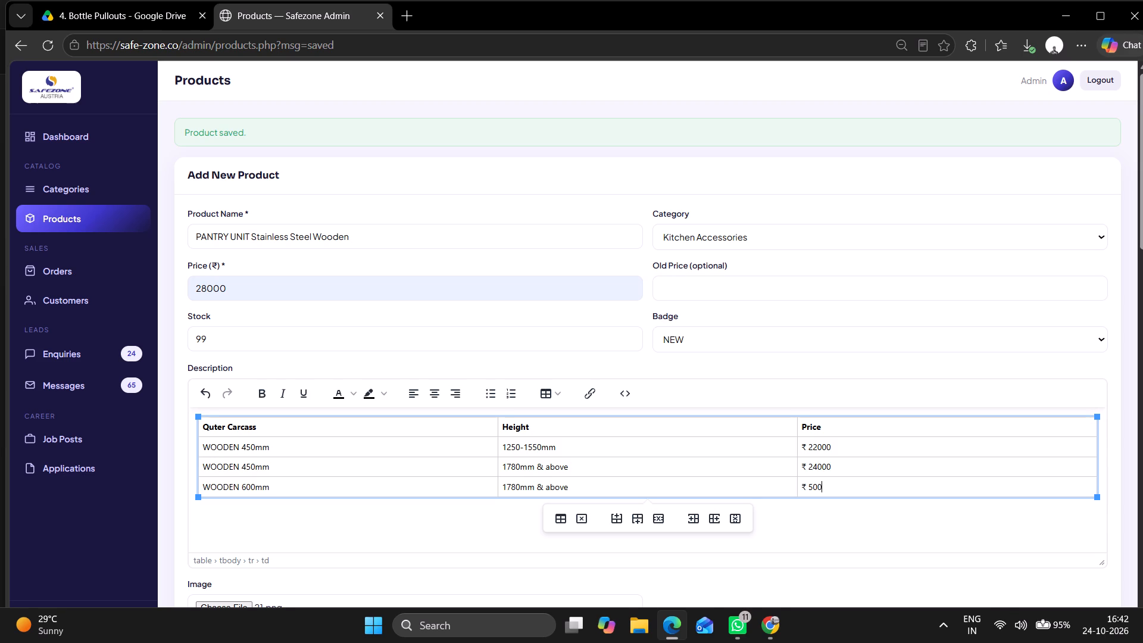
key(BackSpace)
key(BackSpace)
key(BackSpace)
text(28000)
Submit the completed PANTRY UNIT Stainless Steel Wooden form to add the product to the catalogue.
scroll(826, 447, down, 3)
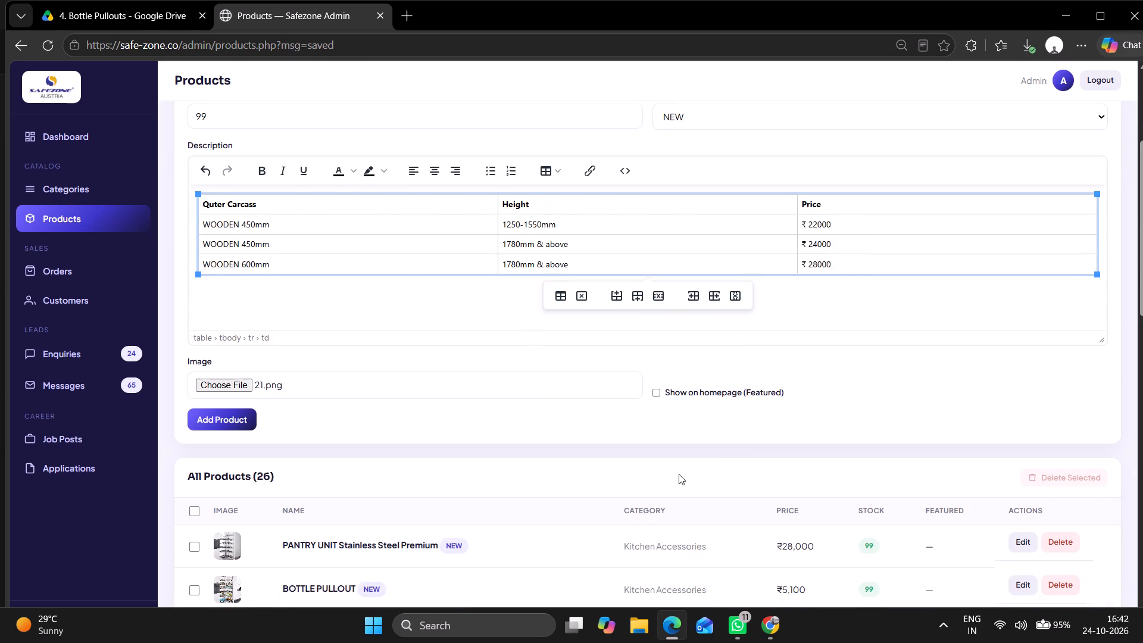
triple_click(245, 420)
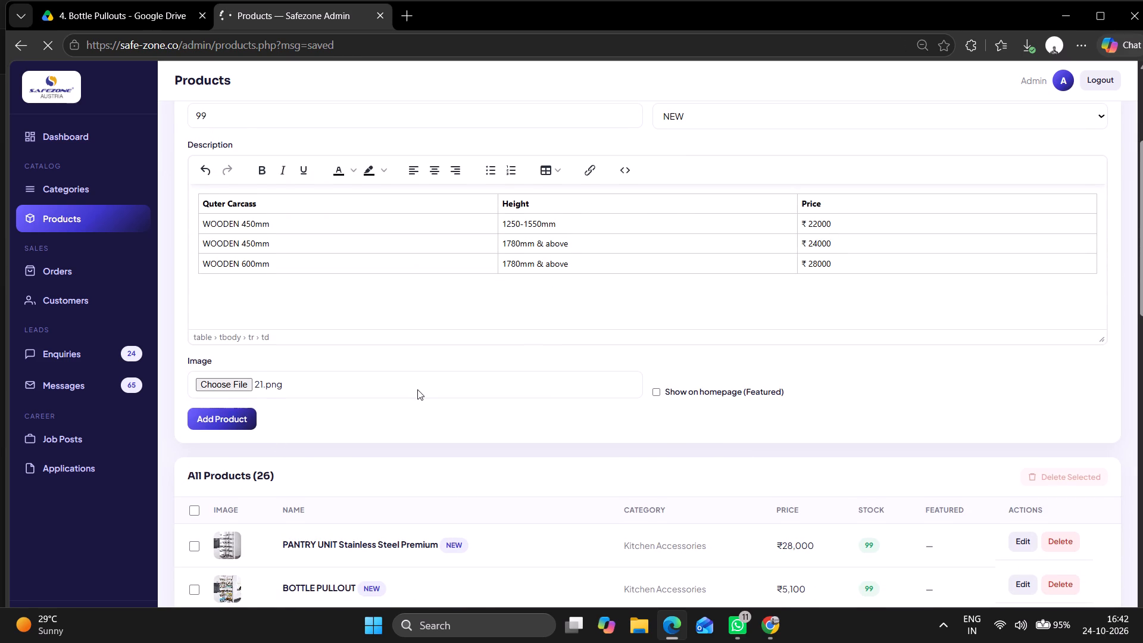
scroll(417, 389, down, 1)
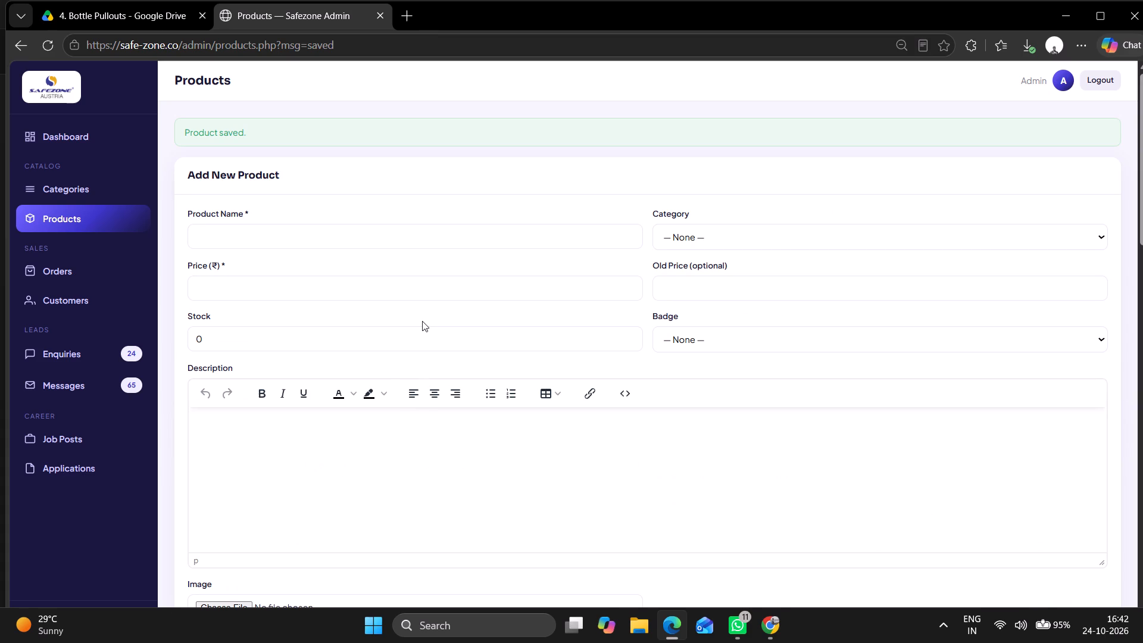
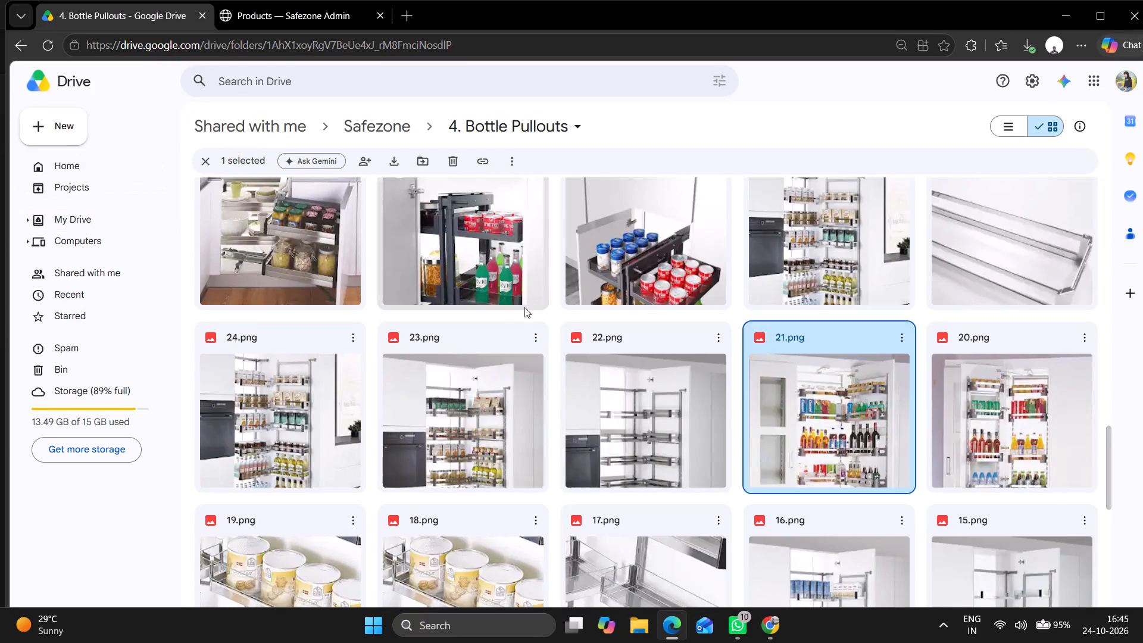
Download 27.png from the 4. Bottle Pullouts folder.
scroll(676, 213, up, 1)
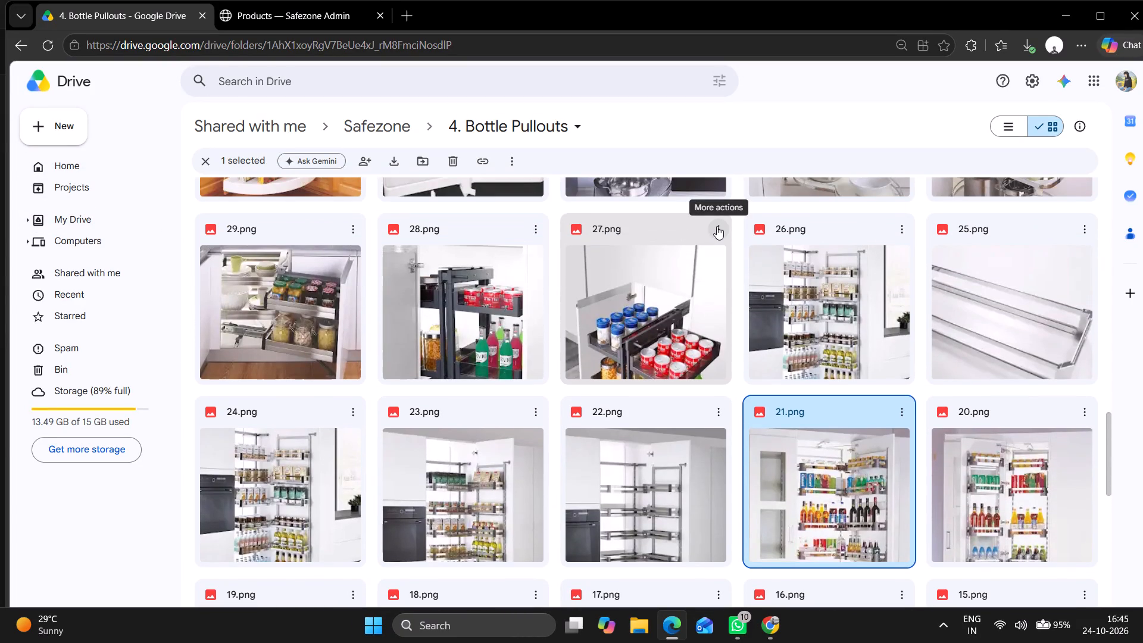
click(717, 226)
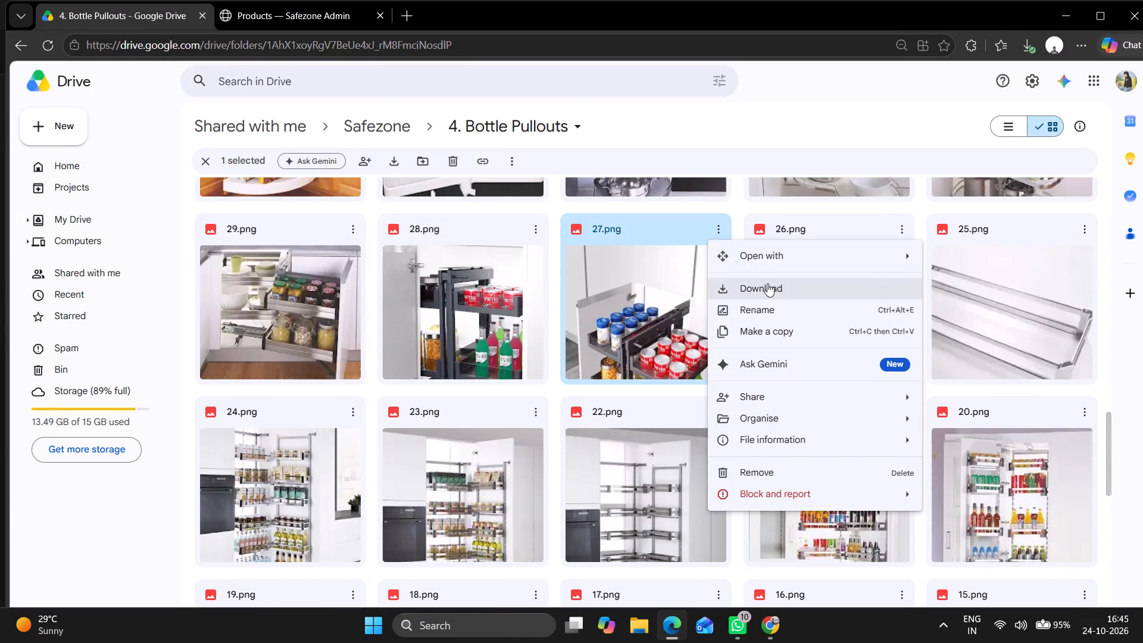
click(767, 283)
Attach the downloaded 27.png as the image of the new product in the Safezone admin form.
click(264, 15)
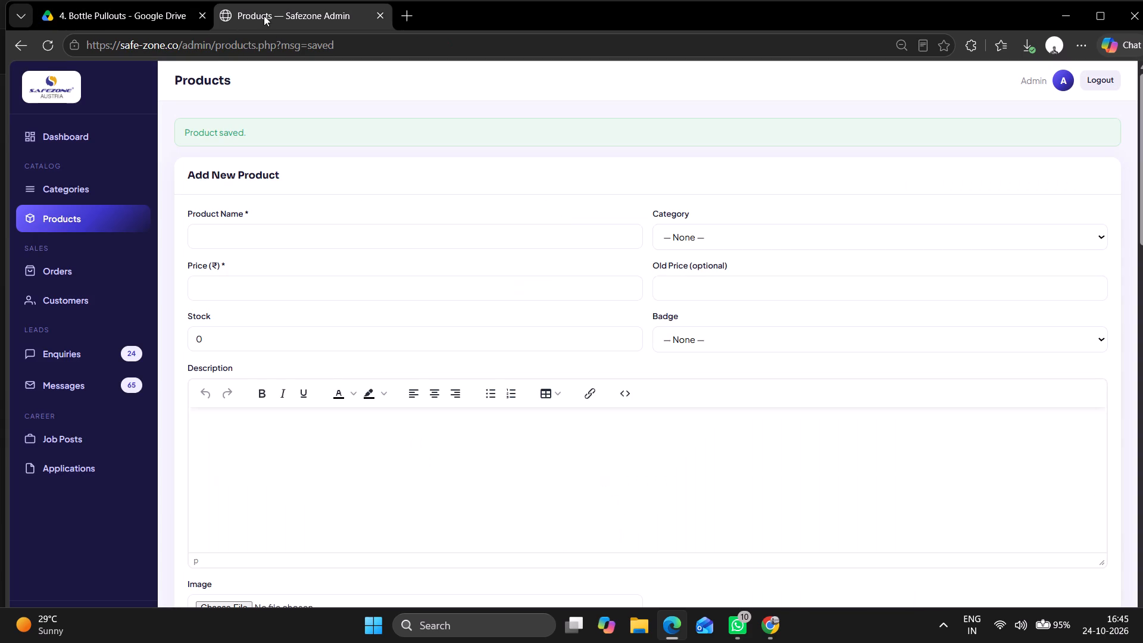
scroll(290, 442, down, 1)
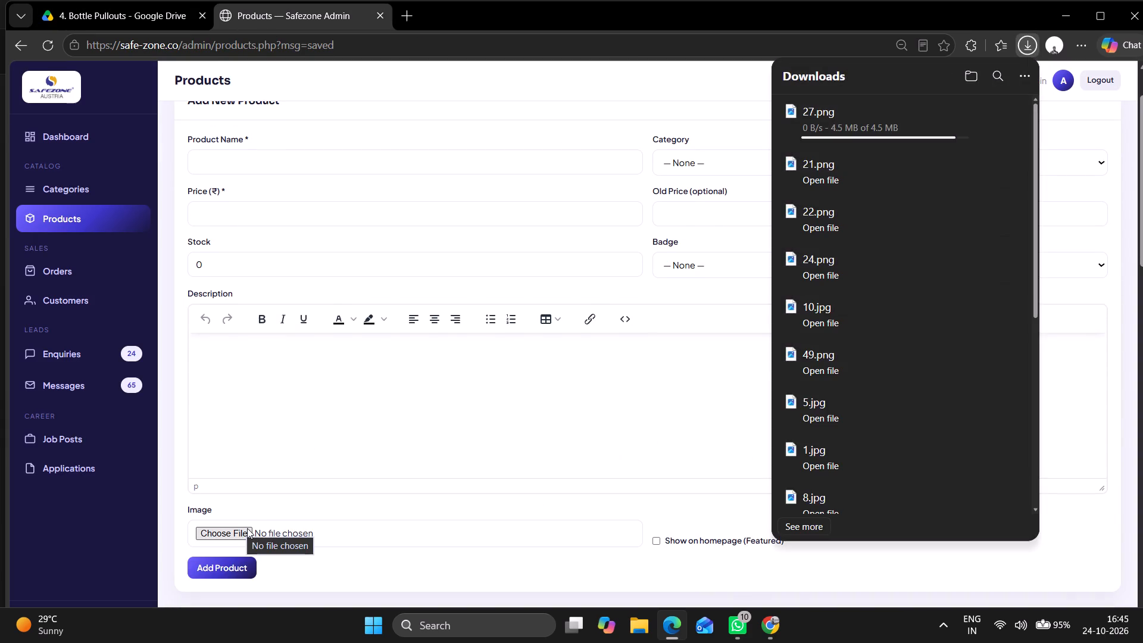
click(247, 528)
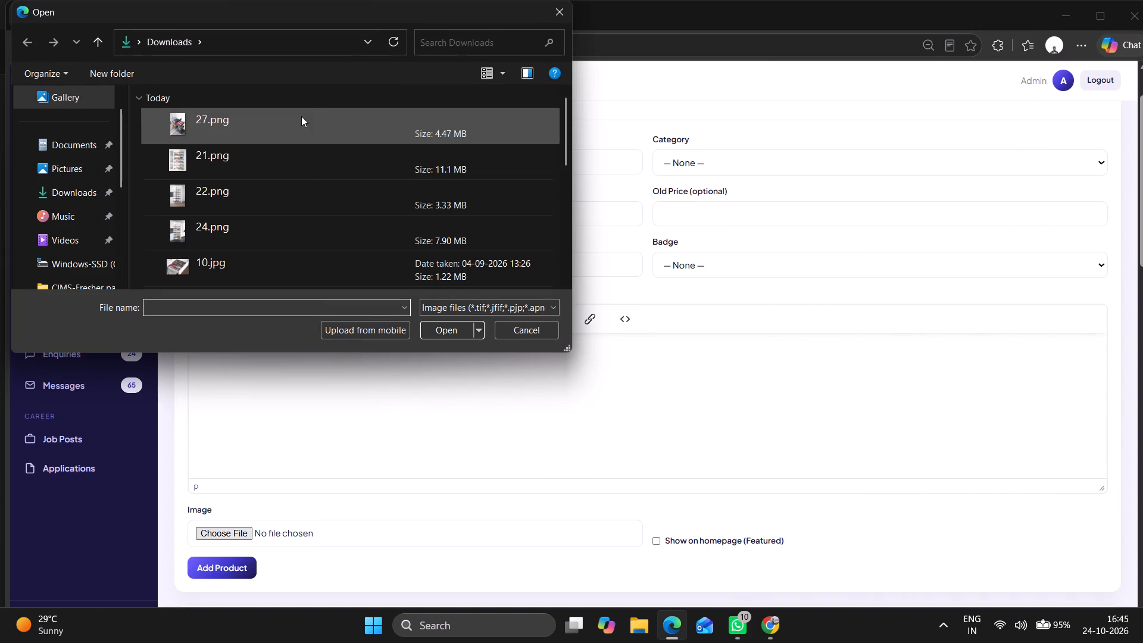
click(301, 116)
click(446, 329)
Enter CORNER SOLUTIONS Universal Magic Corner as the name of the new product.
scroll(307, 277, up, 1)
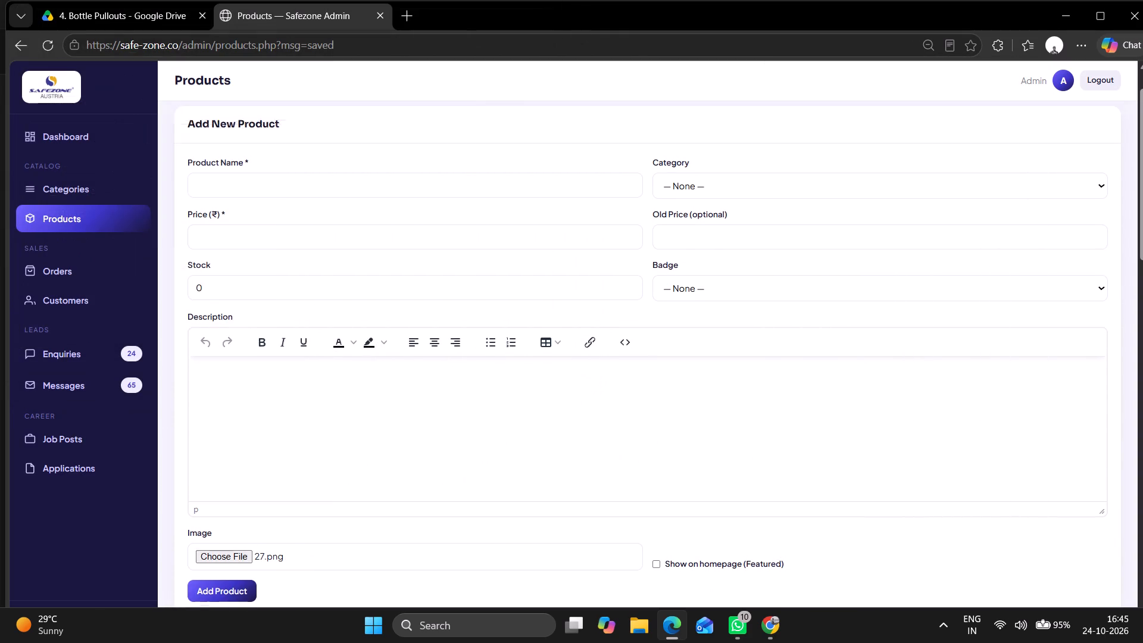
click(289, 231)
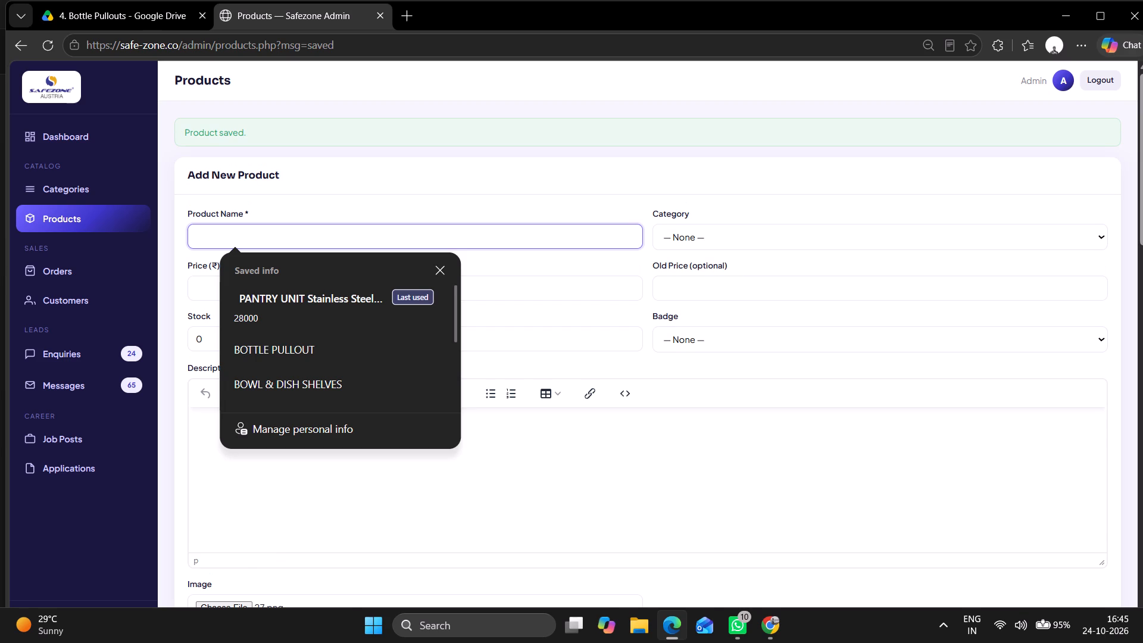
key(c)
text(OR)
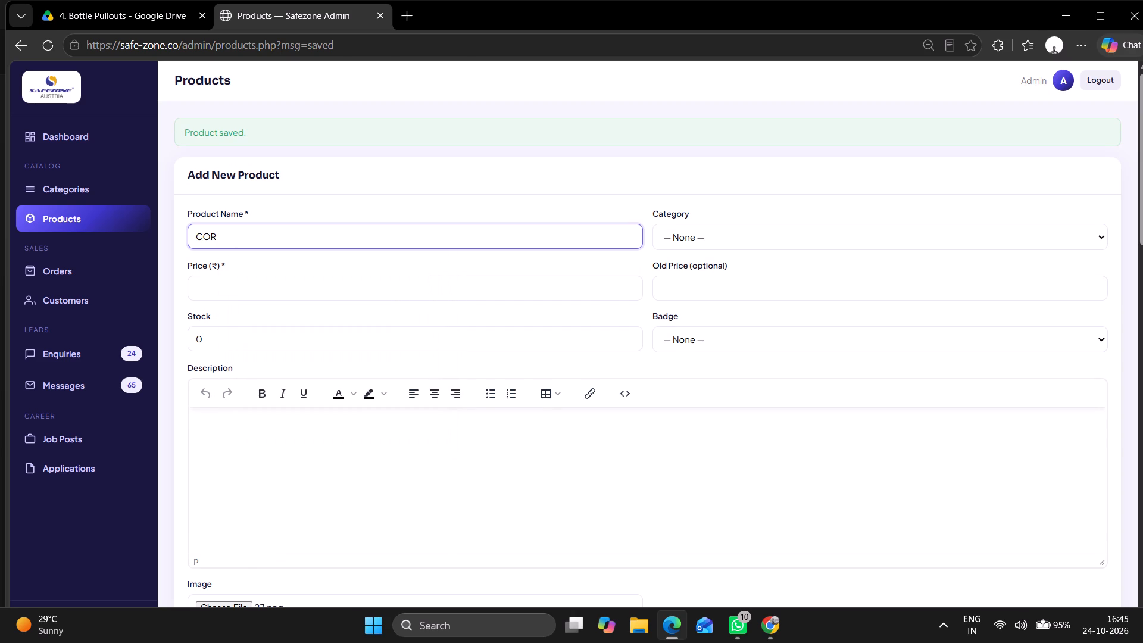
text(NER)
key(space)
text(SO)
text(LU)
text(TION)
text(S)
key(space)
text(Un)
text(iv)
text(ers)
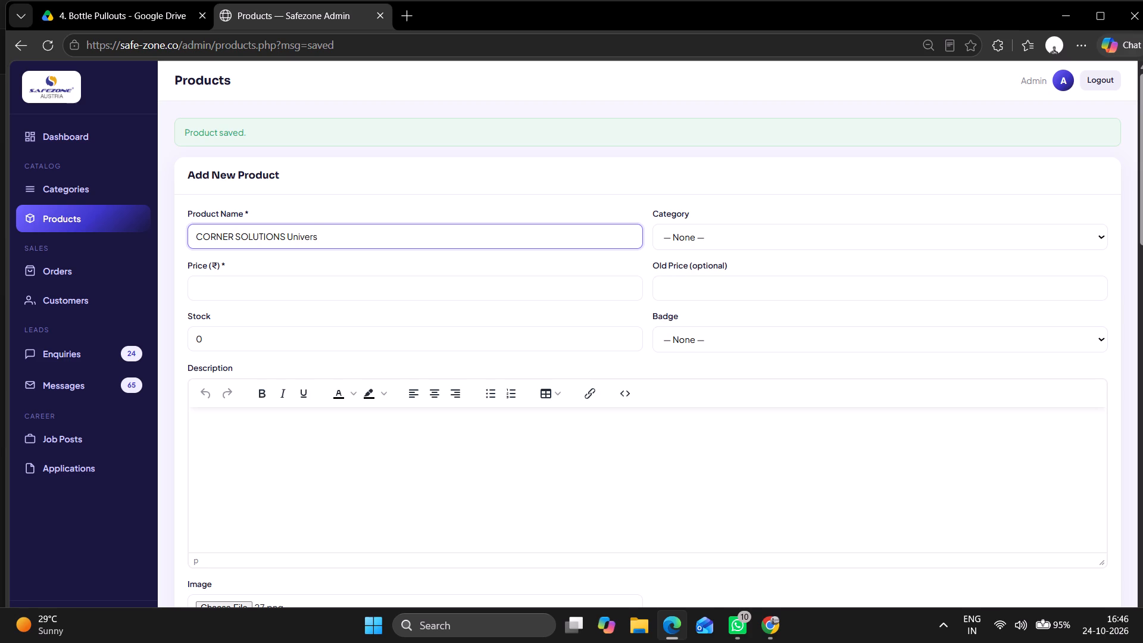
text(al)
key(space)
key(shift+m)
text(agic)
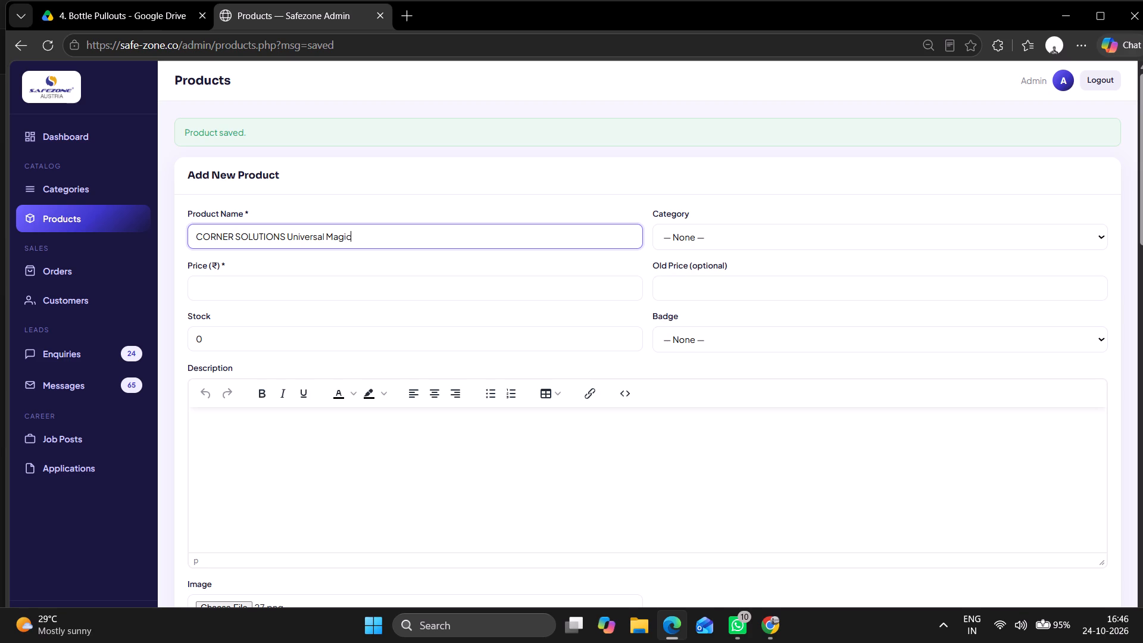
key(space)
key(shift+c)
text(or)
text(ner)
Assign the new product to the Kitchen Accessories category.
click(658, 236)
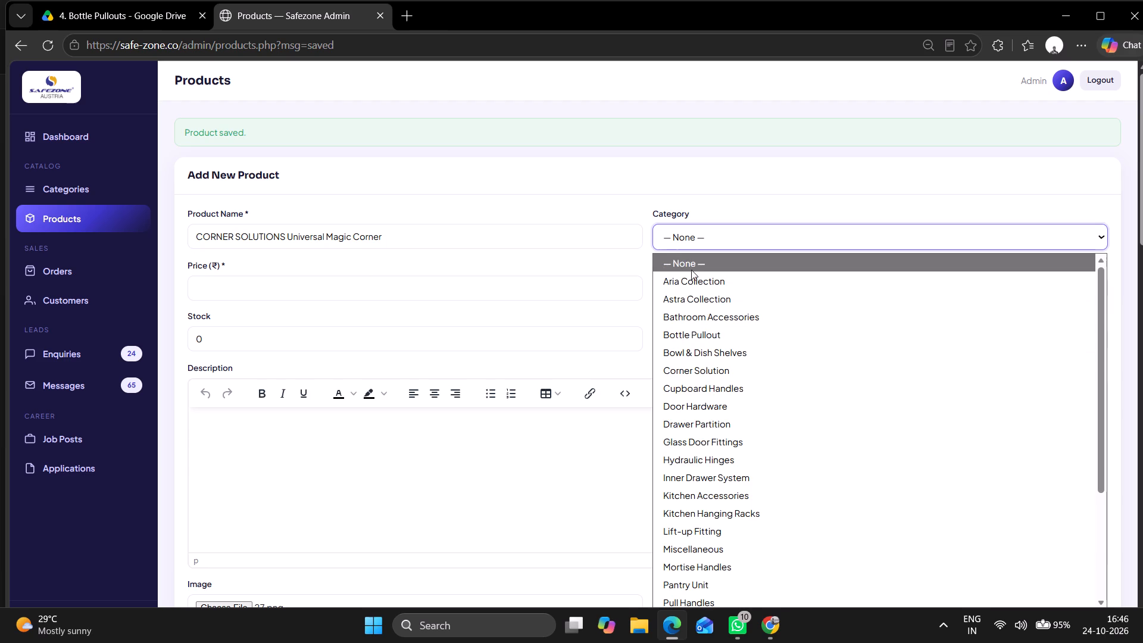
key(k)
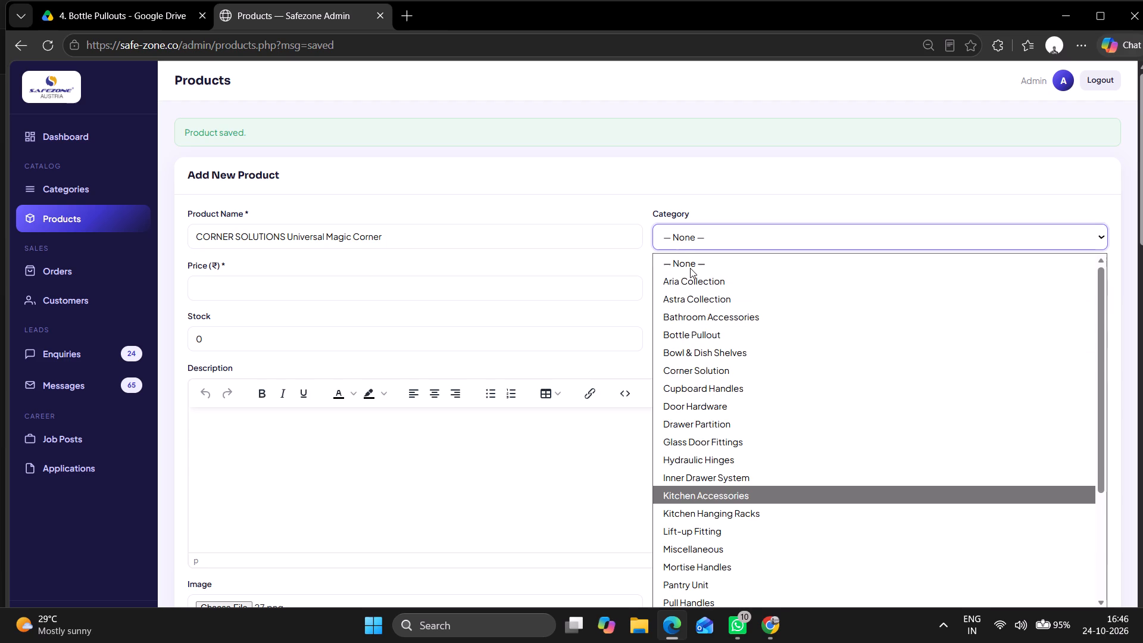
key(Return)
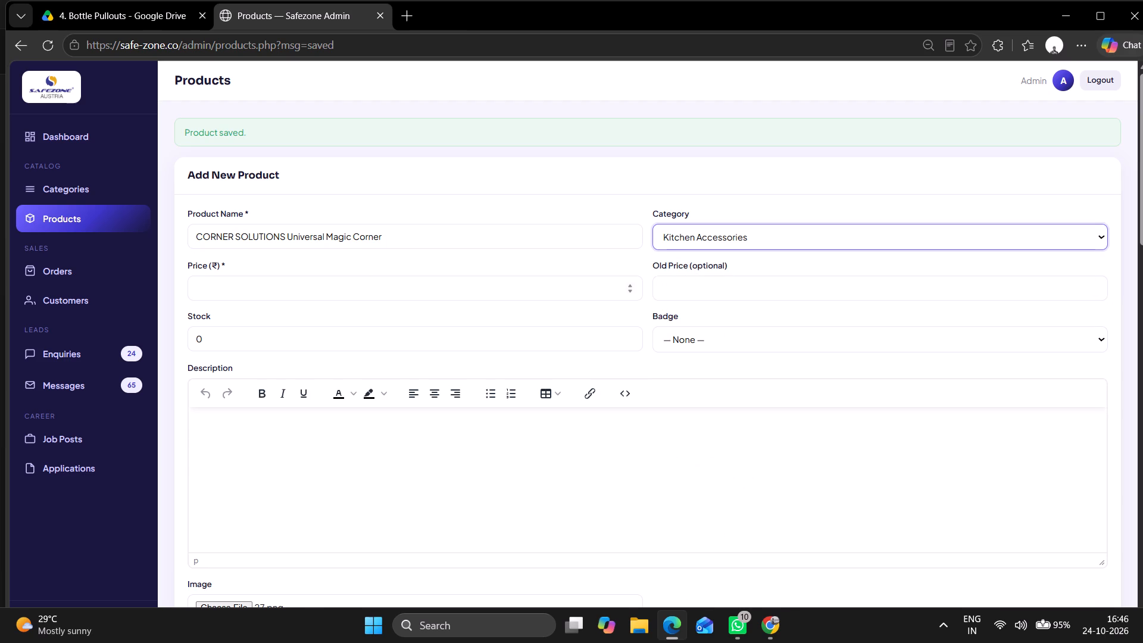
Set the new product's price to ₹ 21500.
click(298, 288)
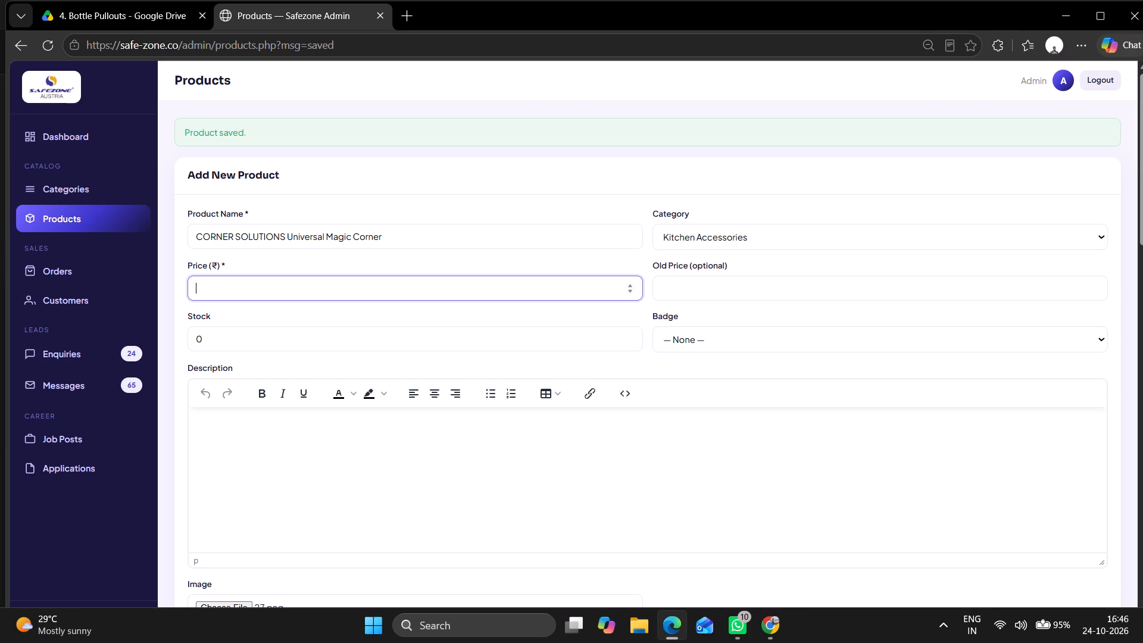
key(2)
text(1500)
key(Down)
key(Up)
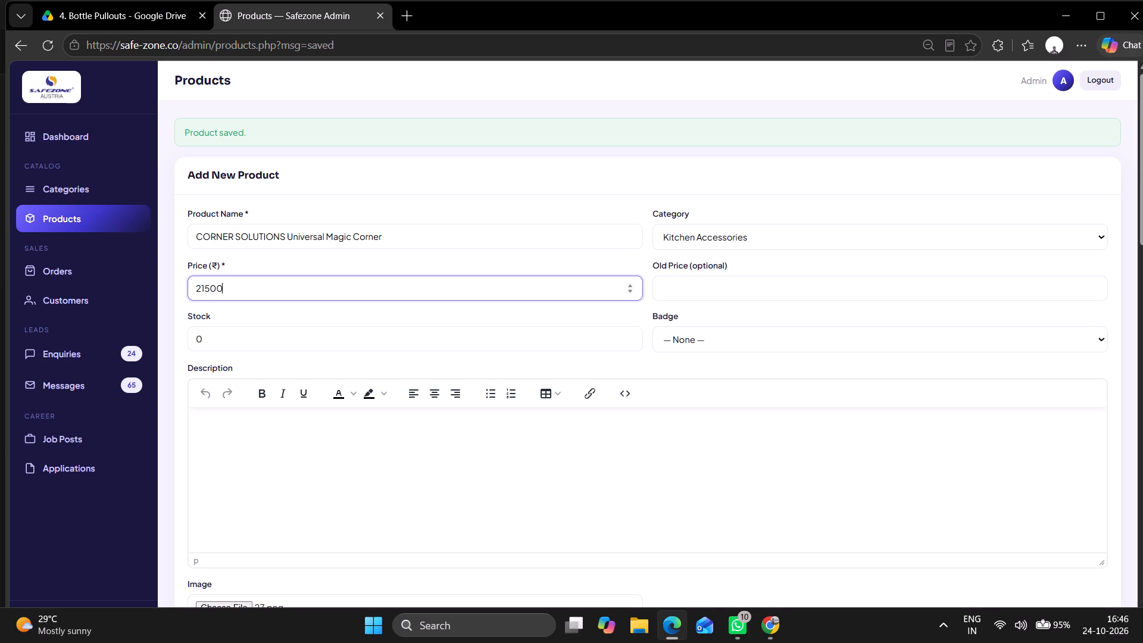
Set the new product's stock to 99.
click(298, 344)
key(Up)
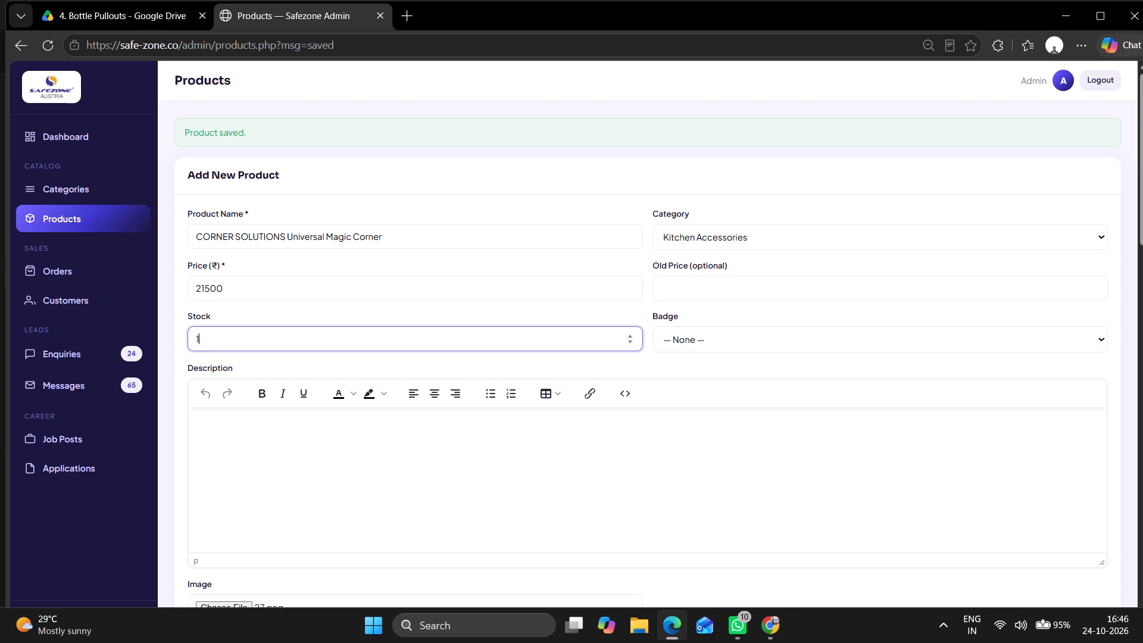
key(Down)
key(Down)
key(Up)
key(Up)
key(BackSpace)
text(98)
key(Up)
Set the new product's badge to NEW.
click(751, 332)
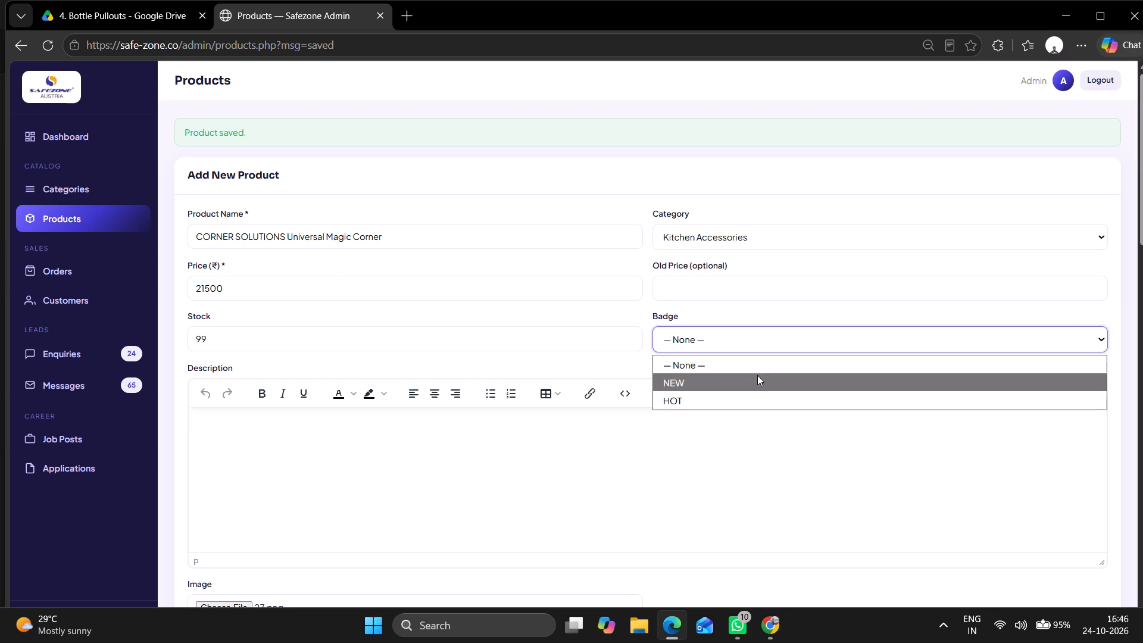
click(735, 382)
Write "With Soft Closing Mechanism" in bold as the first line of the product description.
double_click(320, 459)
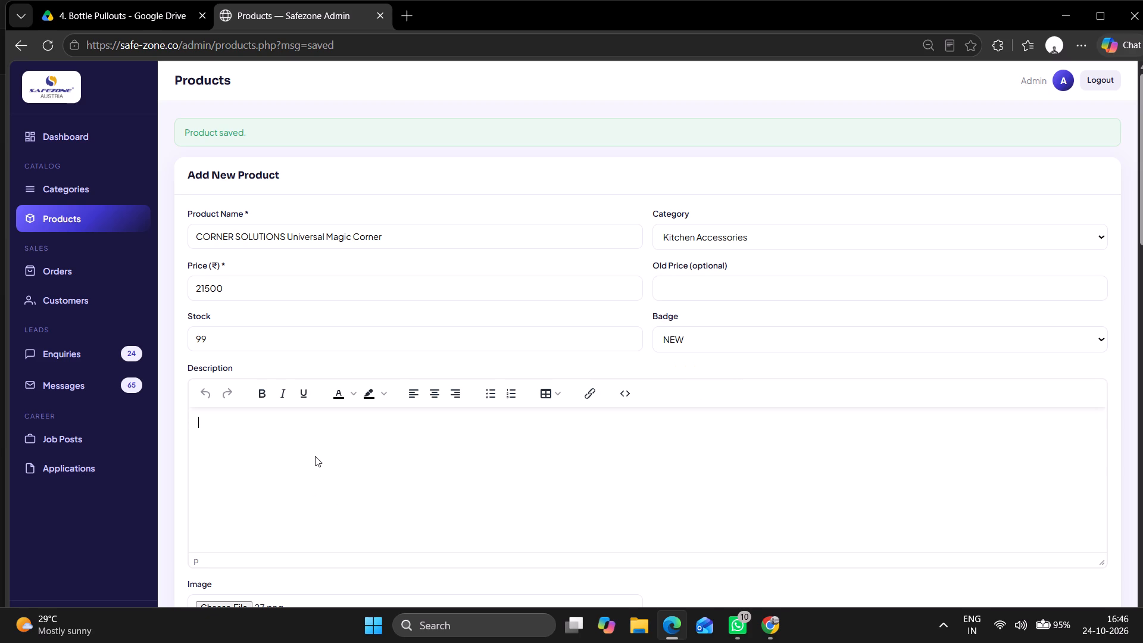
click(263, 400)
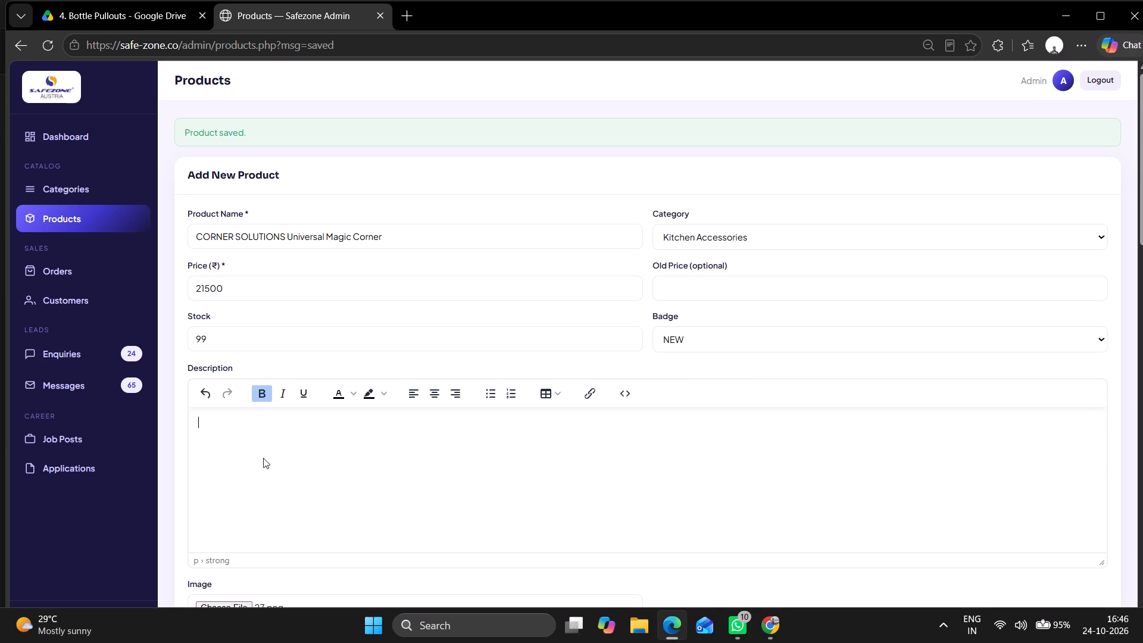
key(shift+w)
text(ith)
key(space)
text(Soft)
key(space)
text(Clo)
text(sing)
key(space)
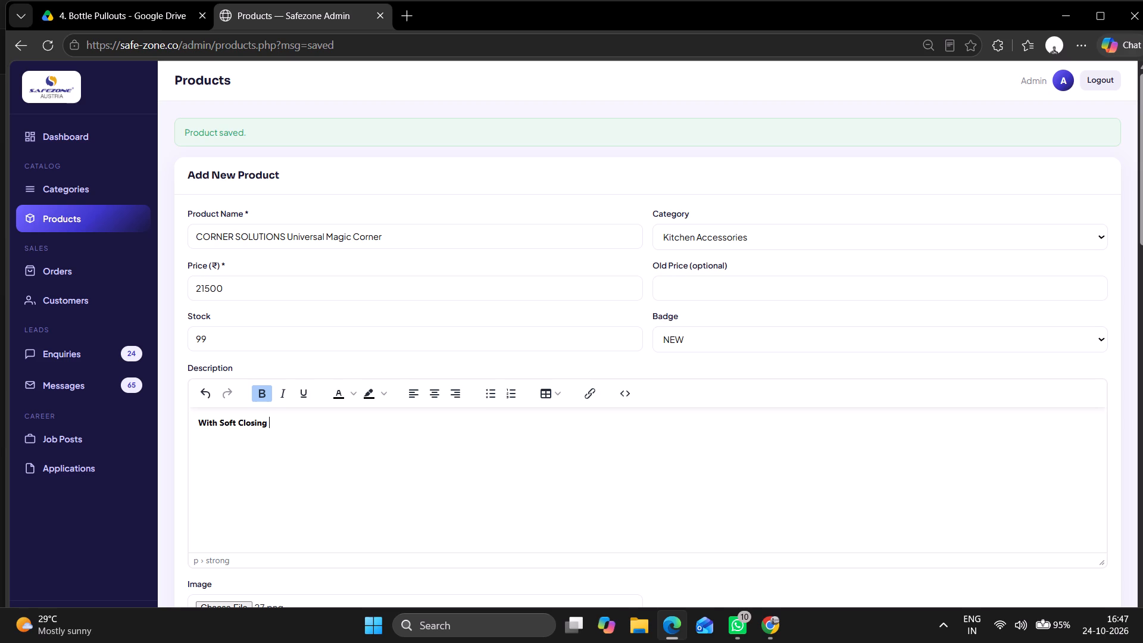
key(shift+m)
text(ec)
key(h)
key(a)
key(n)
text(ism)
key(space)
Add a second description line in regular, non-bold text reading: inner Carcase Size: 33"x20".
key(Return)
click(264, 395)
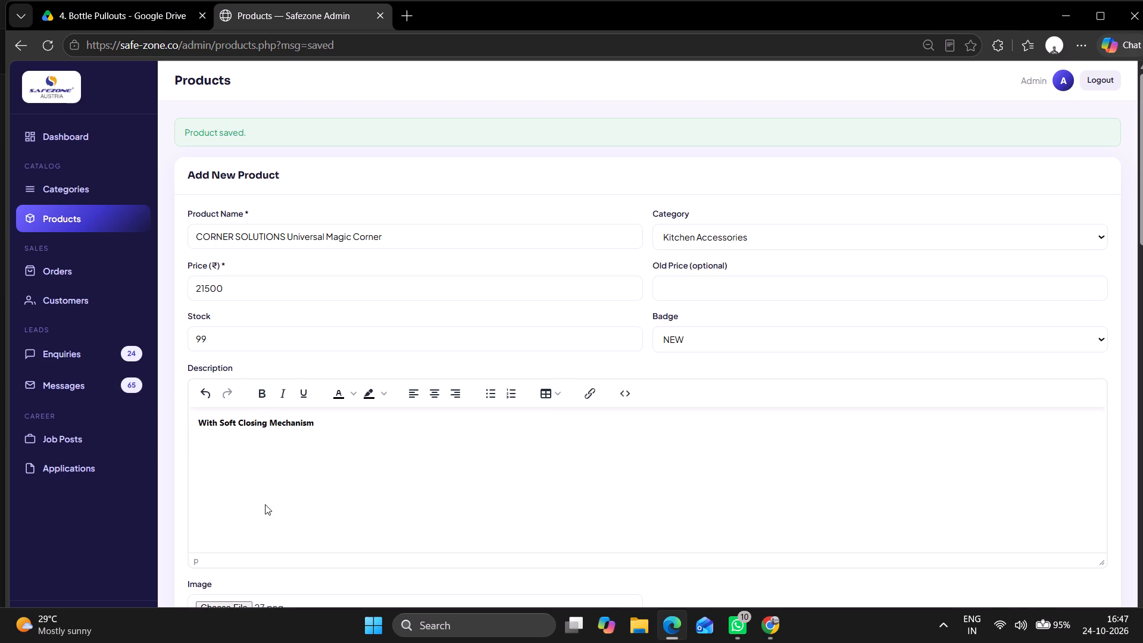
key(i)
text(nner)
key(space)
key(shift+c)
key(a)
key(r)
text(cas)
text(e Size)
key(shift+colon)
key(space)
text(33)
key(apostrophe)
key(apostrophe)
key(BackSpace)
key(BackSpace)
key(shift+quotedbl)
key(x)
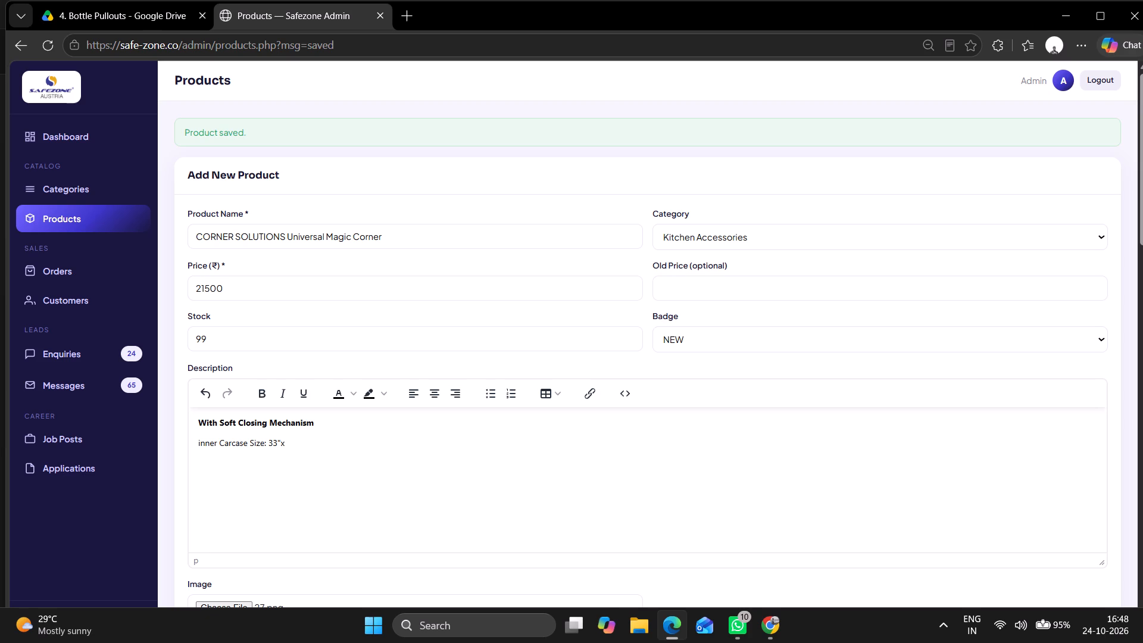
text(20)
key(shift+colon)
key(BackSpace)
key(shift+quotedbl)
Add a third line to the product description reading: Height: 24"-28".
key(Return)
key(shift+h)
text(eight)
key(space)
key(BackSpace)
key(shift+colon)
key(space)
text(24)
key(shift+quotedbl)
key(minus)
text(28)
key(shift+quotedbl)
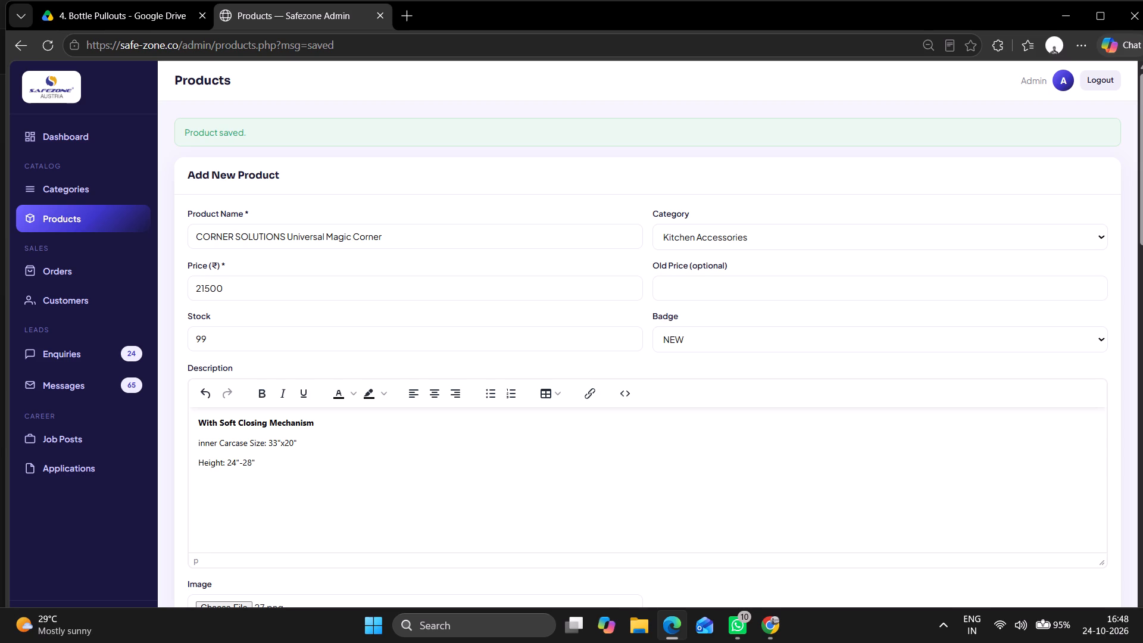
Add a fourth line to the product description giving the price as ₹ 21500/-.
key(Return)
key(ctrl+v)
key(BackSpace)
key(BackSpace)
key(BackSpace)
text(21)
text(500)
key(slash)
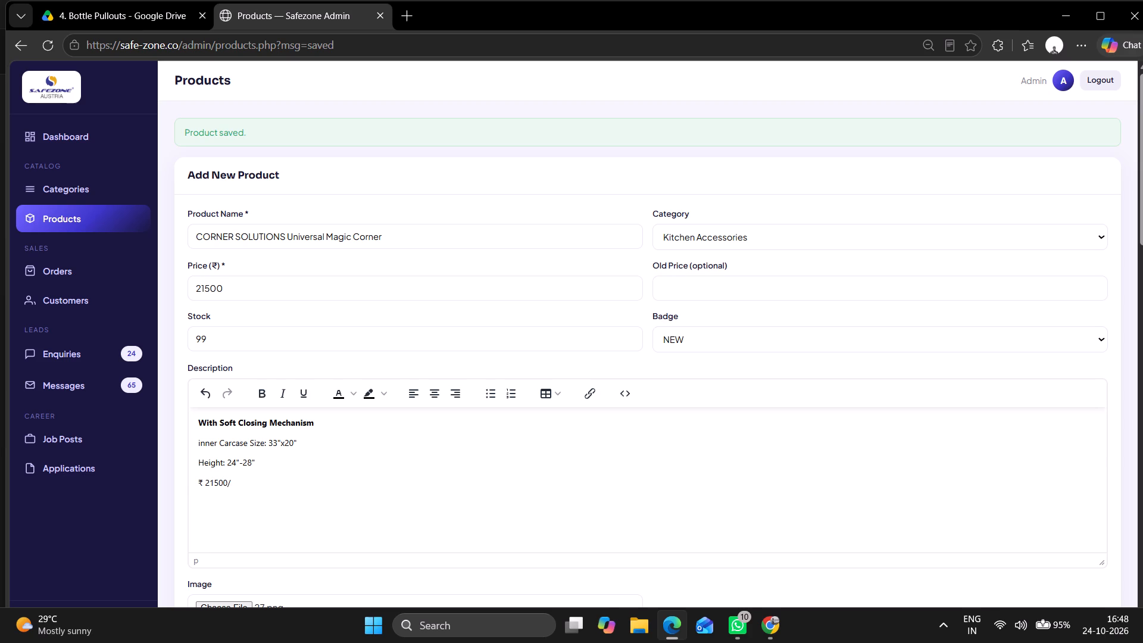
key(minus)
Submit the completed CORNER SOLUTIONS Universal Magic Corner product to the catalogue and check the product list.
scroll(352, 532, down, 4)
scroll(307, 442, up, 7)
scroll(307, 442, down, 4)
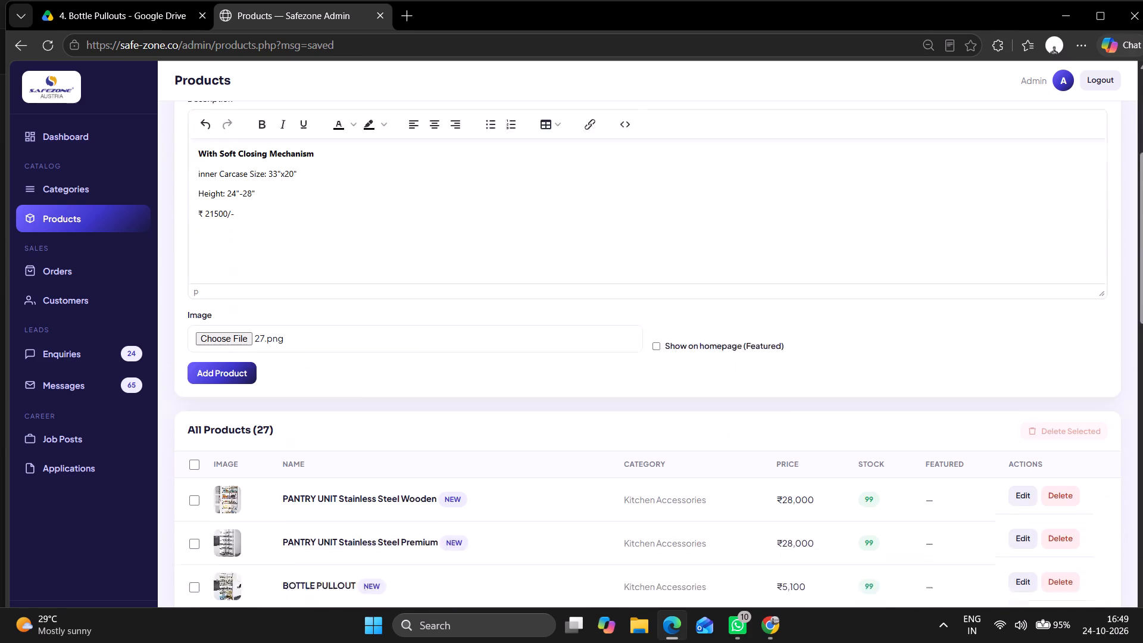
click(231, 336)
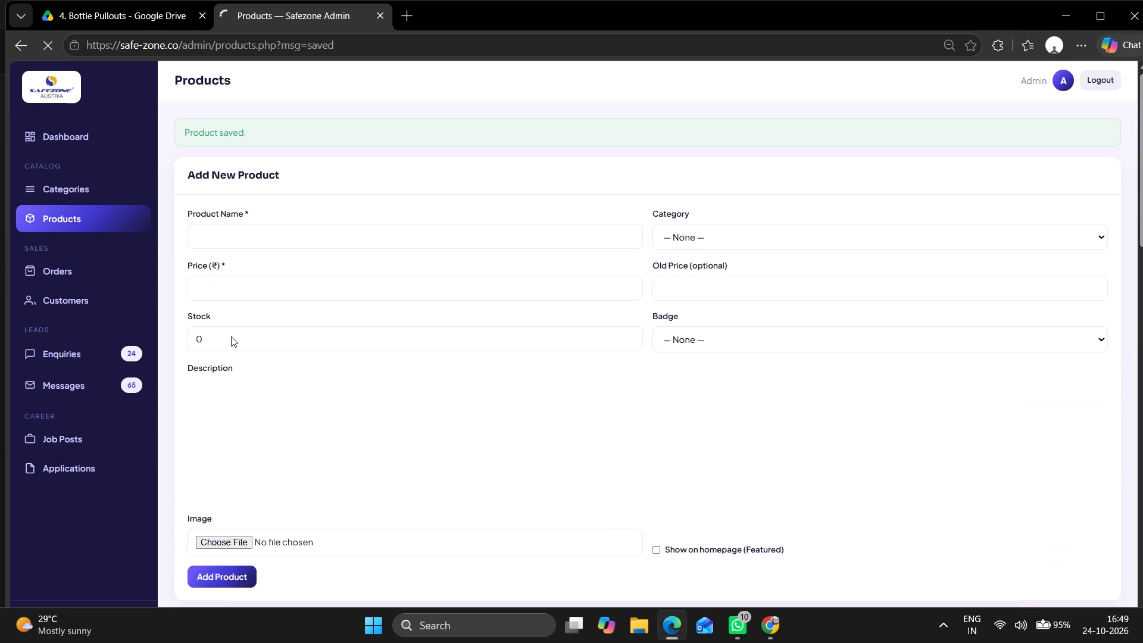
scroll(267, 349, down, 6)
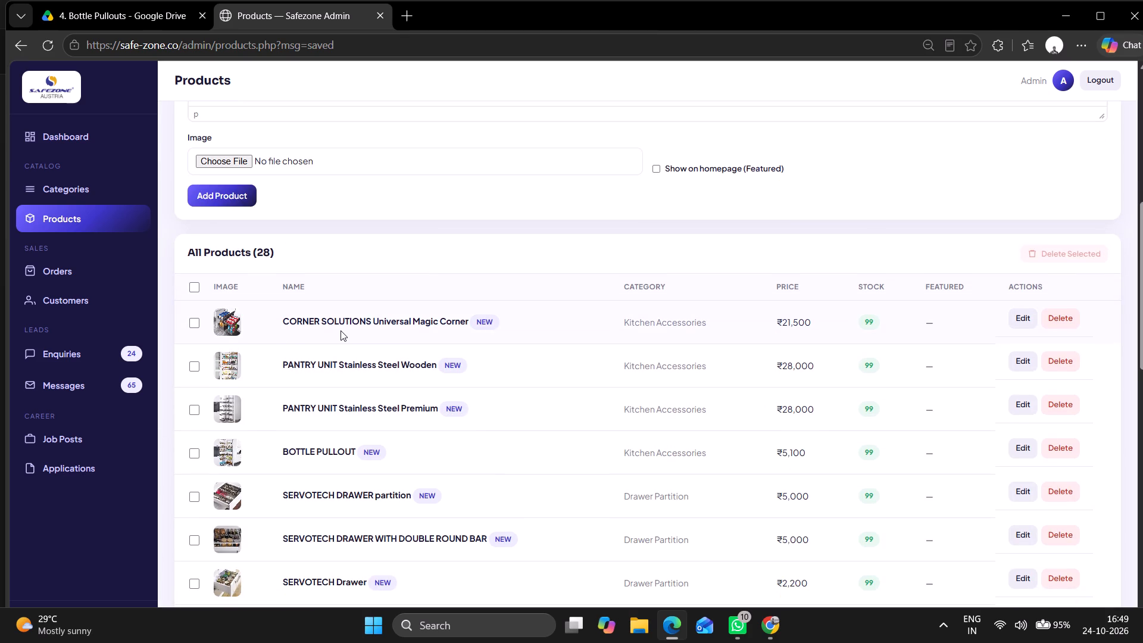
Start another new product by filling its name and price from the saved CORNER SOLUTIONS Universal Magic Corner entry.
scroll(342, 331, up, 2)
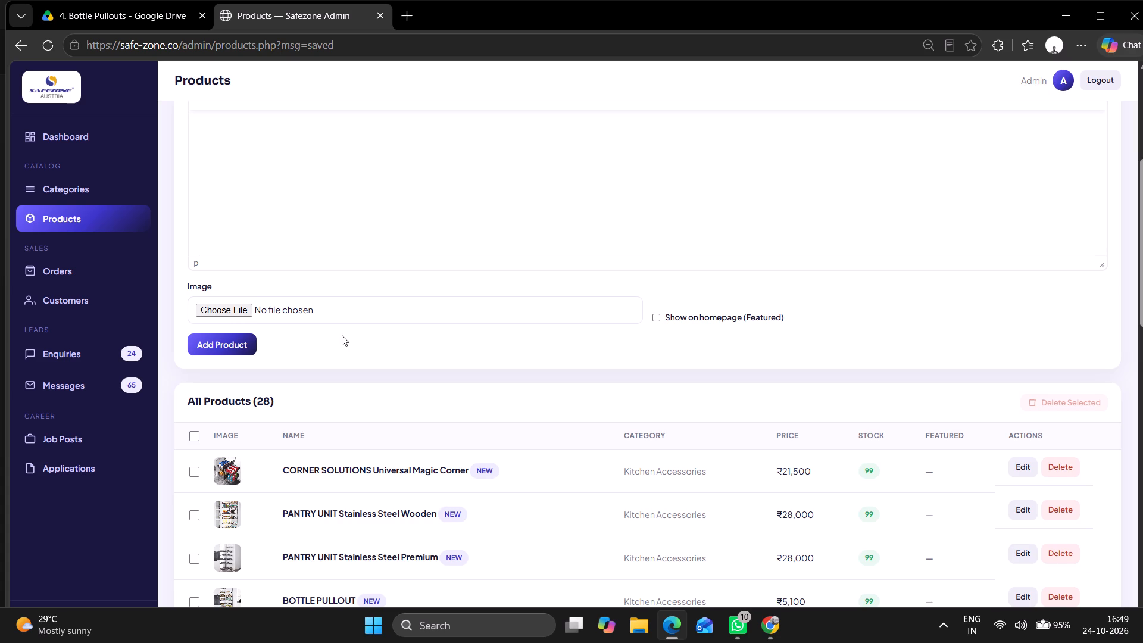
scroll(342, 335, up, 7)
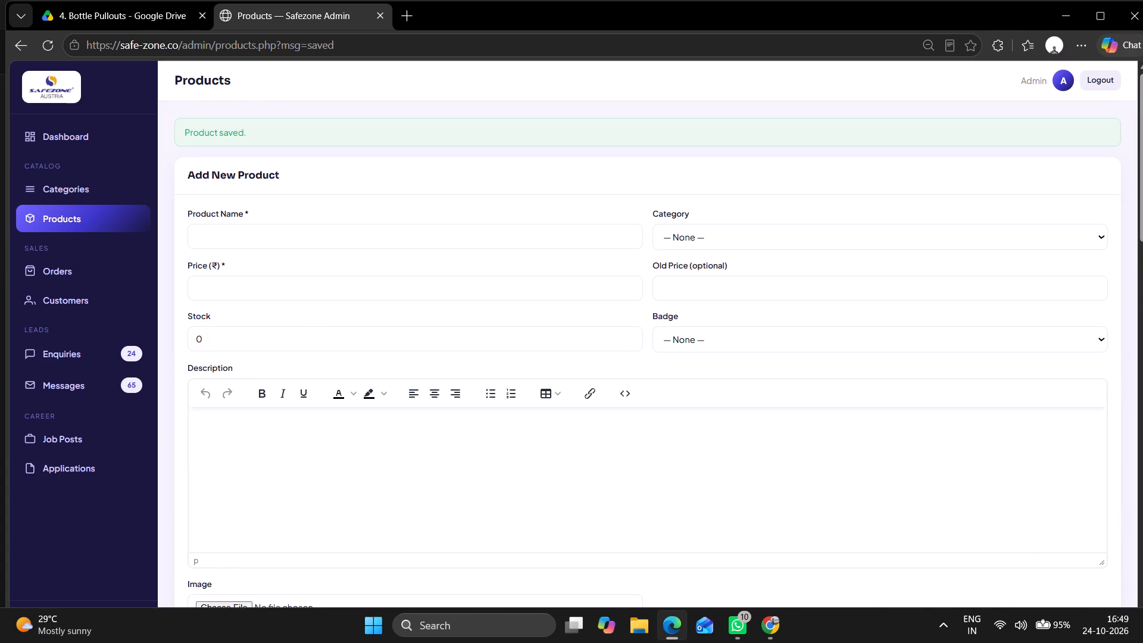
double_click(266, 232)
click(274, 299)
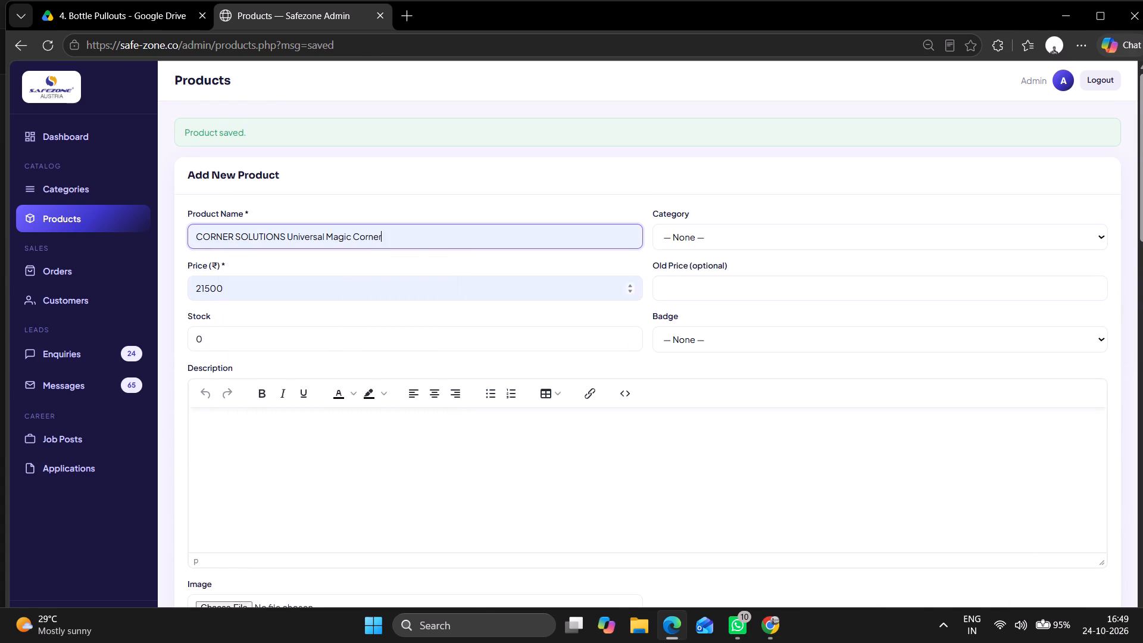
Change the new product's name to "CORNER SOLUTIONS Magic Corner -SS Premium".
key(BackSpace)
key(BackSpace)
key(BackSpace)
key(BackSpace)
key(BackSpace)
key(BackSpace)
key(BackSpace)
key(BackSpace)
key(BackSpace)
key(BackSpace)
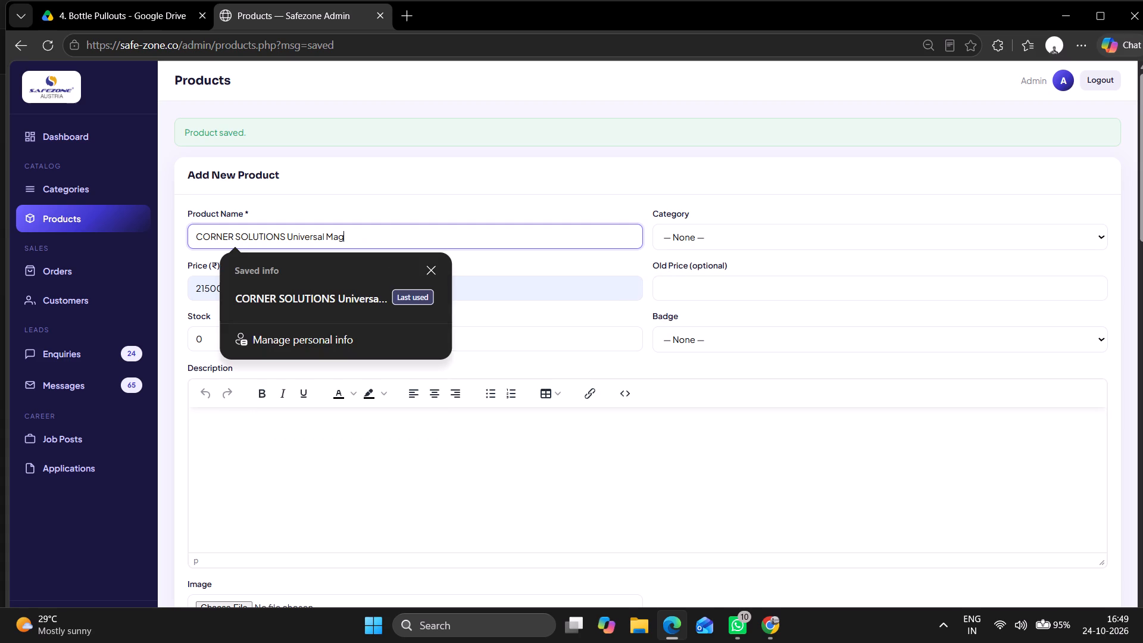
key(BackSpace)
key(BackSpace)
key(BackSpace)
key(BackSpace)
key(BackSpace)
key(BackSpace)
key(BackSpace)
key(BackSpace)
key(BackSpace)
key(BackSpace)
key(BackSpace)
key(BackSpace)
text(Magic)
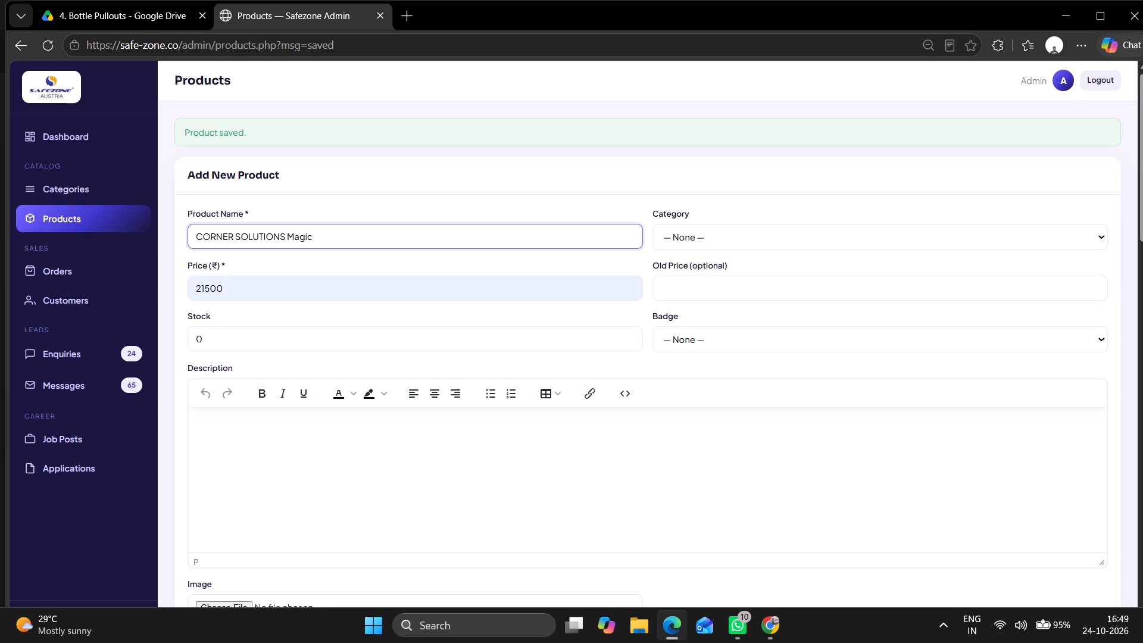
key(space)
text(Cor)
text(ner)
key(space)
key(minus)
text(SS)
key(space)
text(p)
key(BackSpace)
key(shift+p)
text(re)
text(mium)
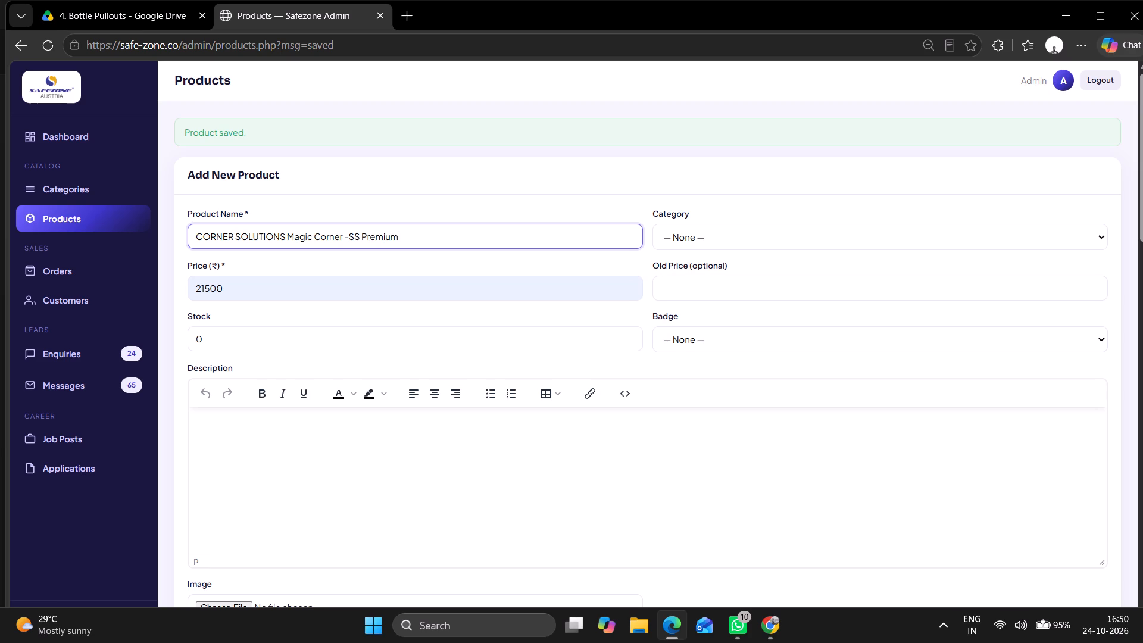
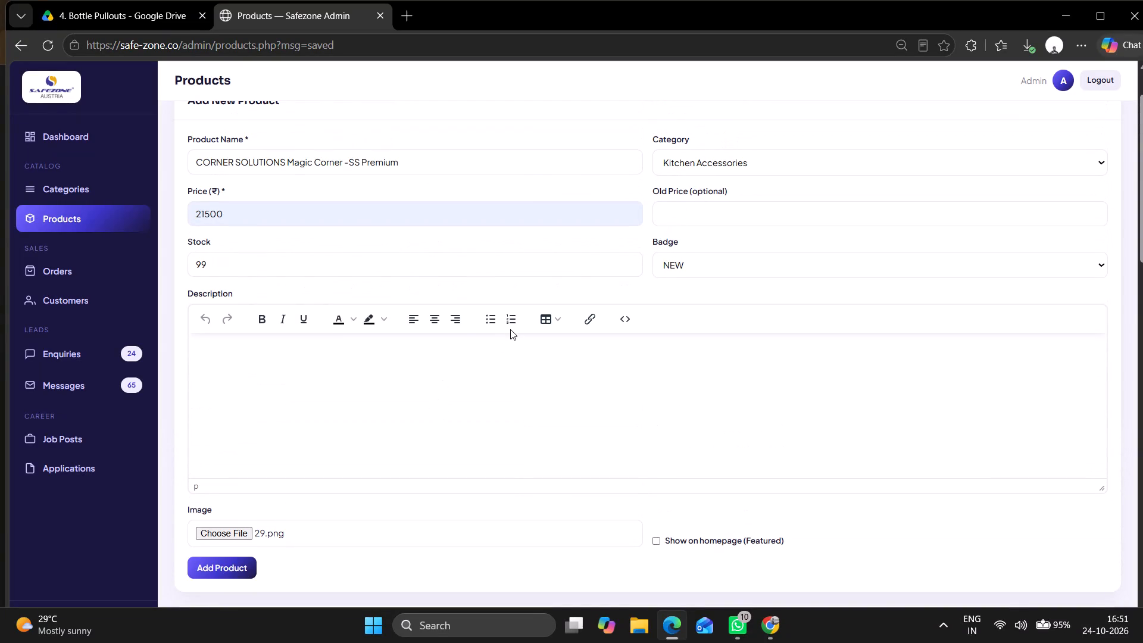
Enter "With Soft Closing Mechanism" as the first line of the new product's description.
double_click(268, 319)
text(With)
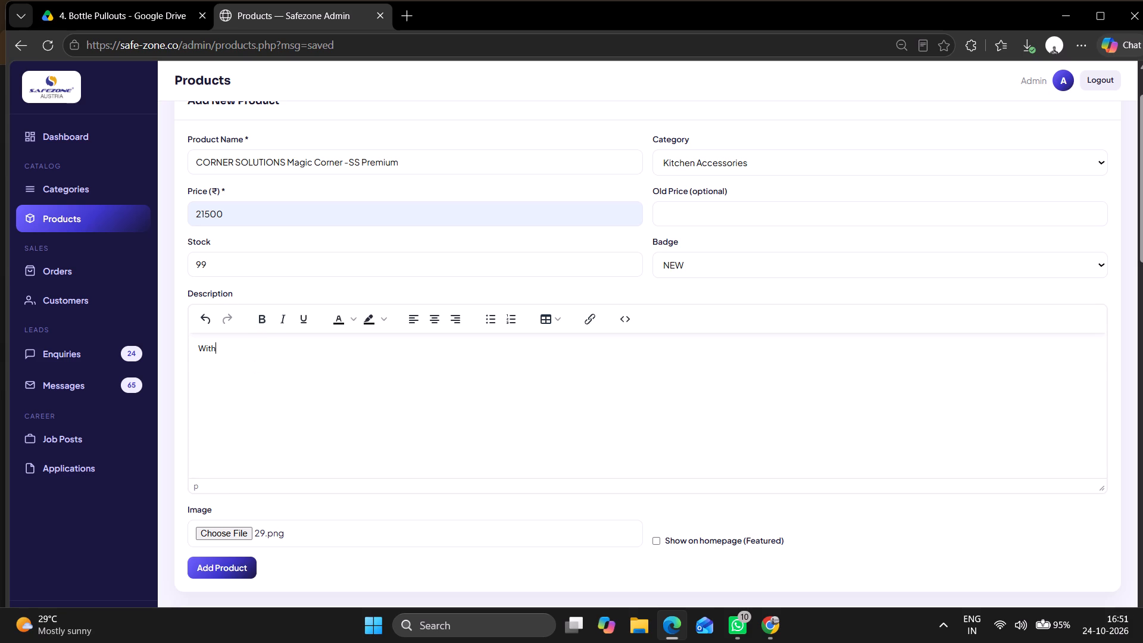
key(space)
text(Soft)
key(space)
text(Clo)
text(sing)
key(space)
text(Me)
text(ch)
text(ani)
text(sm)
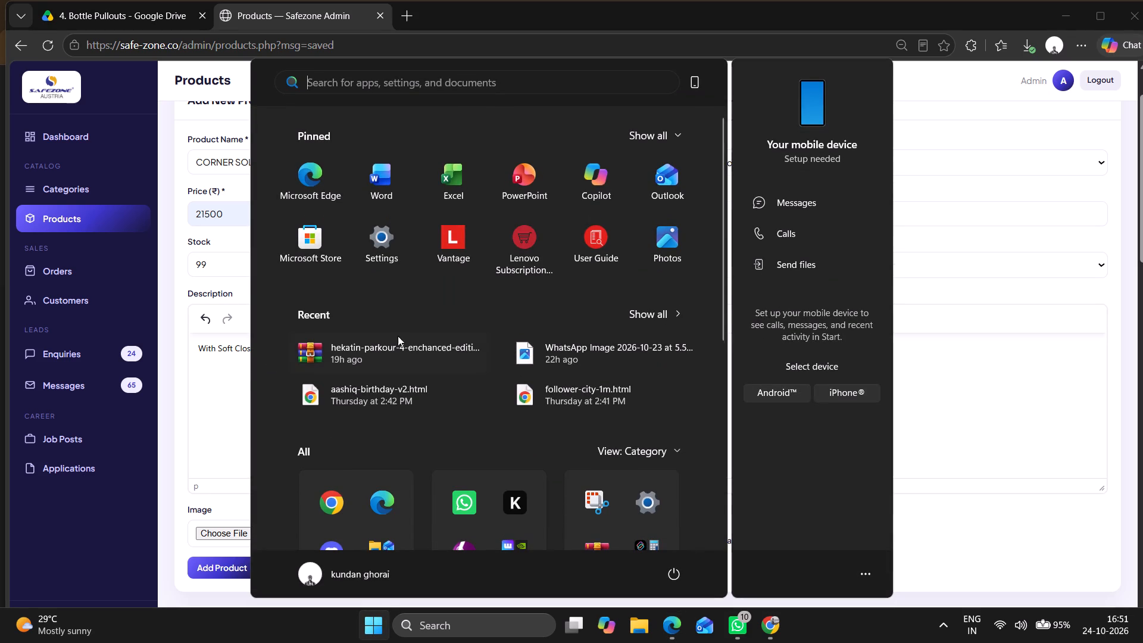
click(935, 426)
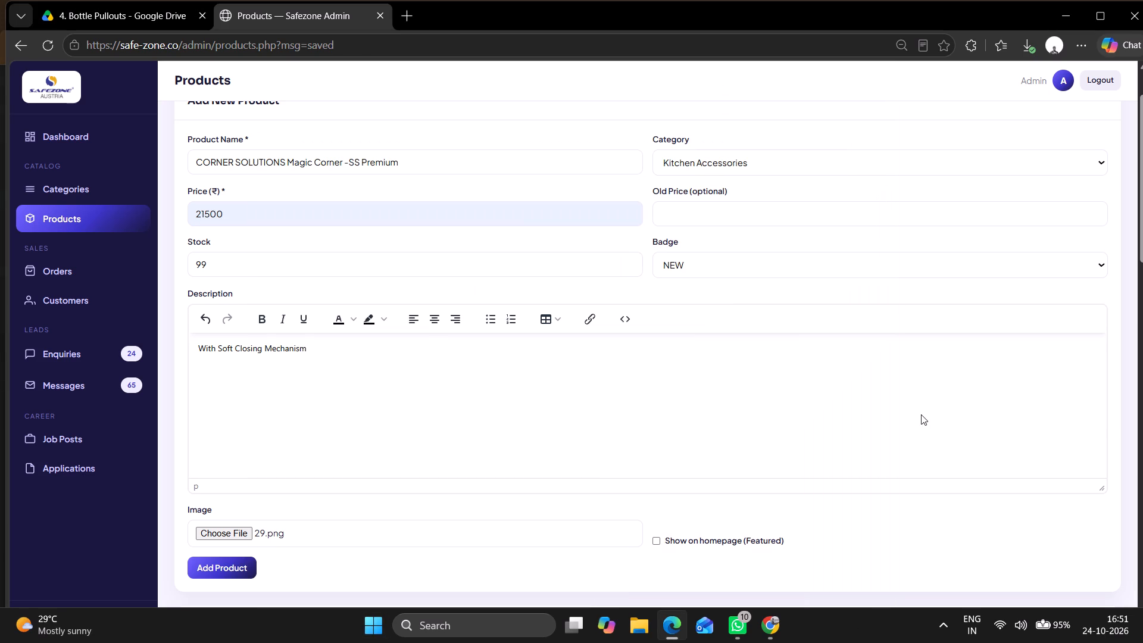
Make the description line "With Soft Closing Mechanism" bold and start a new line below it.
key(ctrl+a)
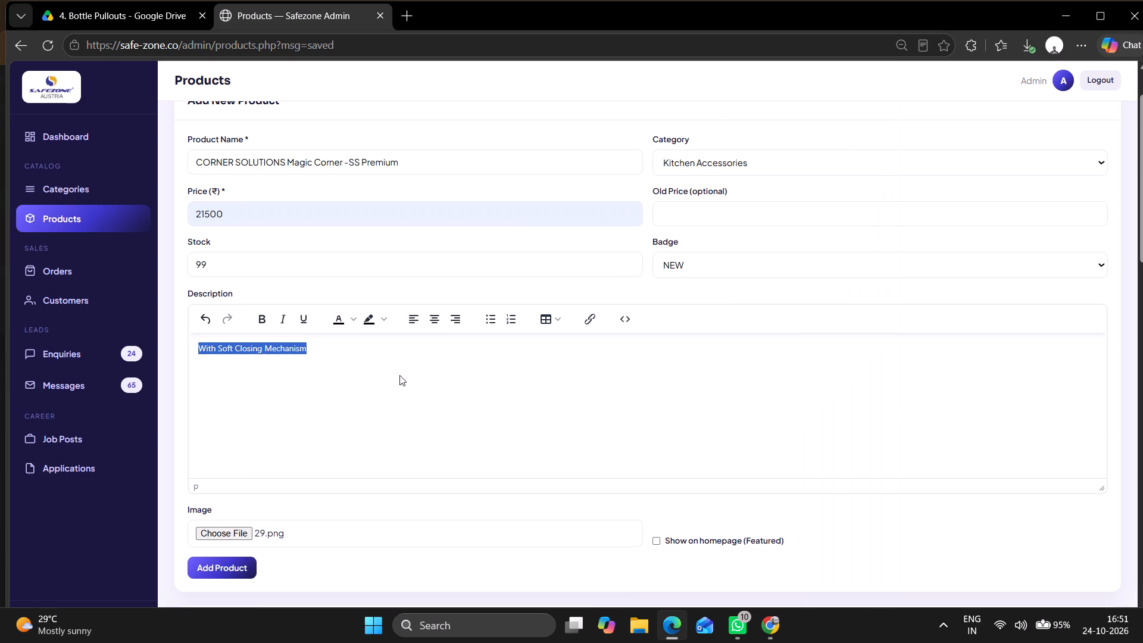
click(273, 316)
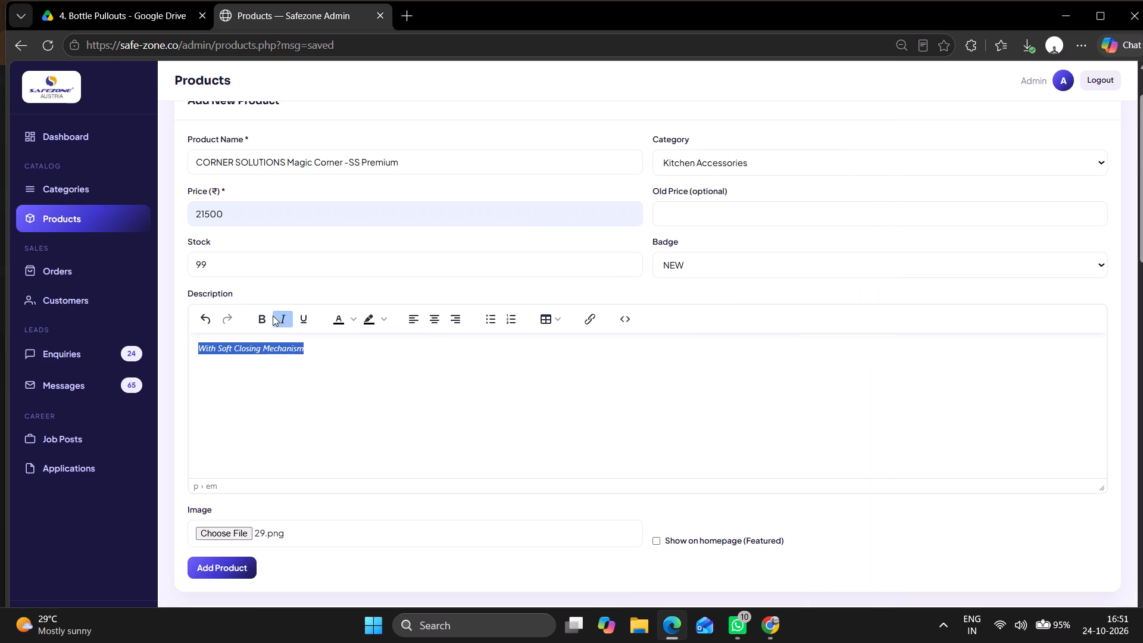
click(281, 319)
click(260, 319)
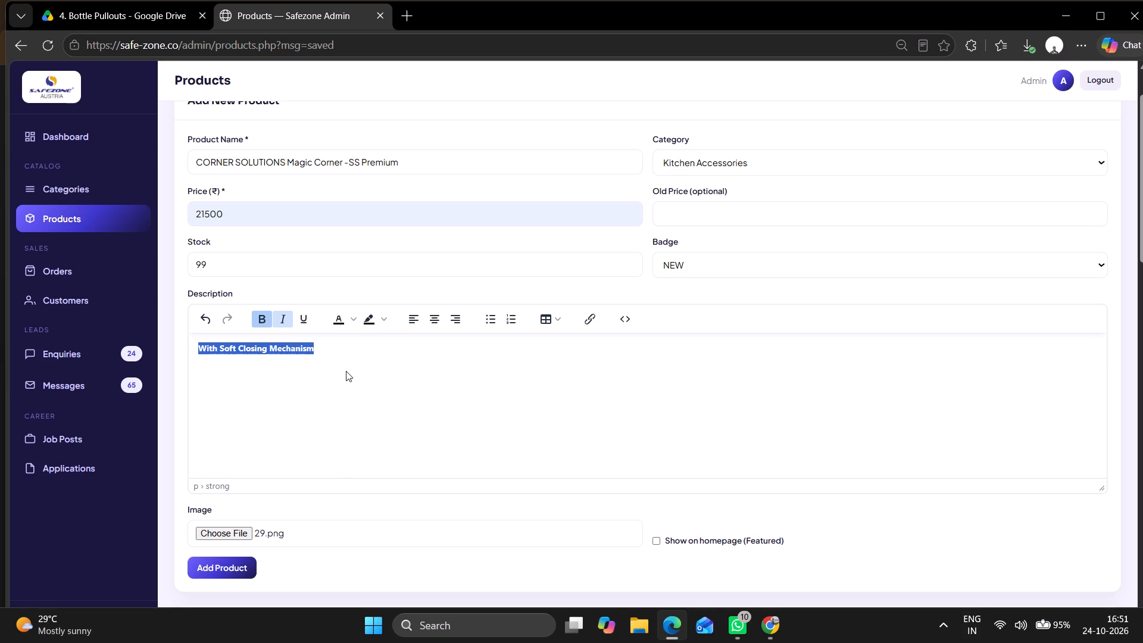
click(346, 371)
key(Return)
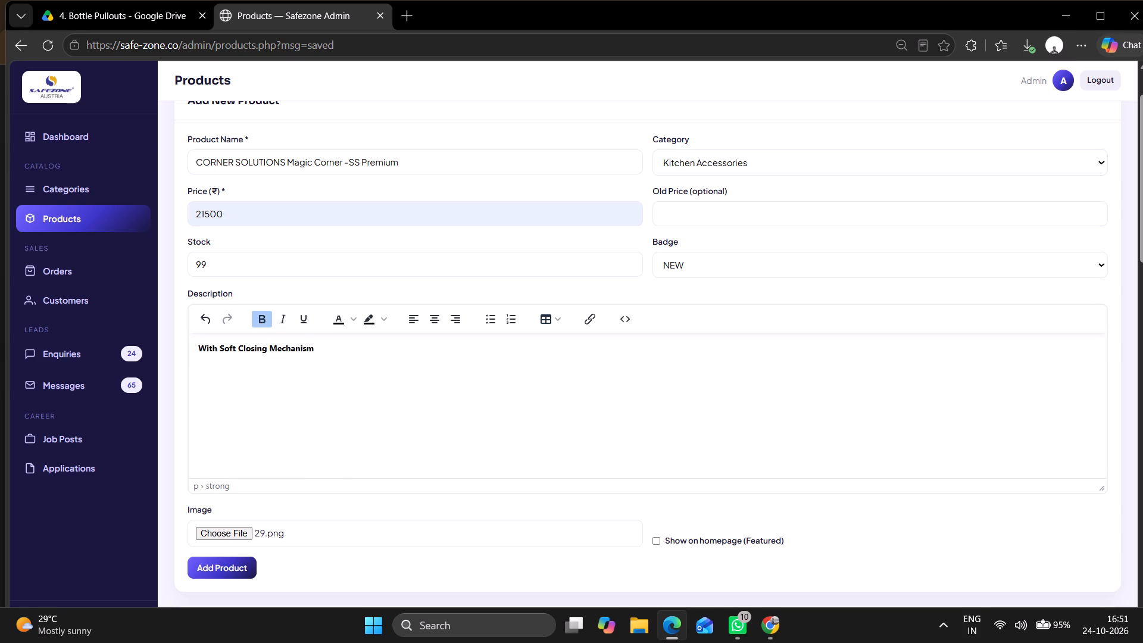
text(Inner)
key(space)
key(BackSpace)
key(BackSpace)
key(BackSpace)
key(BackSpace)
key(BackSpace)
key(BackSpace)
Add a second description line in regular, non-bold text reading "Inner Carcass Size : 33"x20"", ending with a line break.
click(262, 317)
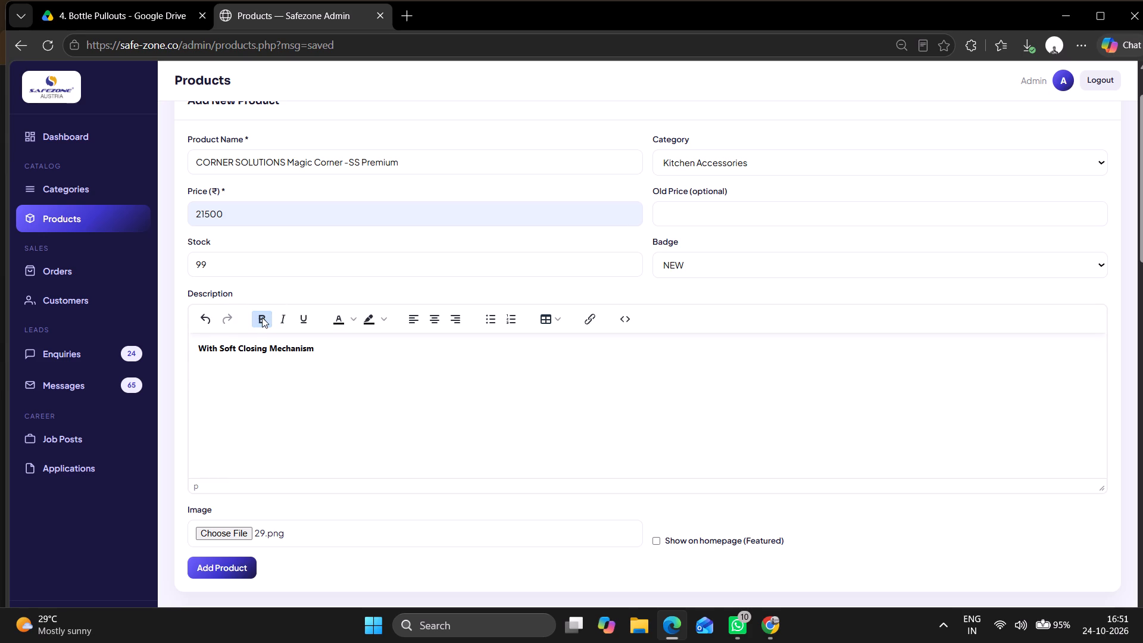
key(shift+i)
text(nn)
text(er)
key(space)
text(Cart)
key(BackSpace)
key(c)
text(ass)
key(space)
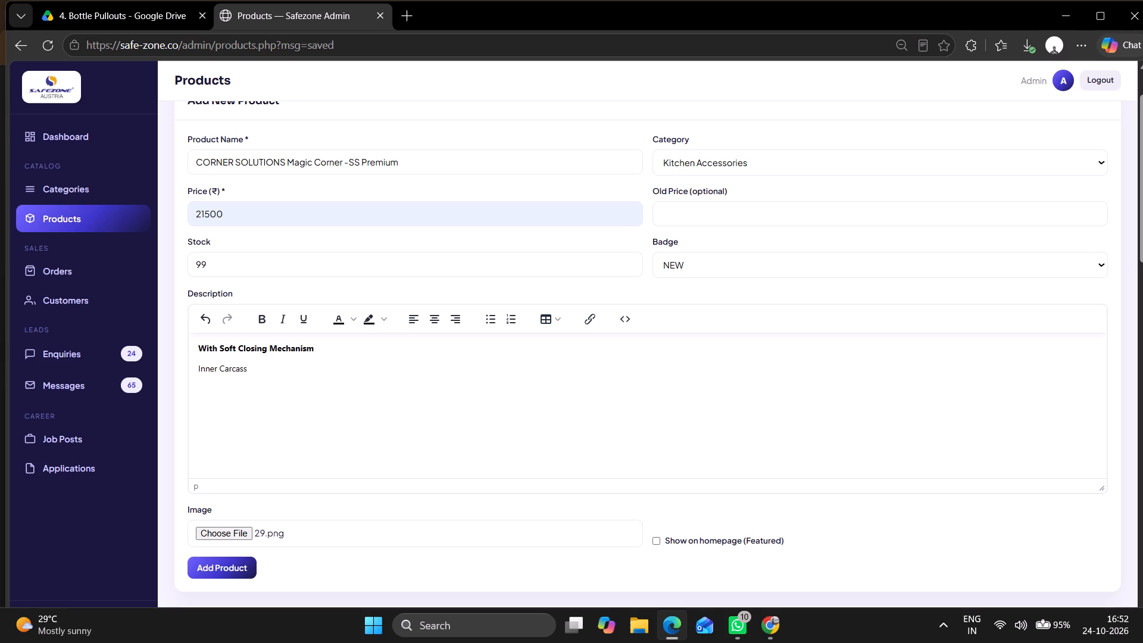
text(Siz)
text(e)
key(space)
key(shift+colon)
key(space)
text(33)
key(shift+quotedbl)
key(x)
text(20)
key(shift+colon)
key(BackSpace)
key(shift+quotedbl)
key(Return)
Add a third description line reading "Height:24"-28"" and start a new line below it.
text(Hi)
key(BackSpace)
text(eight)
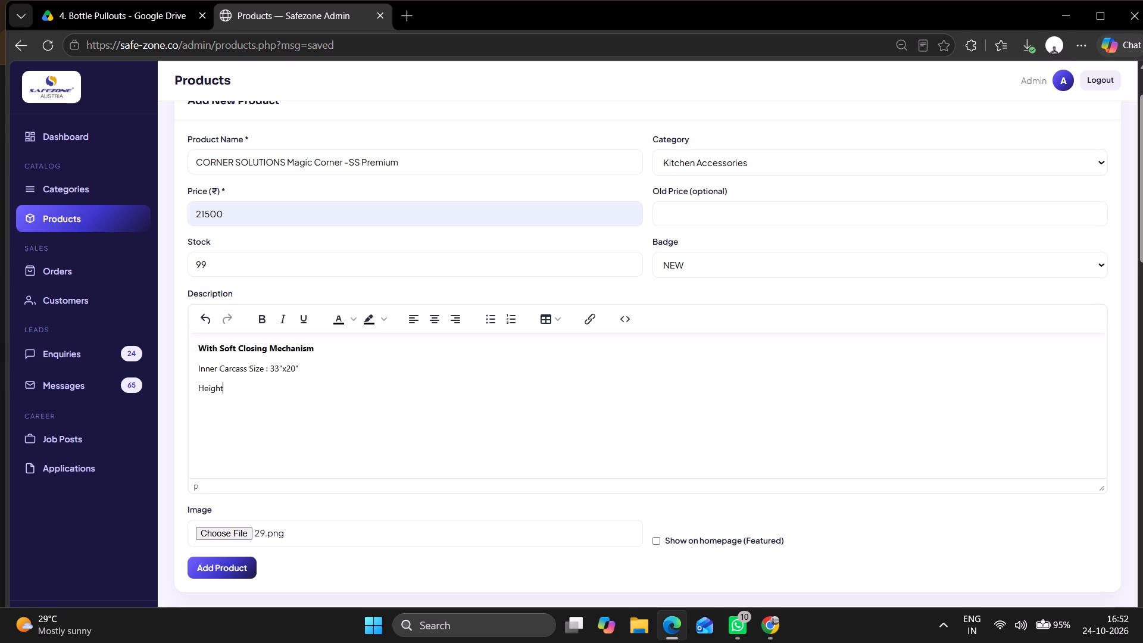
key(shift+colon)
text(24)
key(shift+quotedbl)
key(minus)
text(28)
key(shift+quotedbl)
key(Return)
Enter the price "₹ 20000/-" as the fourth line of the new product's description.
key(ctrl+v)
key(BackSpace)
key(BackSpace)
key(BackSpace)
key(2)
text(00)
key(0)
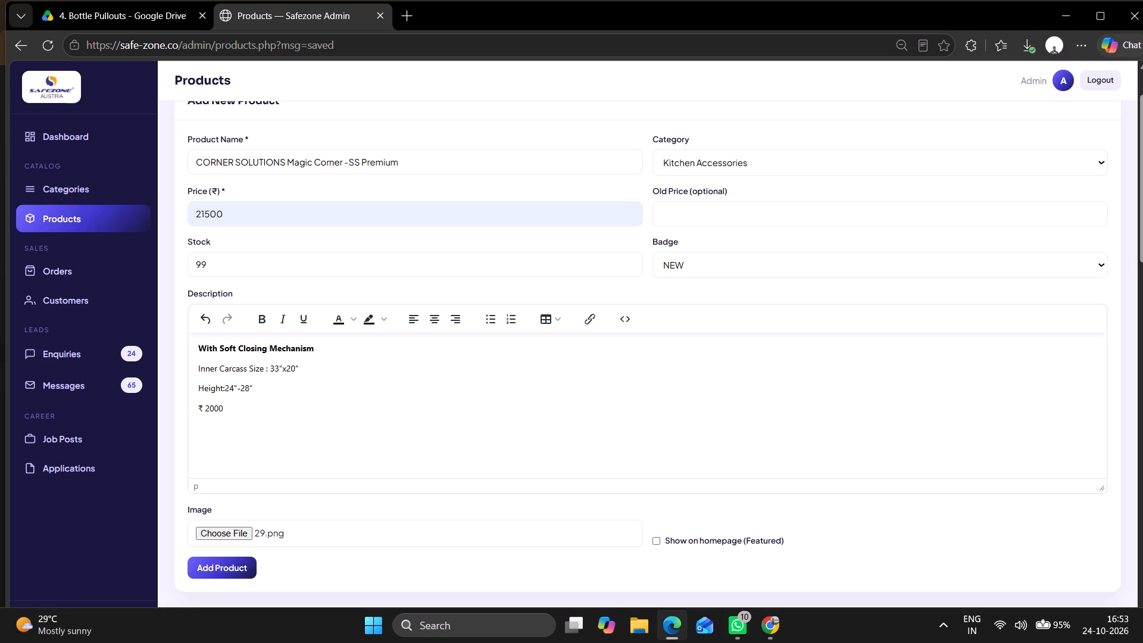
key(0)
key(slash)
key(minus)
Submit the completed CORNER SOLUTIONS Magic Corner -SS Premium product and check its entry in the product list.
scroll(280, 373, up, 3)
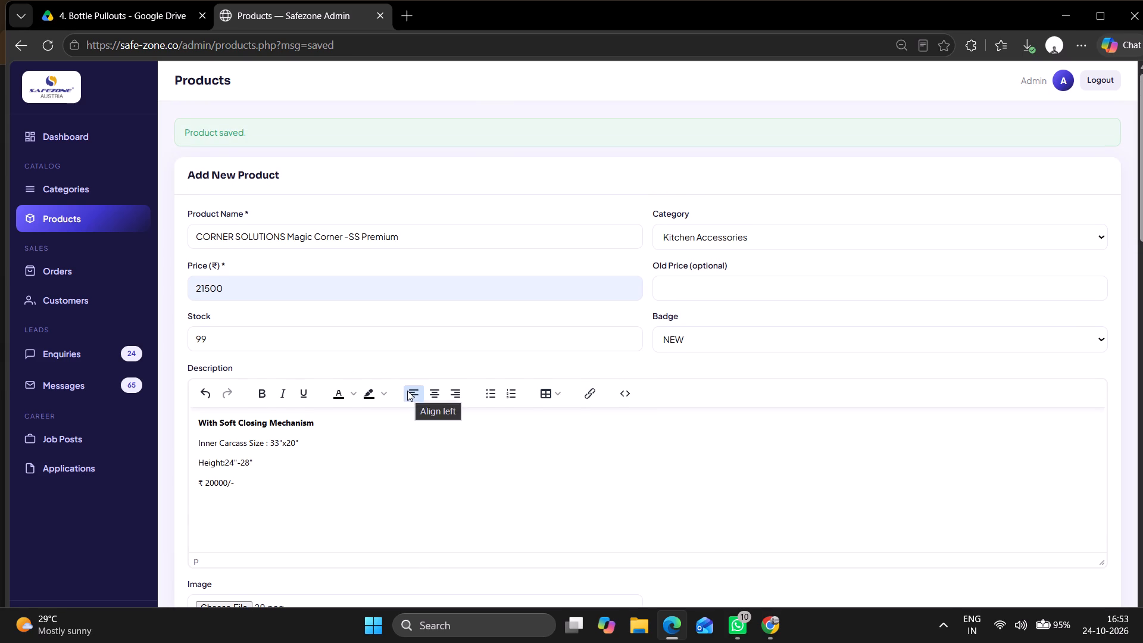
scroll(390, 378, down, 4)
double_click(223, 344)
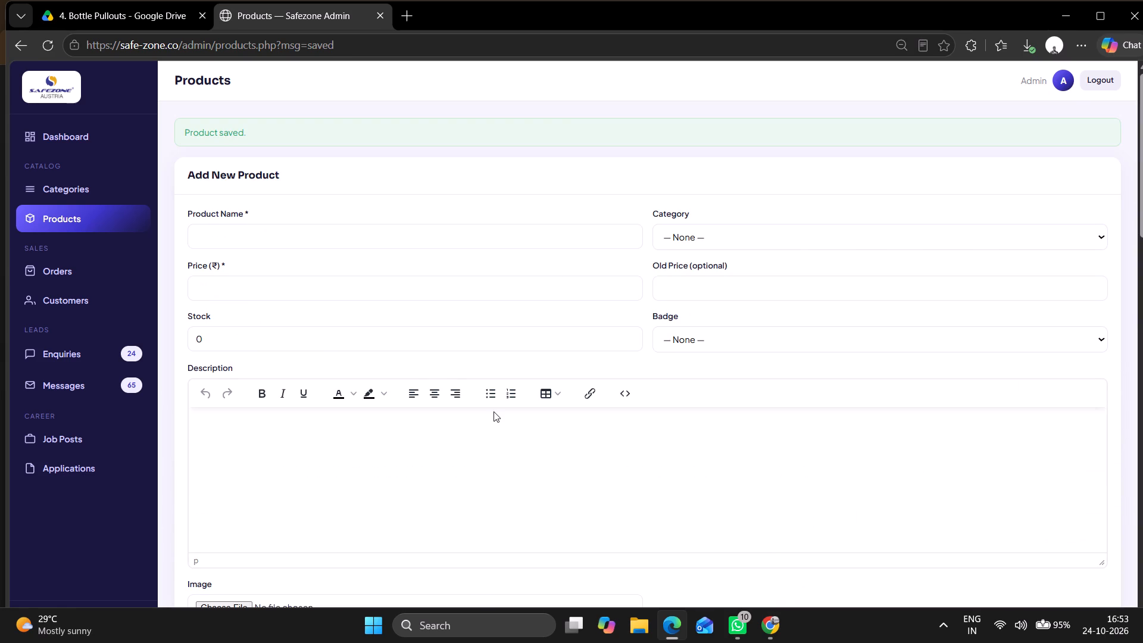
scroll(494, 411, up, 3)
scroll(494, 411, down, 5)
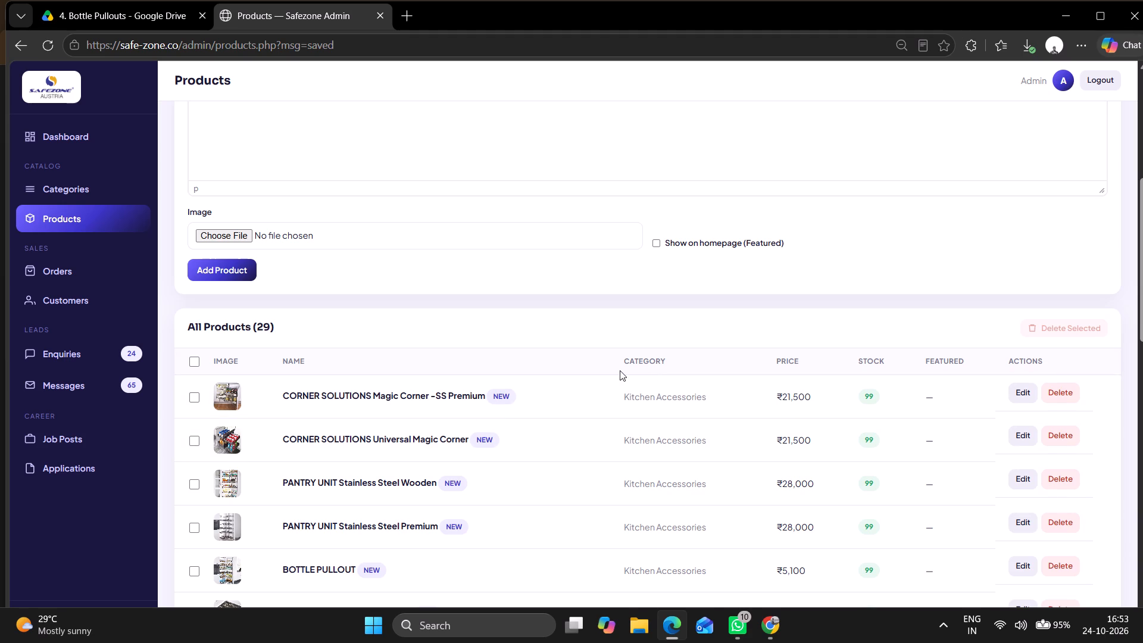
scroll(617, 368, up, 4)
scroll(651, 419, up, 3)
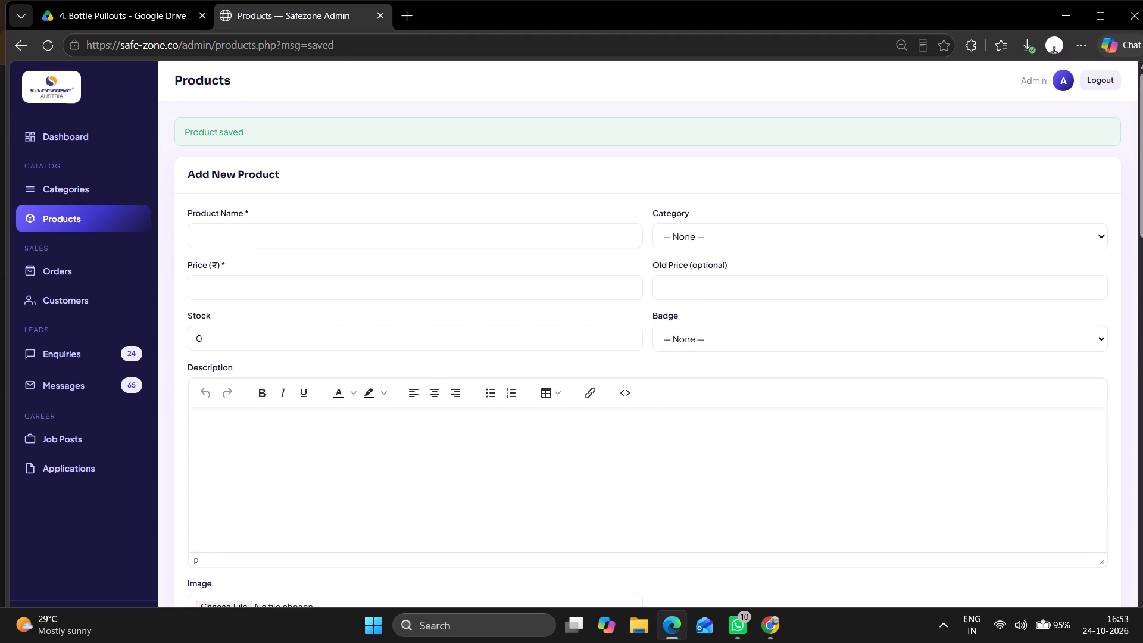